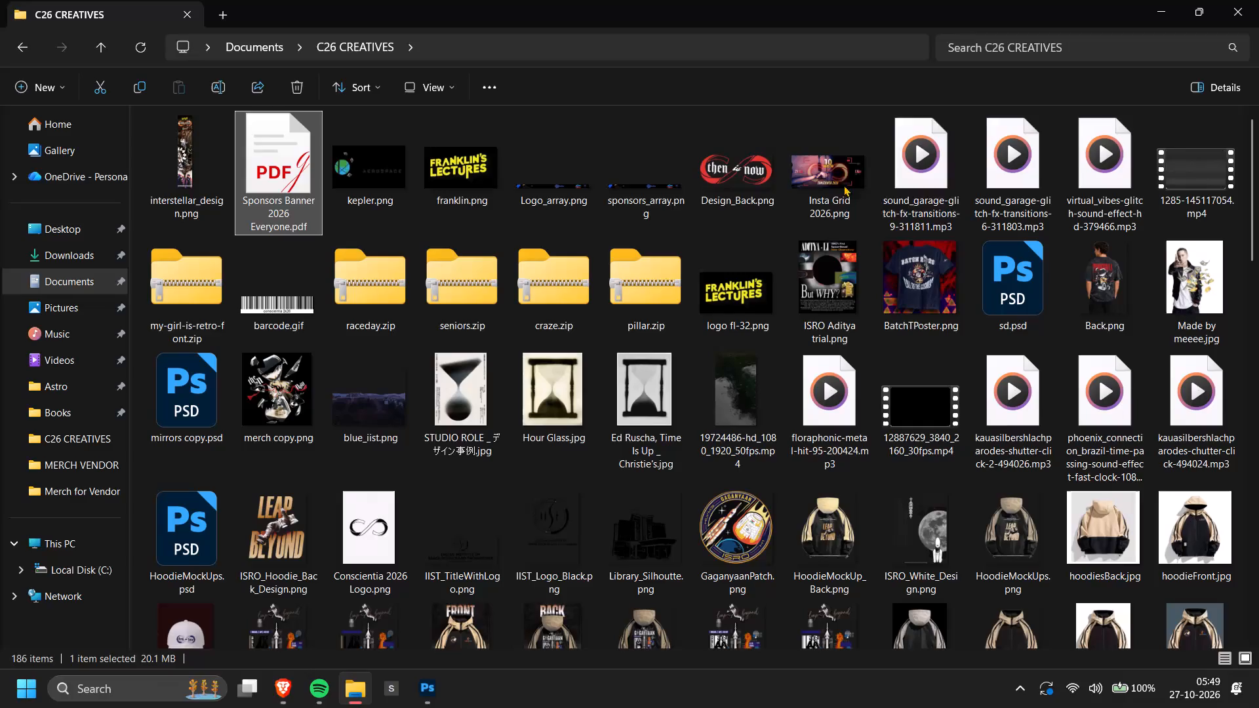
Close the C26 CREATIVES folder window and switch to the Untitled-1 banner document in Photoshop.
click(1240, 7)
key(alt+Tab)
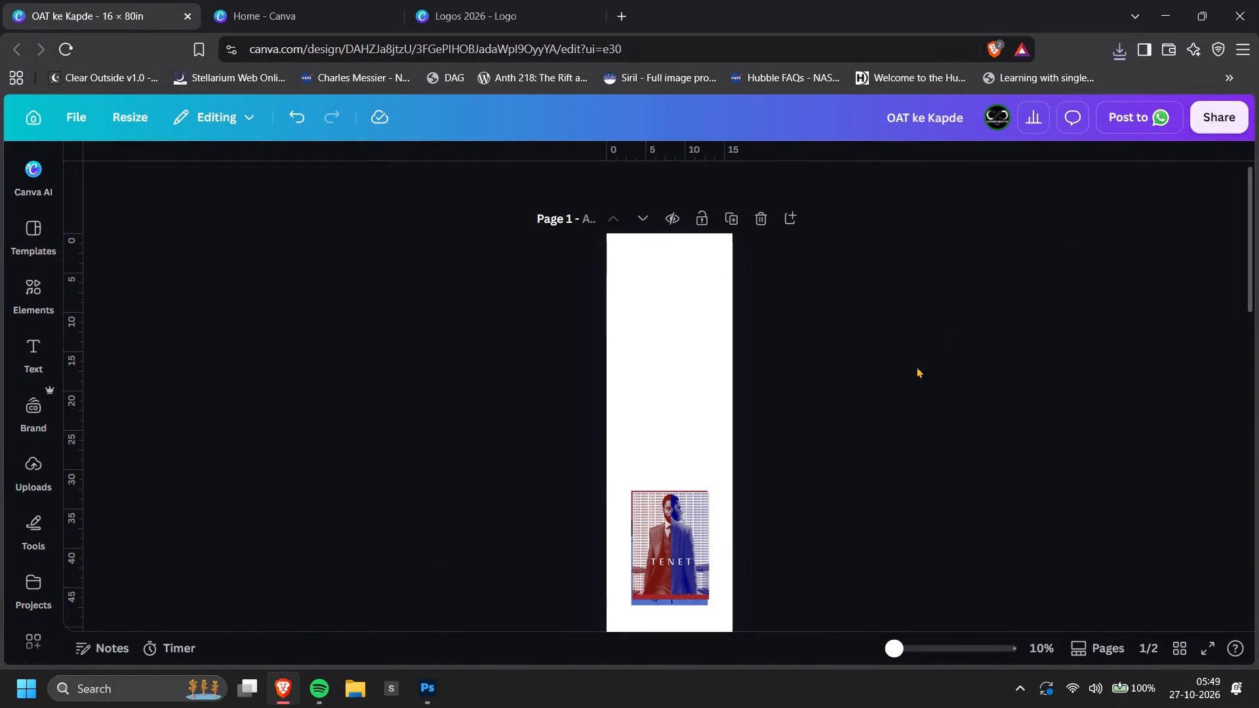
key(alt+Tab)
key(alt+Tab)
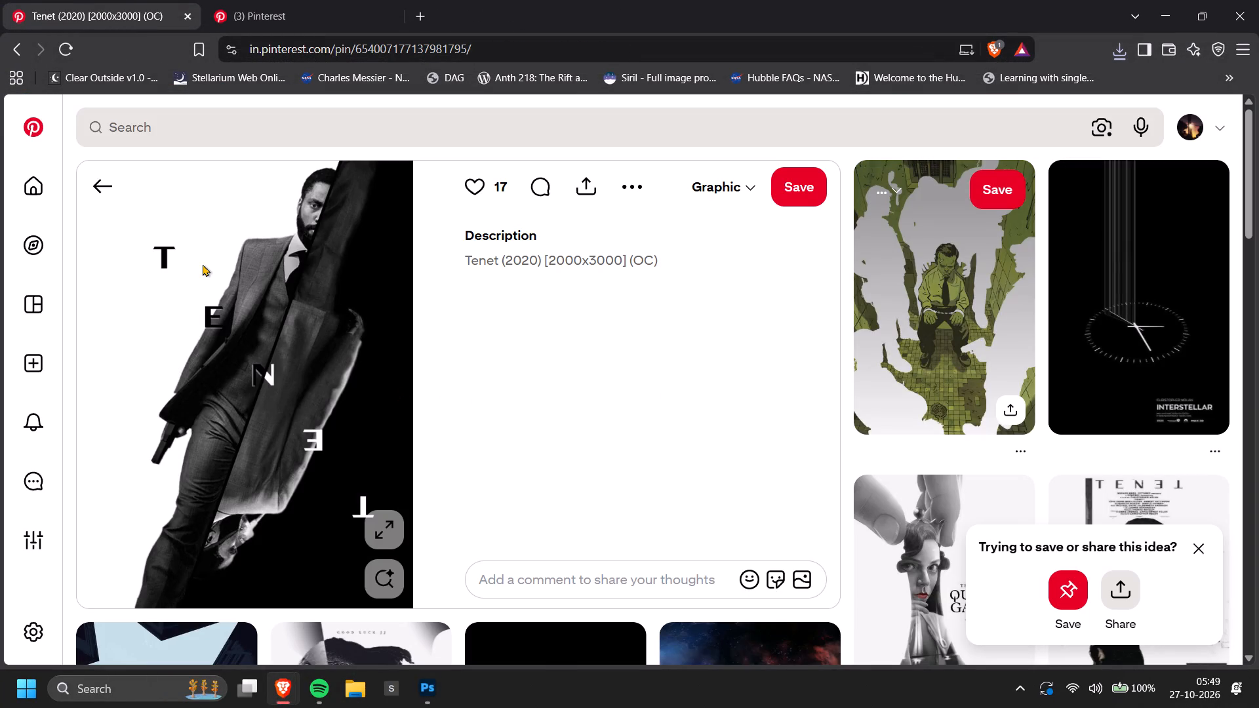
key(alt+Tab)
scroll(719, 429, down, 3)
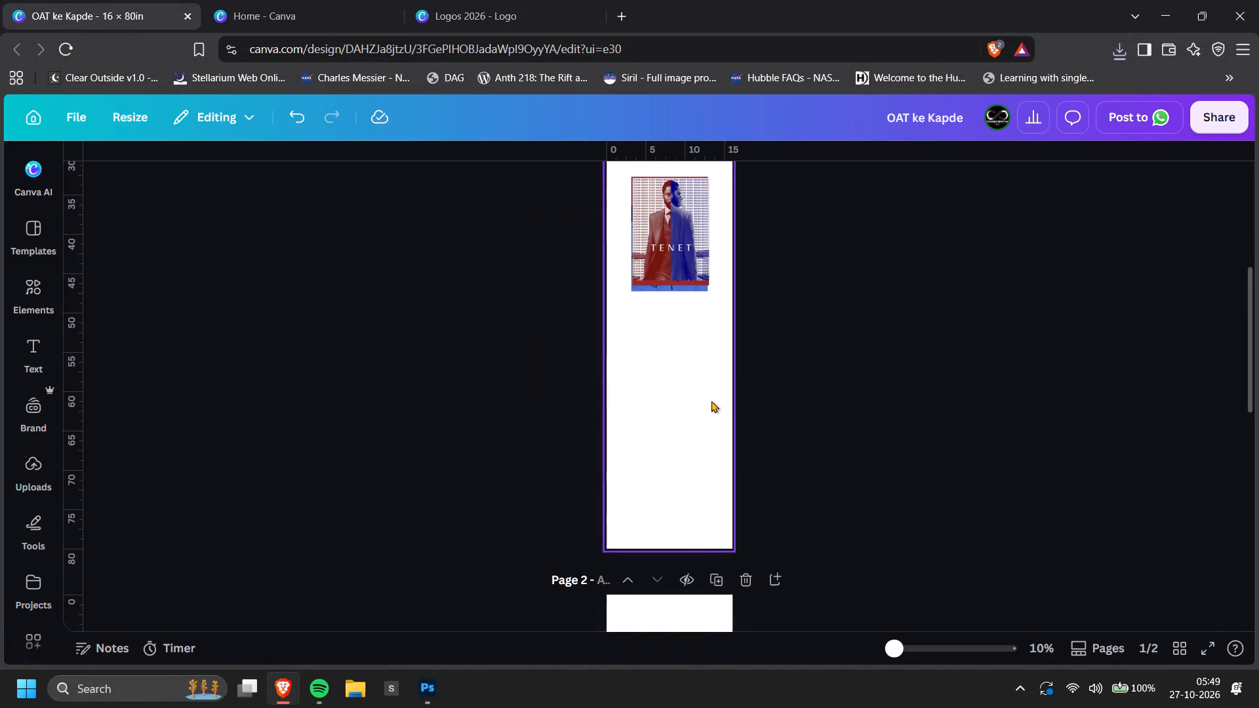
click(1258, 0)
key(alt+Tab)
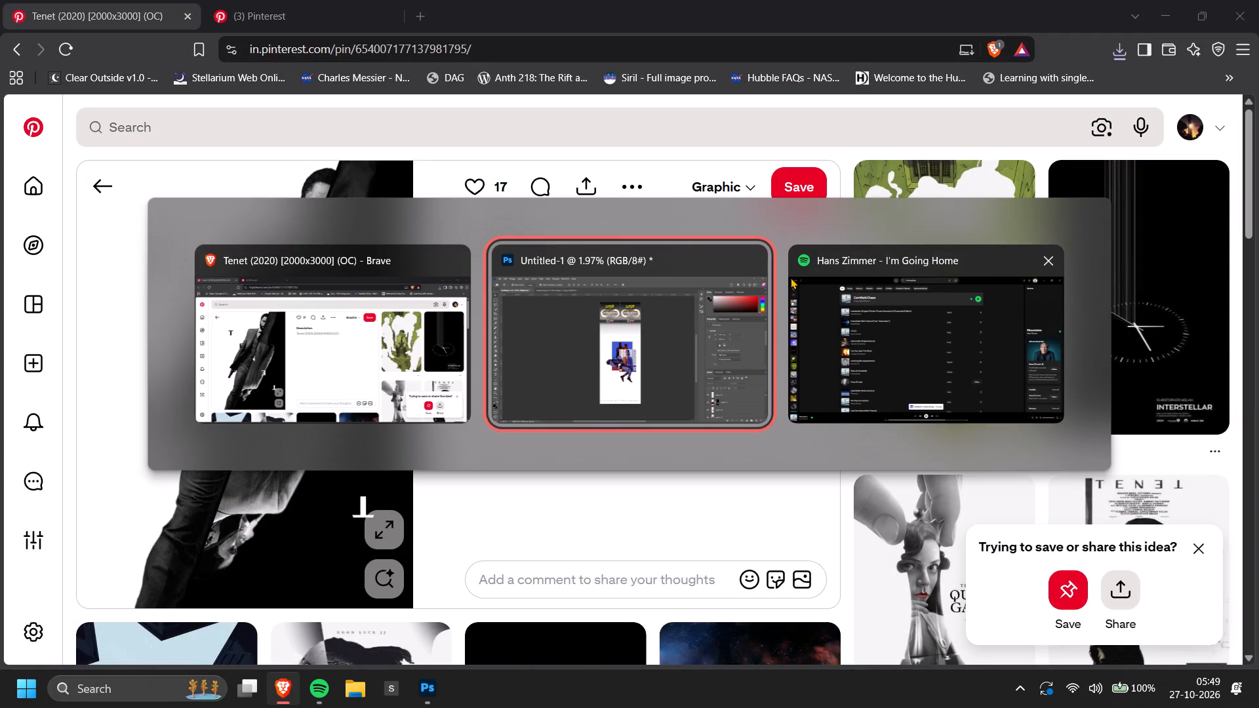
key(alt+Tab)
key(alt+Tab)
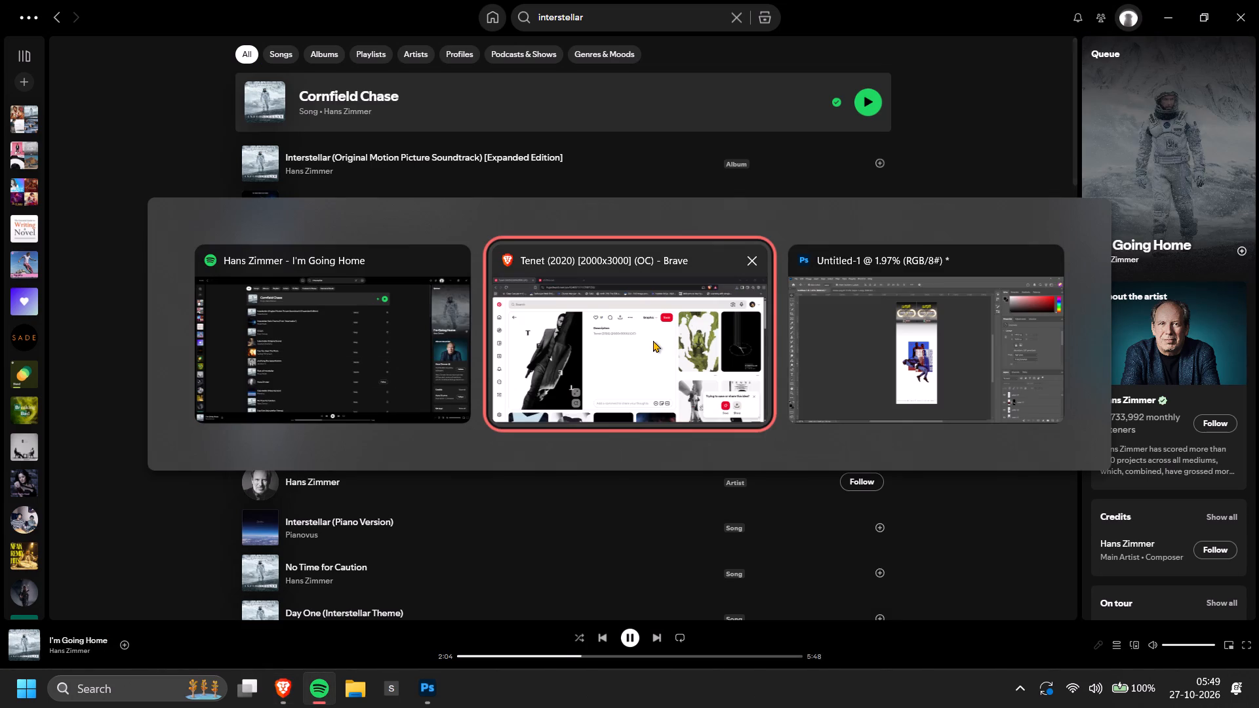
key(alt+Tab)
Move the cutout of the falling man in the suit lower on the banner, below the Tenet posters.
scroll(730, 347, down, 3)
alt+scroll(645, 359, up, 5)
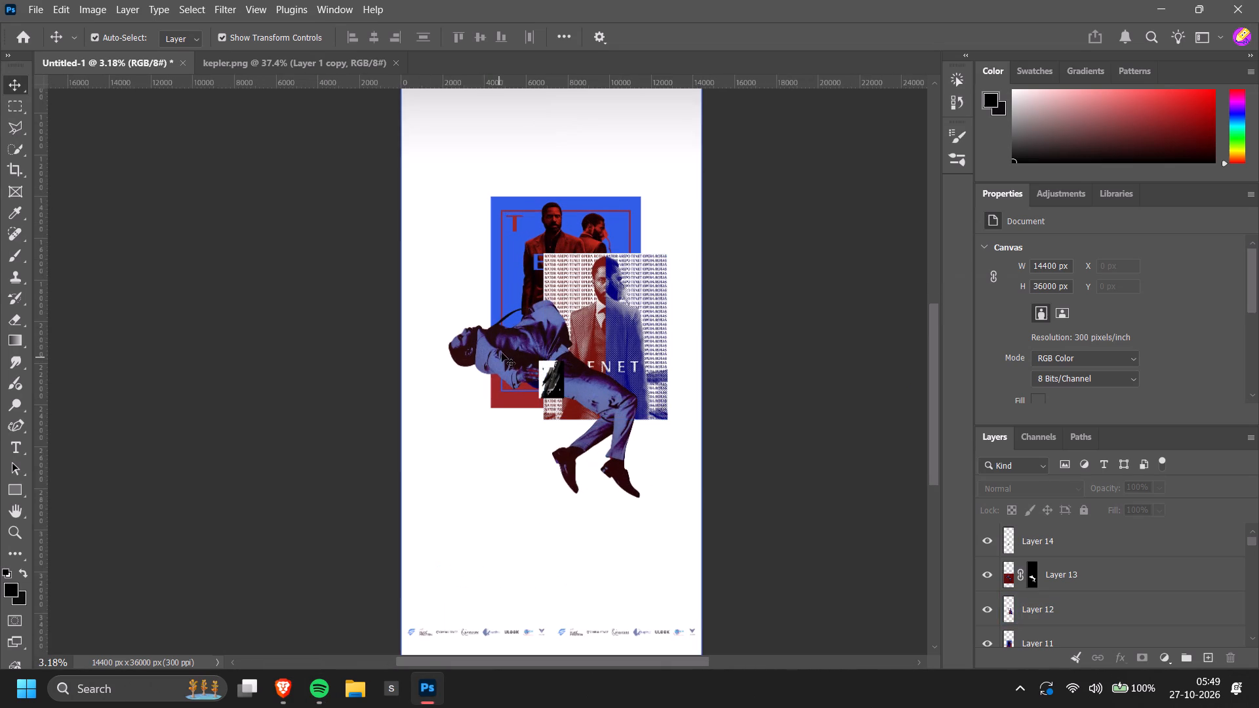
drag(502, 352, 495, 423)
Enlarge the small black-and-white Tenet poster to about 554% and place it over the middle of the poster collage.
click(555, 379)
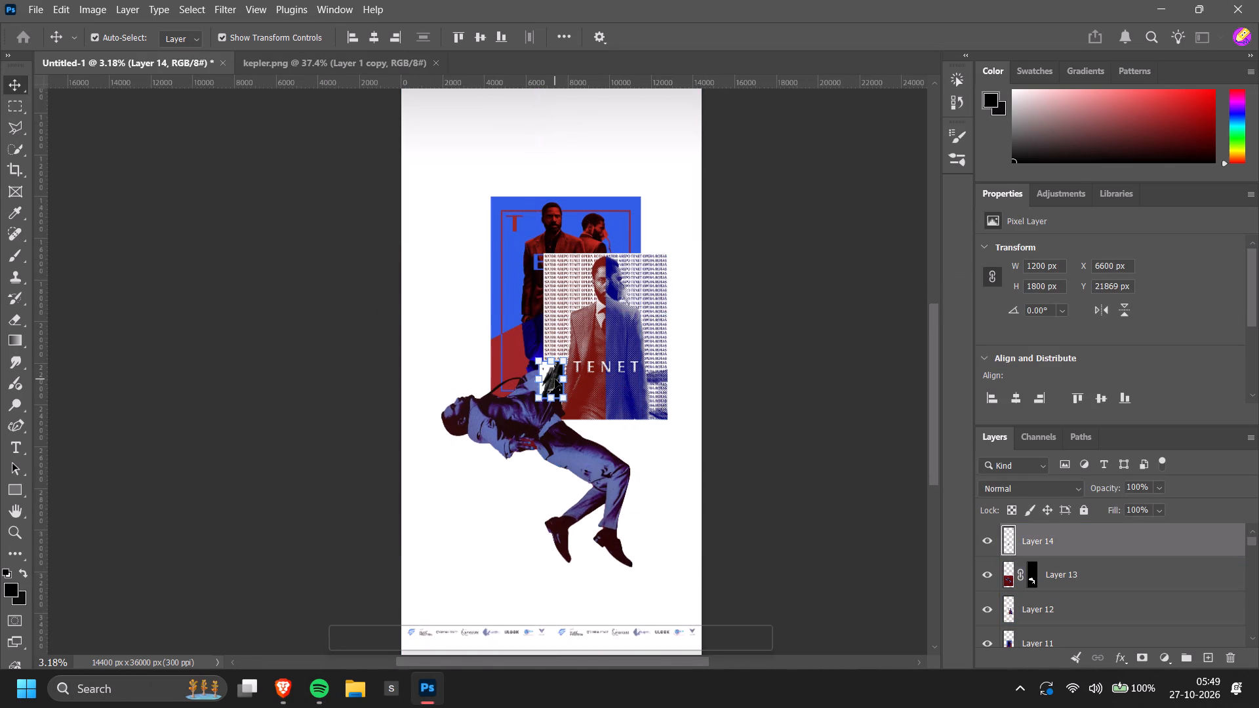
drag(567, 396, 713, 544)
drag(616, 482, 553, 418)
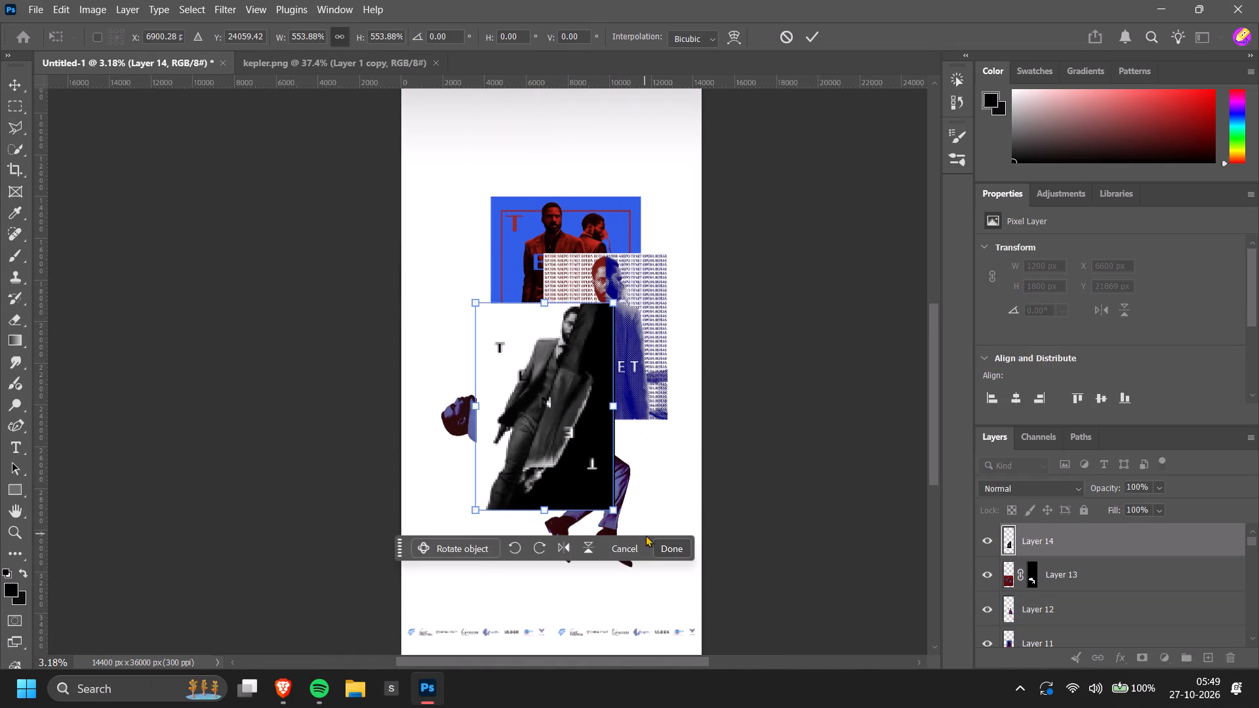
click(664, 542)
key(alt+Tab)
key(alt+Tab)
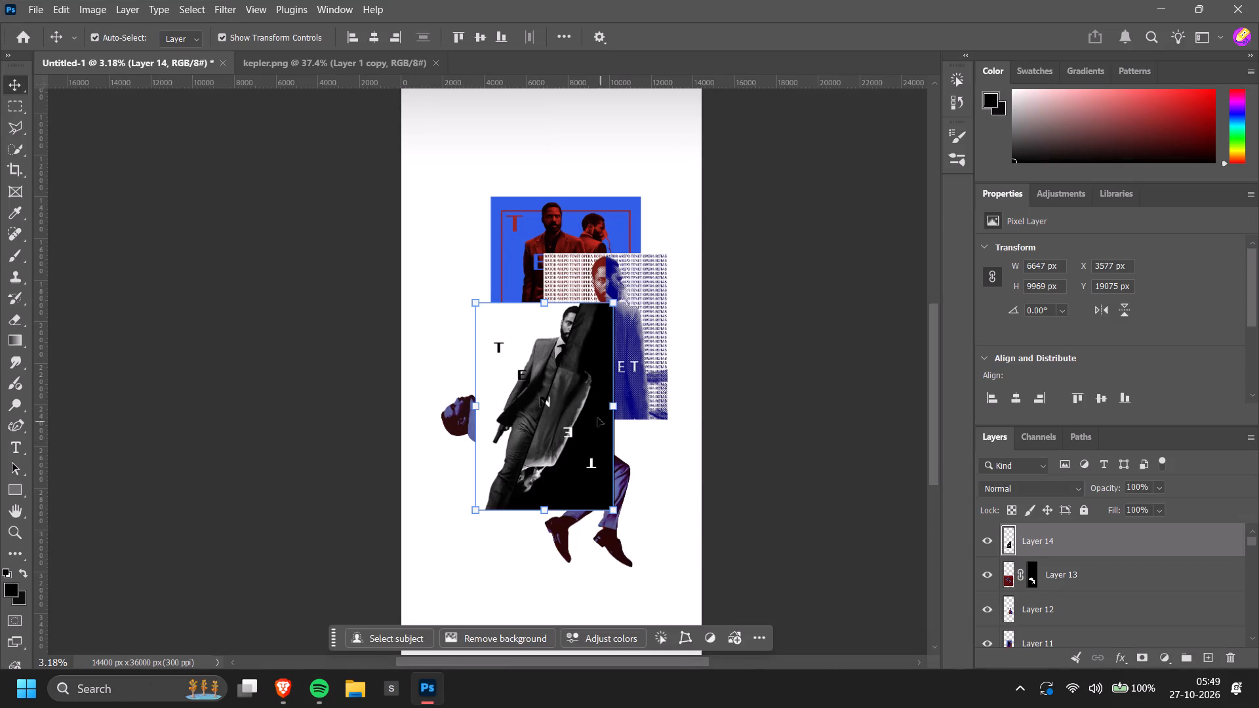
drag(555, 397, 561, 385)
Switch to Pinterest and look through related pins, including the Tenet (2020) clock-dial poster, for more artwork.
key(alt+Tab)
key(alt+Tab)
scroll(566, 389, down, 3)
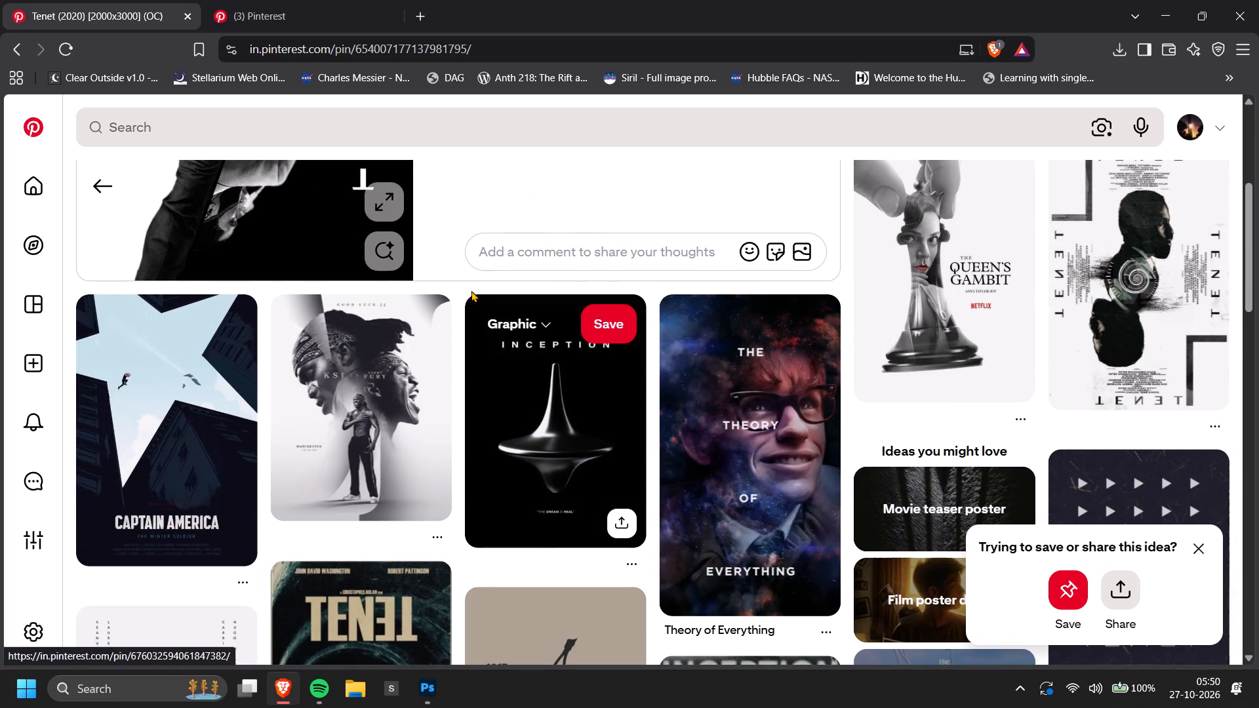
click(89, 193)
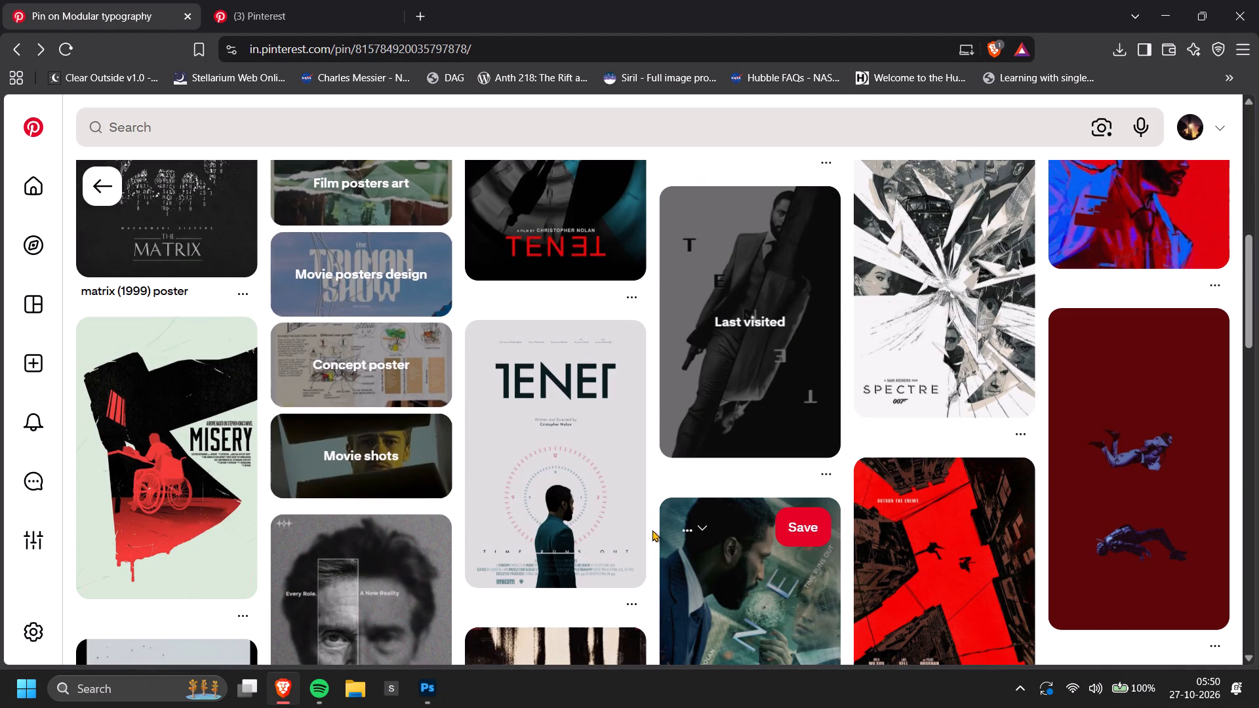
click(567, 429)
scroll(280, 425, up, 4)
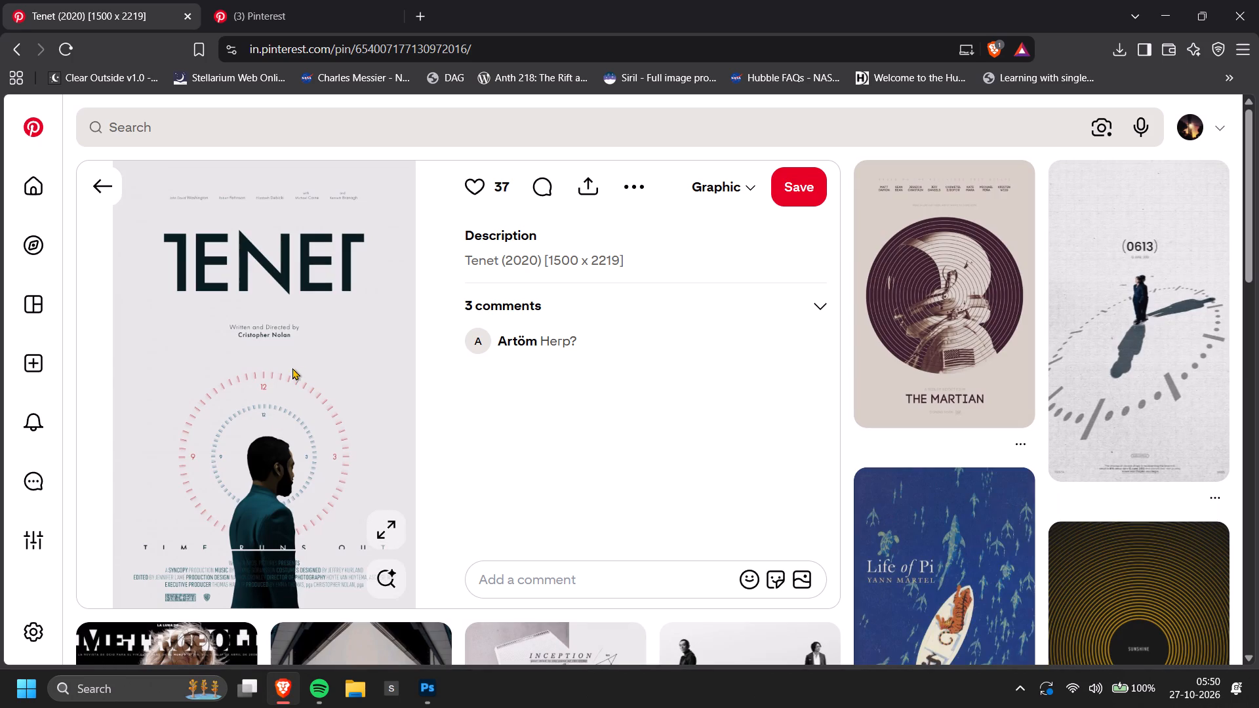
scroll(270, 400, down, 5)
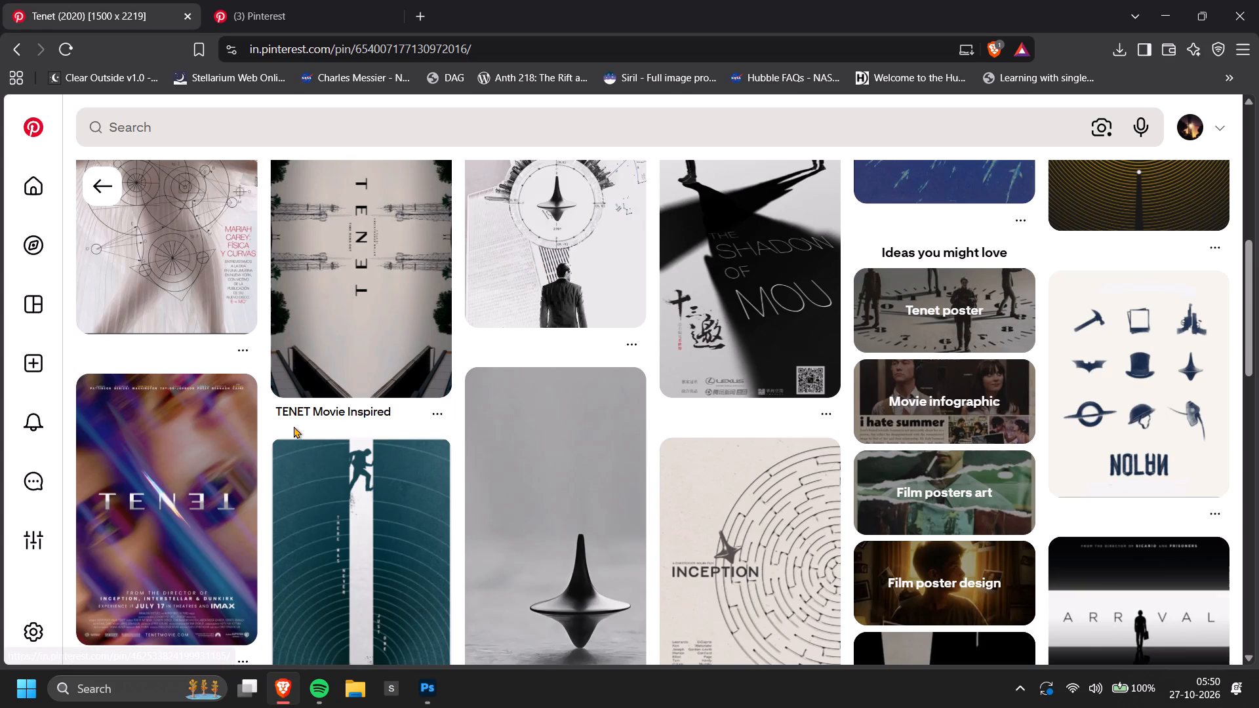
scroll(294, 426, down, 2)
click(98, 193)
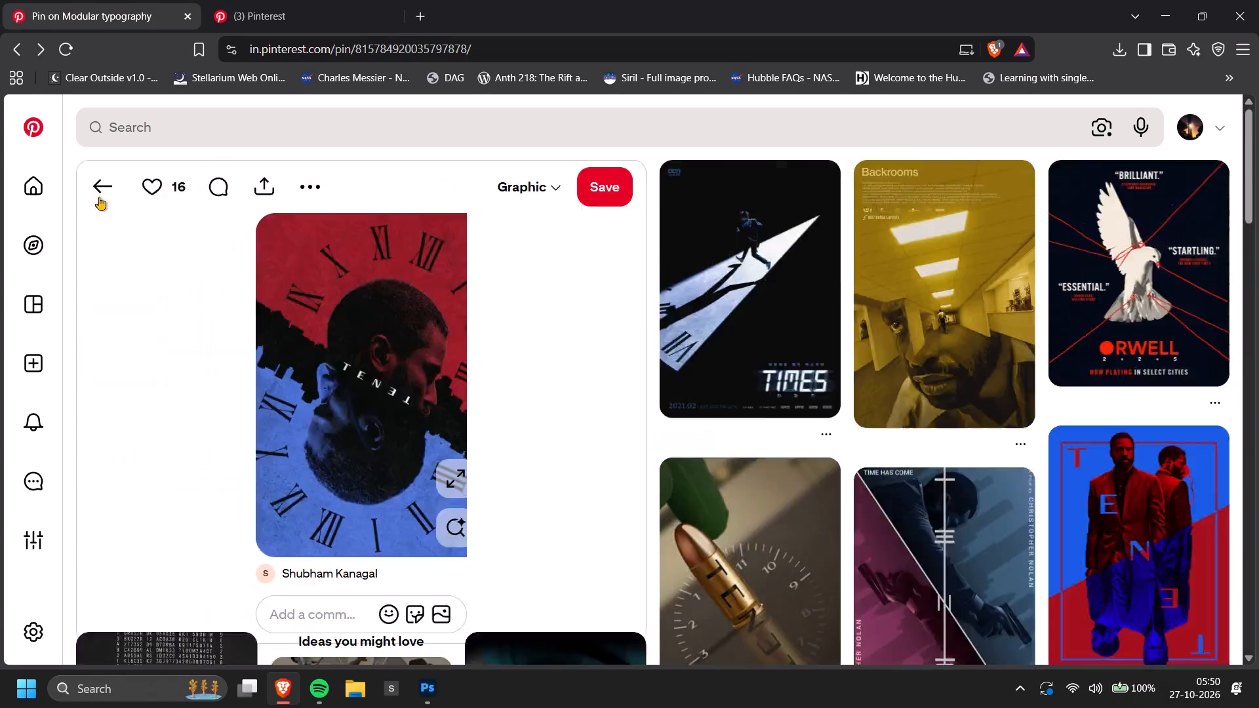
scroll(512, 446, up, 3)
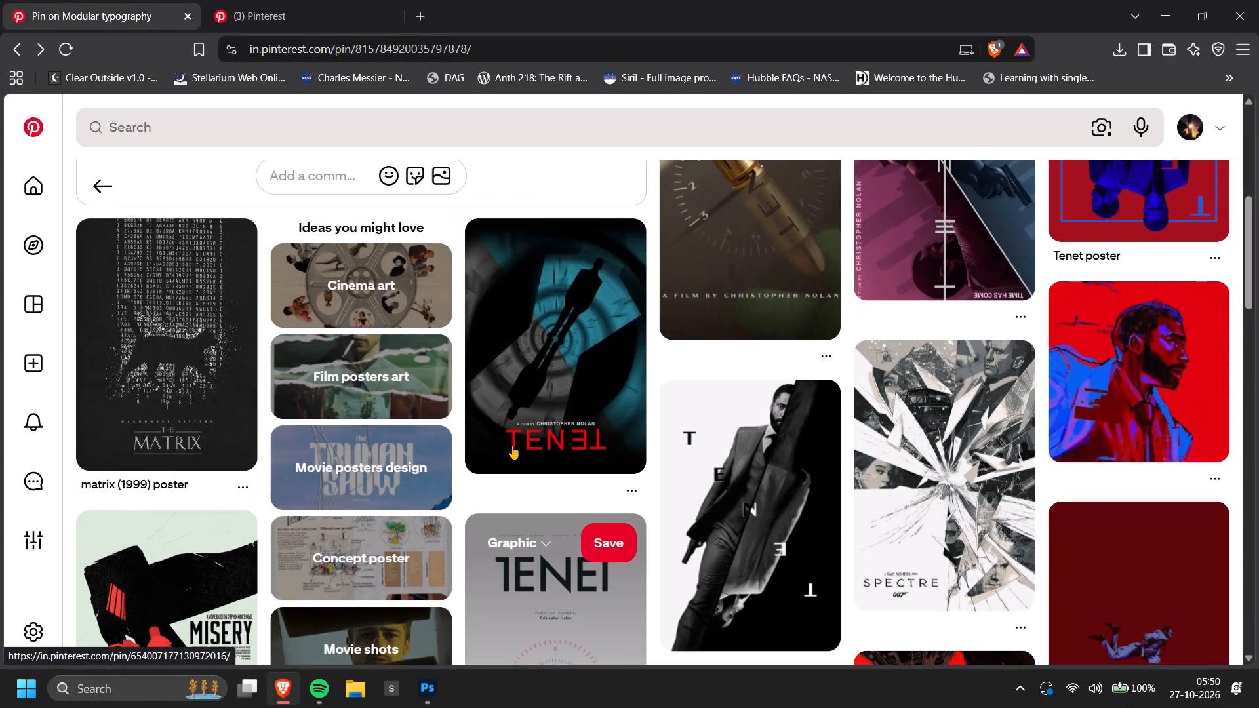
click(97, 184)
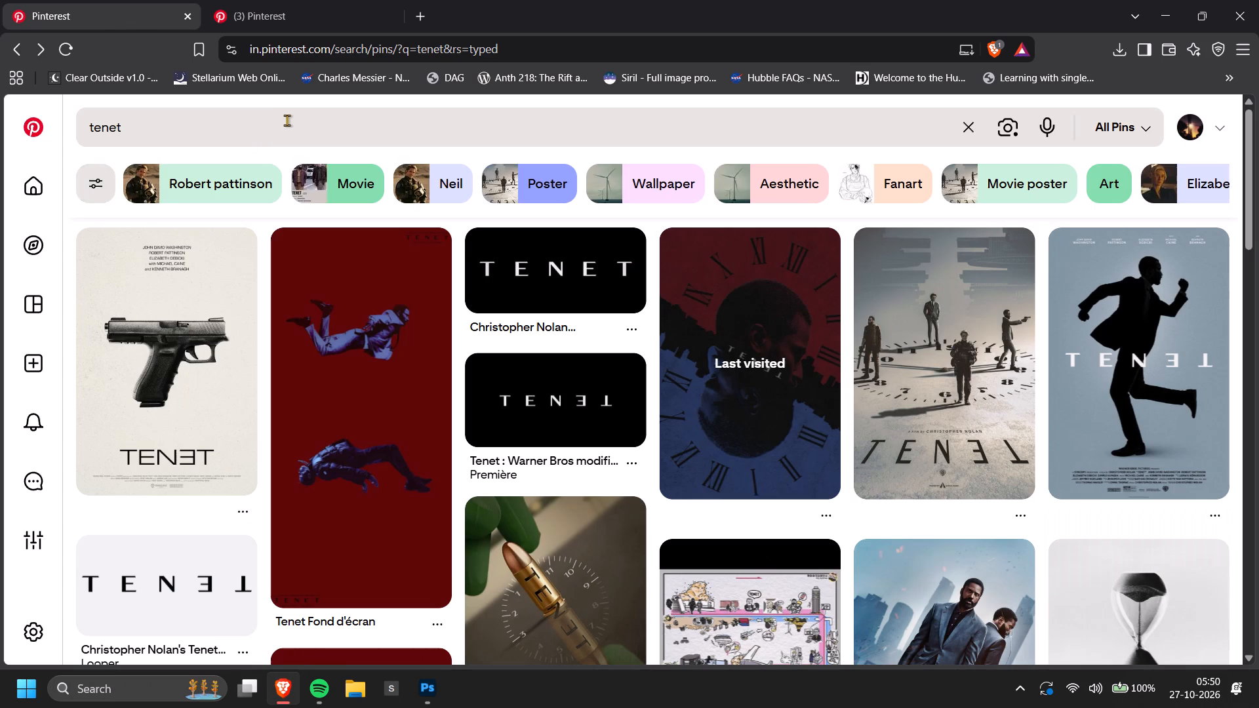
Append "tenet" to the existing Pinterest search, run it, and view the tenet films logo pin.
click(287, 121)
text(tenet)
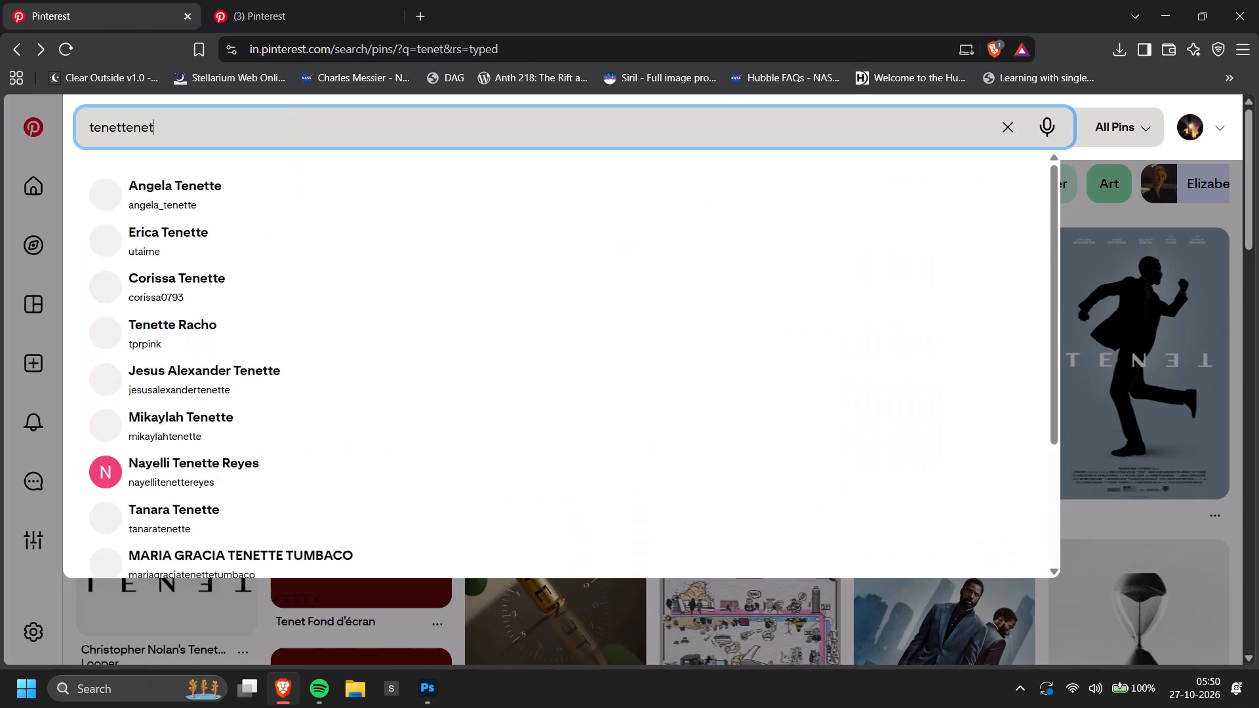
key(Return)
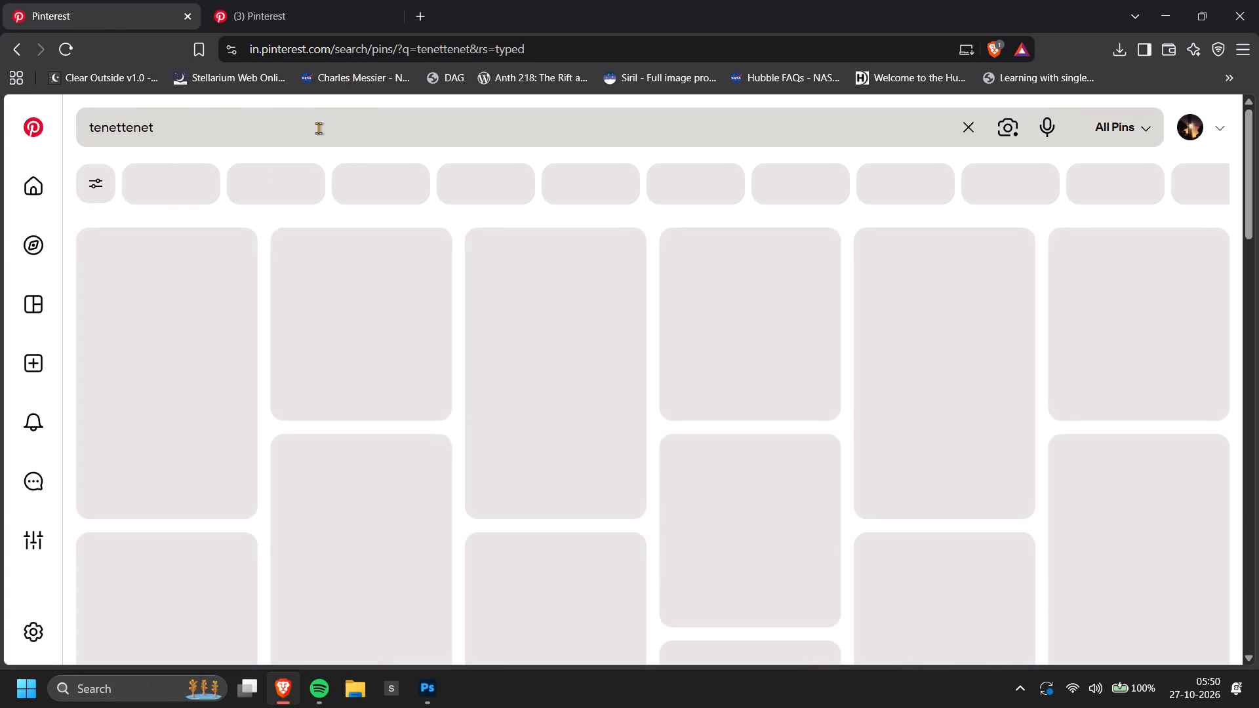
double_click(325, 131)
click(555, 581)
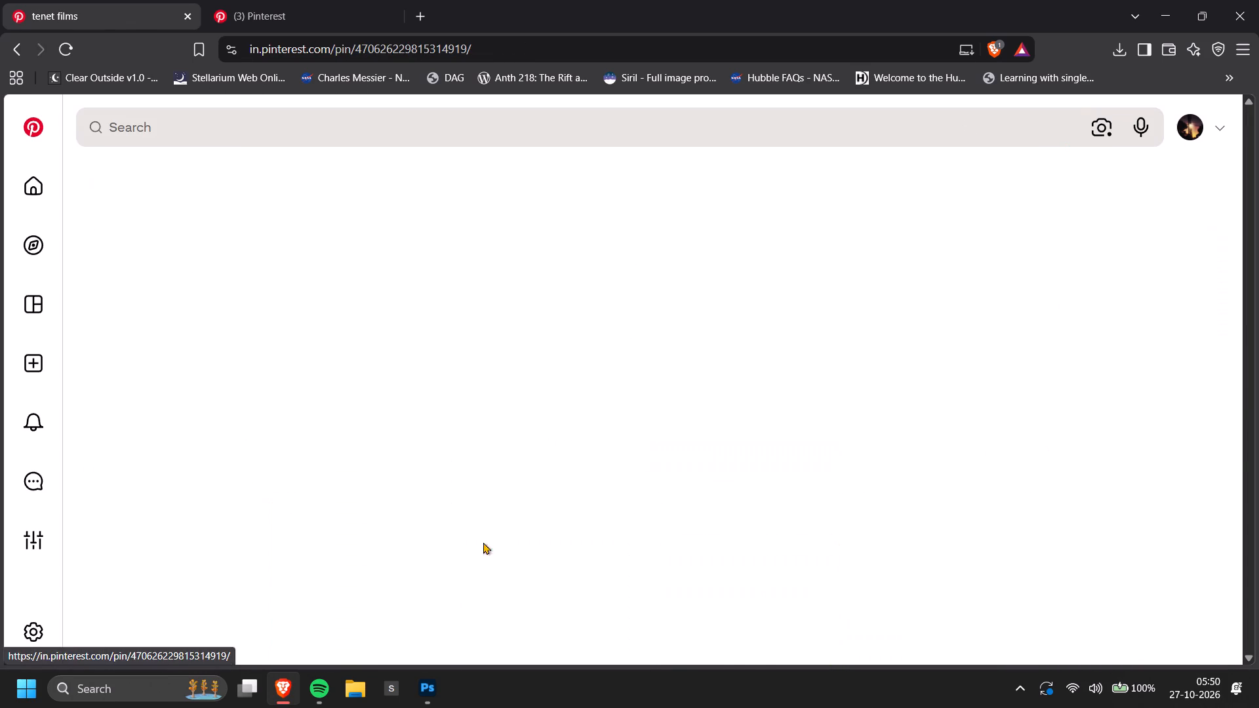
click(103, 184)
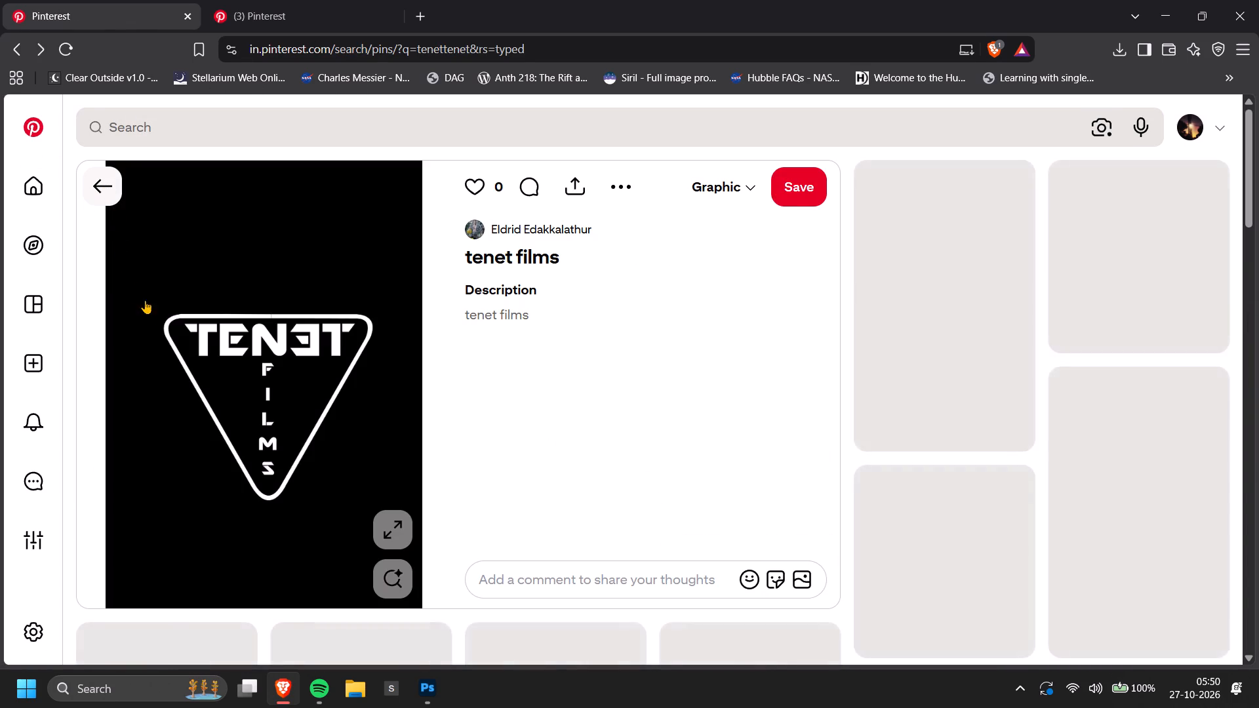
Examine the TENET Wallpaper and Inverted oxygen-mask pins and their related posters for suitable artwork, ending back on TENET Wallpaper.
click(349, 318)
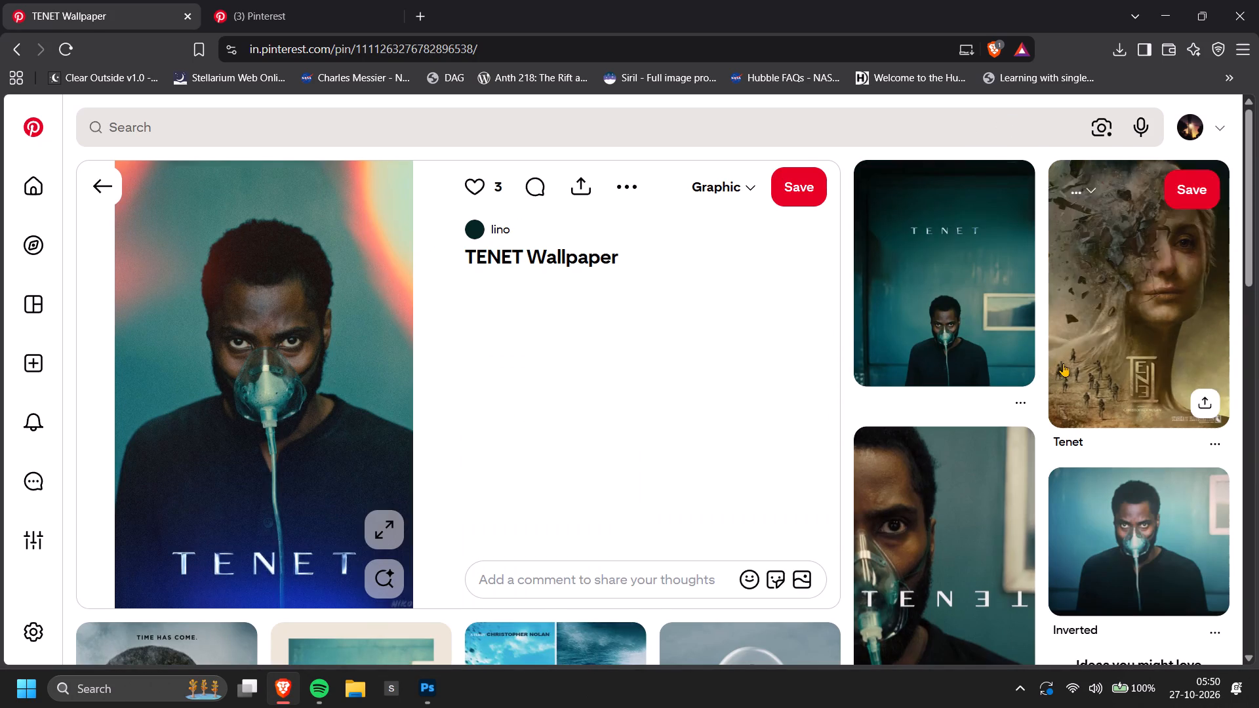
scroll(961, 394, down, 4)
scroll(955, 401, up, 2)
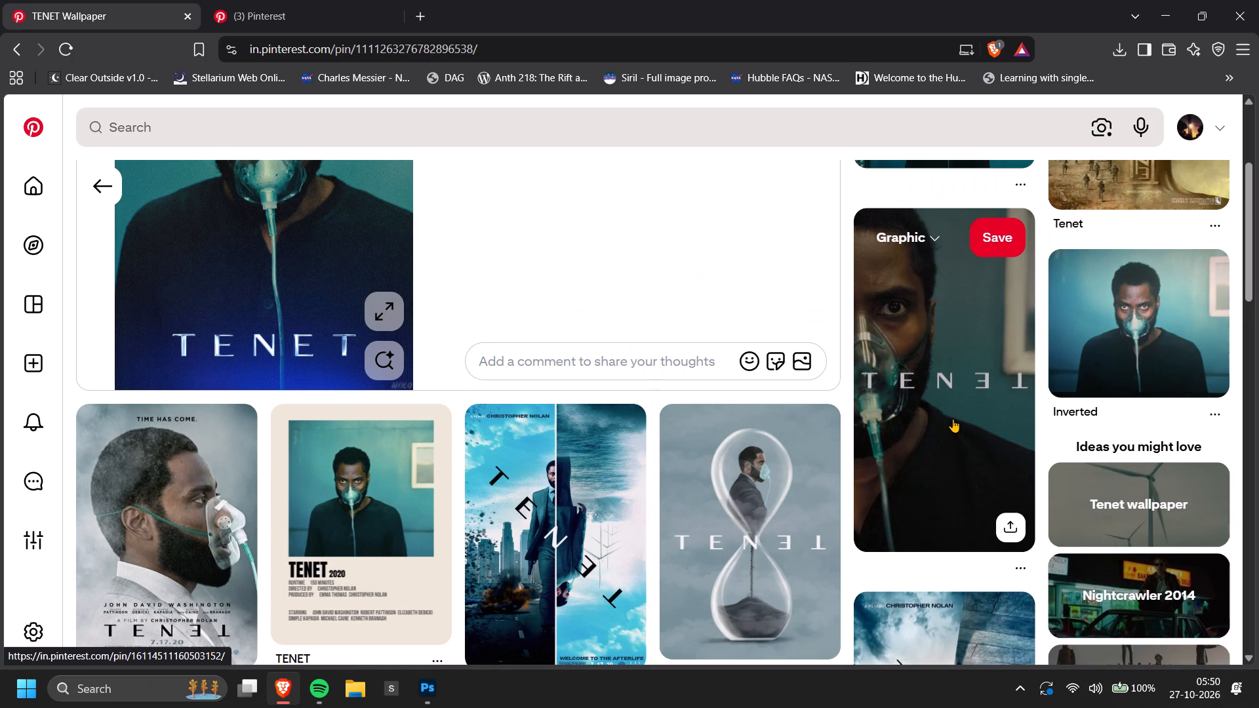
scroll(953, 419, down, 9)
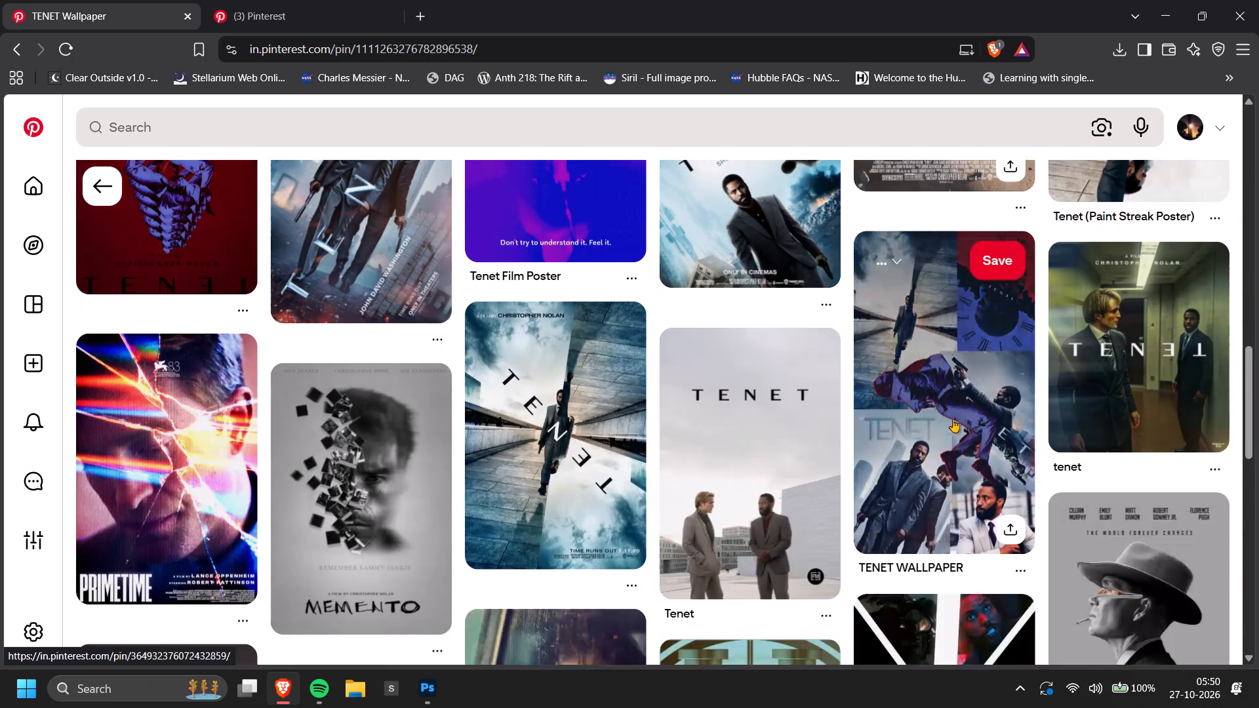
scroll(915, 480, up, 11)
click(1123, 535)
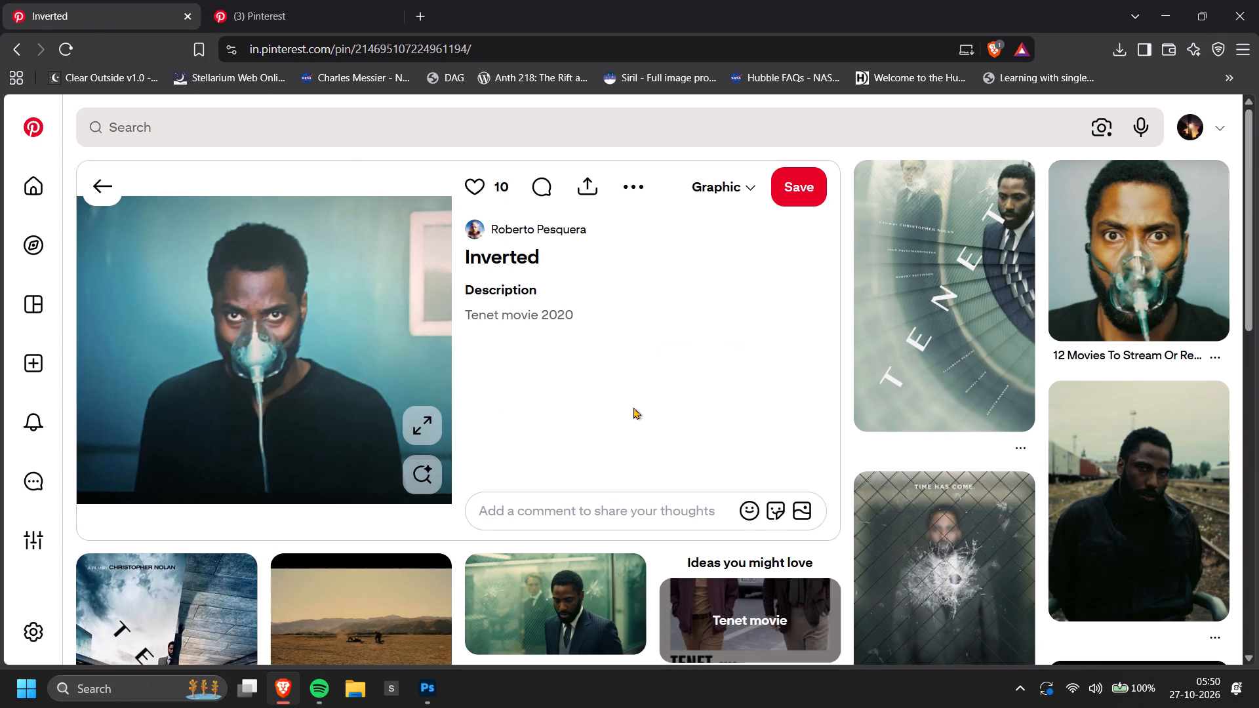
scroll(633, 407, down, 3)
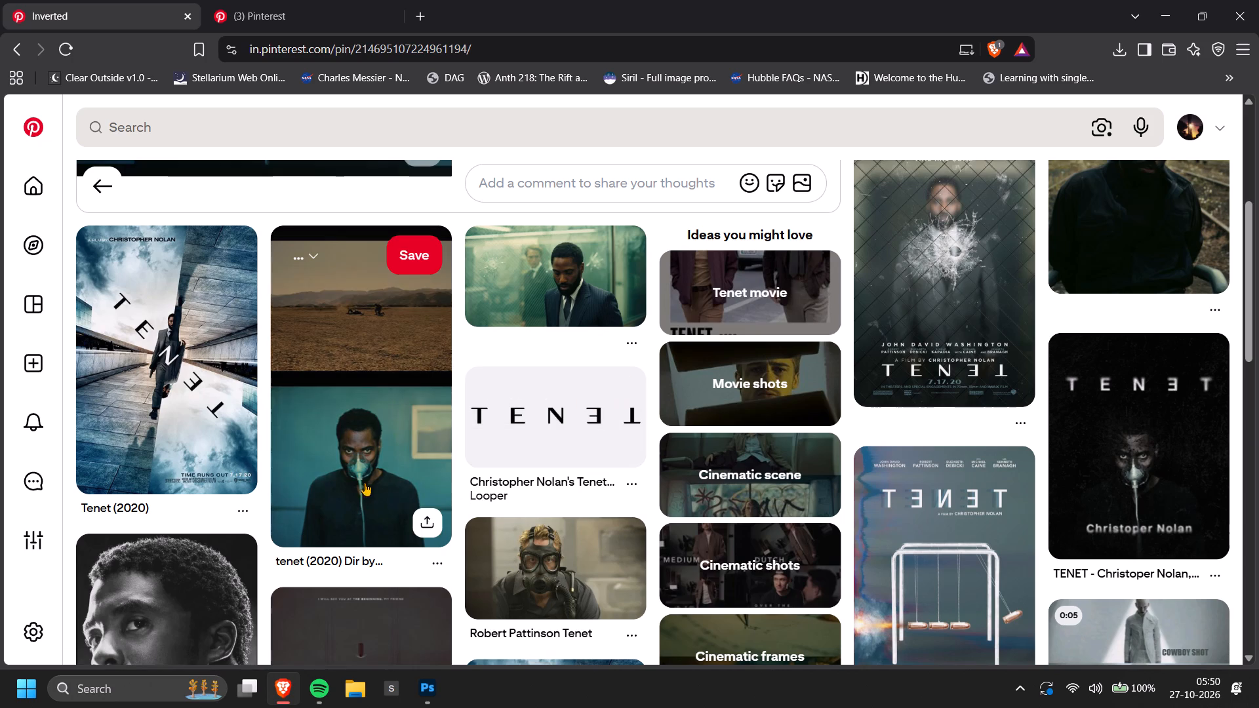
scroll(514, 378, down, 4)
scroll(309, 385, up, 2)
click(106, 199)
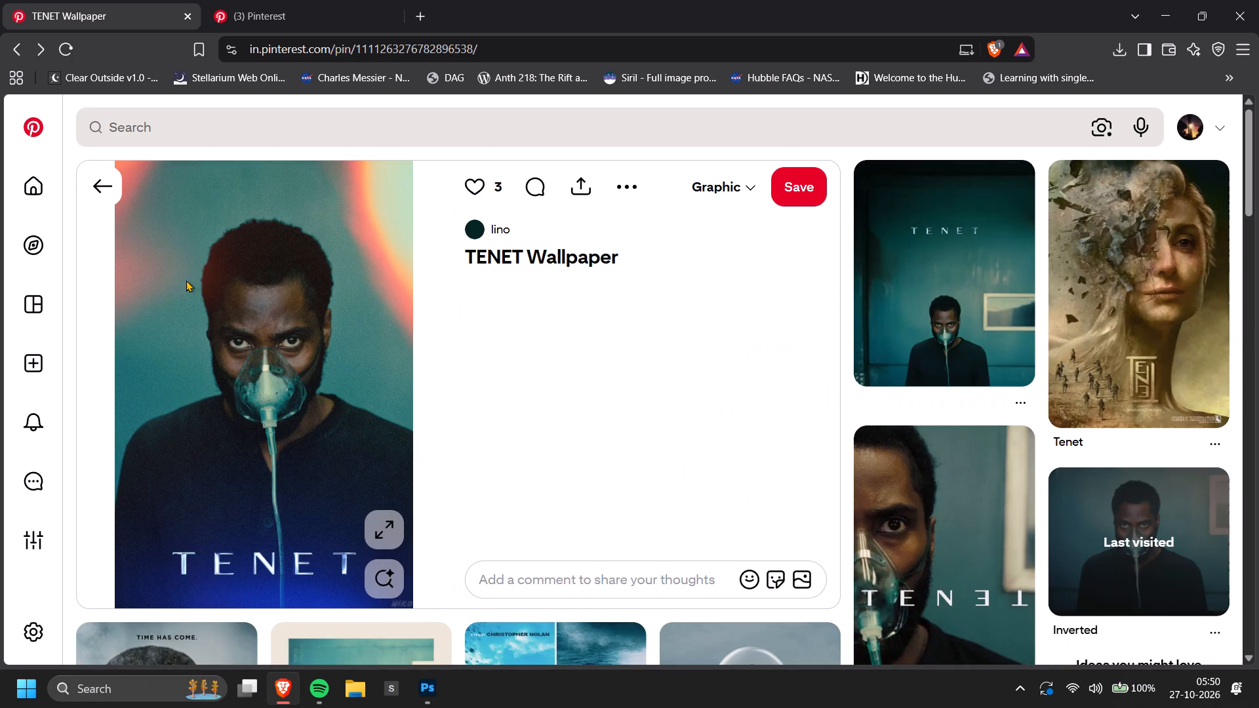
Copy the TENET Wallpaper image into the Photoshop banner, enlarge it to about 628%, and place it over the poster collage.
right_click(244, 367)
click(357, 444)
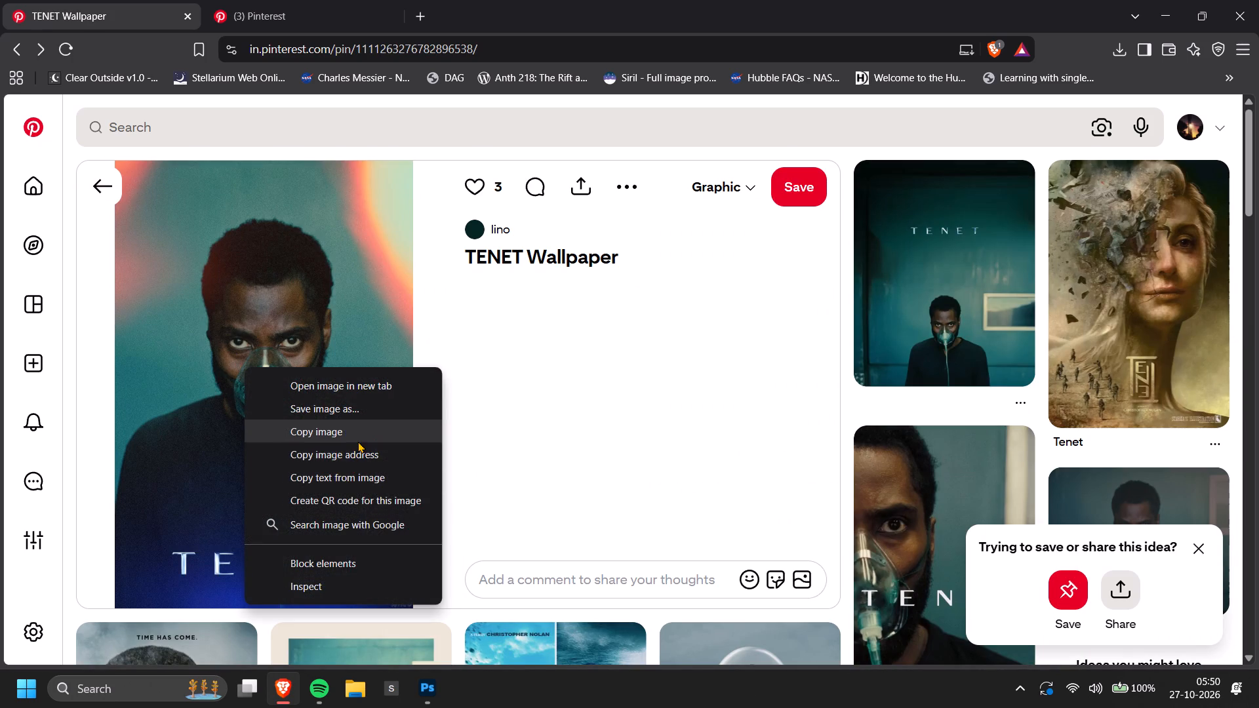
key(alt+Tab)
key(ctrl+v)
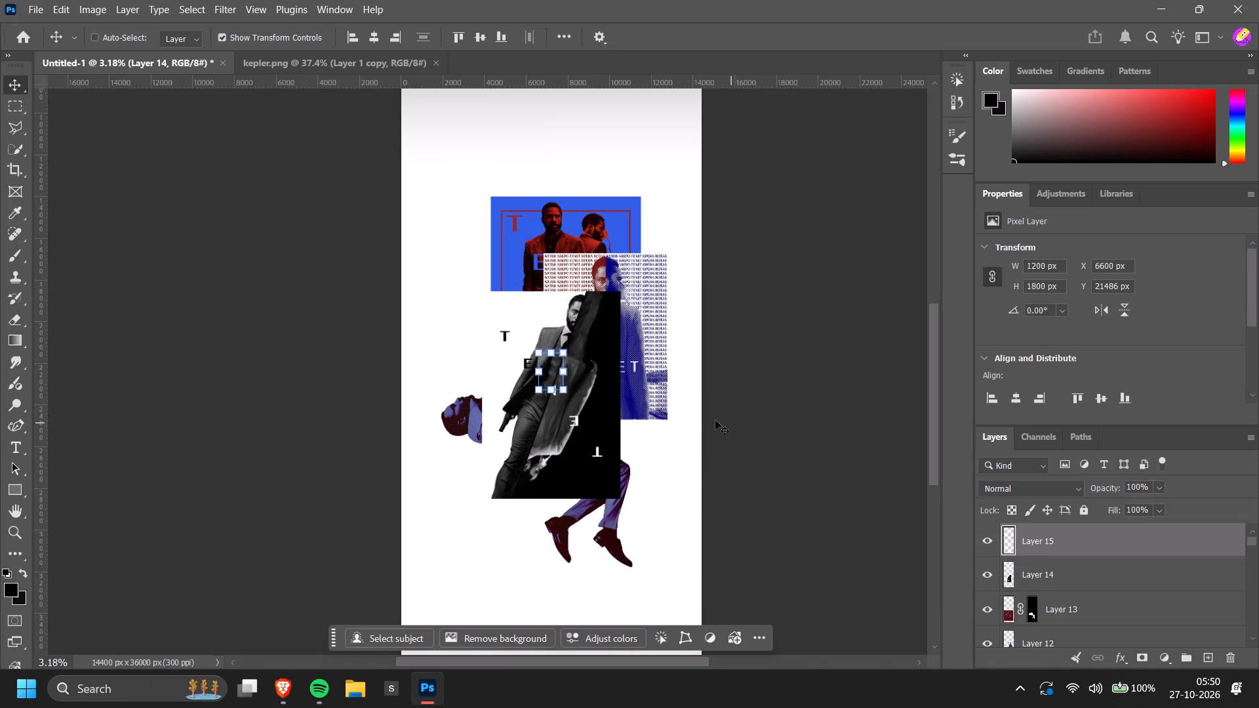
drag(567, 391, 731, 568)
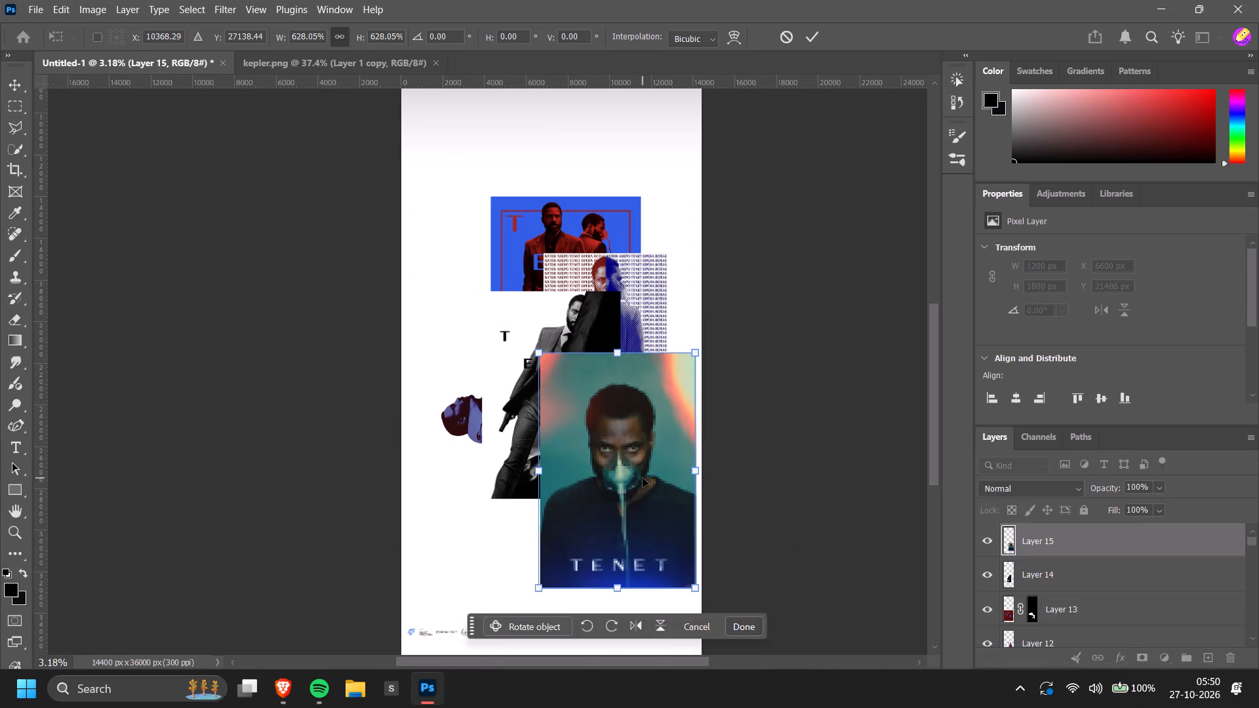
drag(643, 478, 576, 394)
click(692, 540)
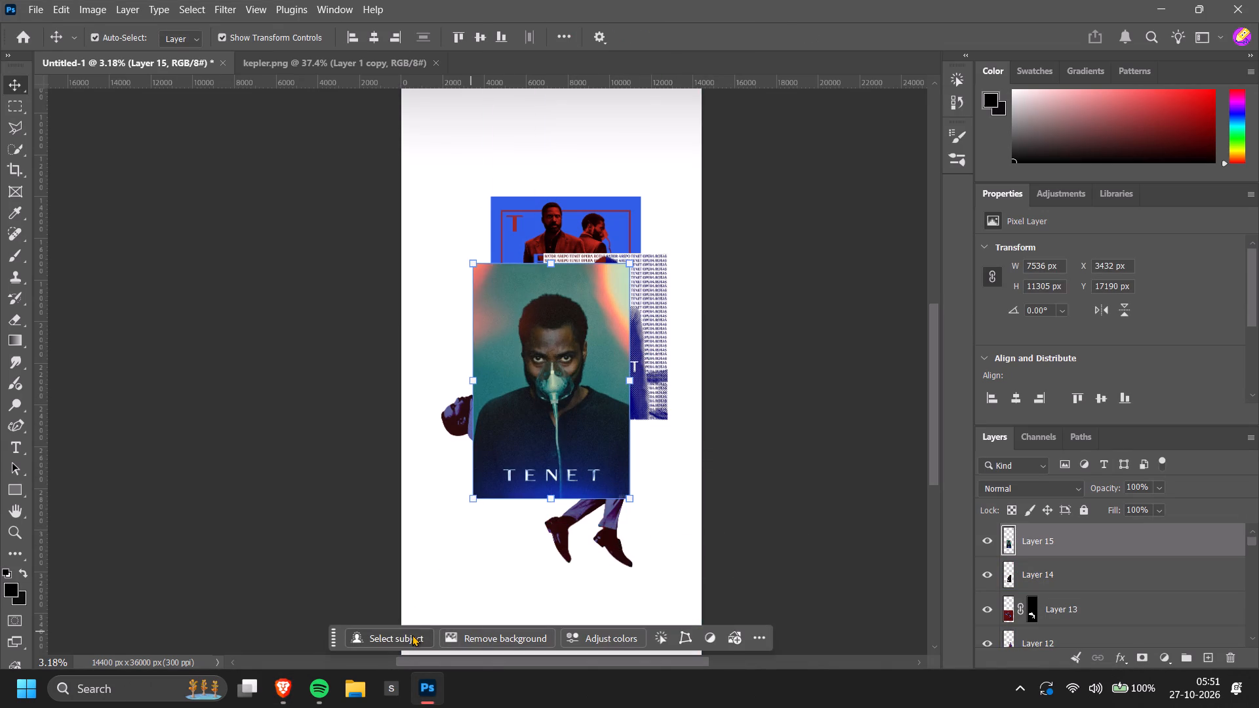
Switch to Pinterest and browse posters related to TENET Wallpaper, viewing the diagonal split Tenet pin, for more collage artwork.
key(alt+Tab)
scroll(767, 482, down, 1)
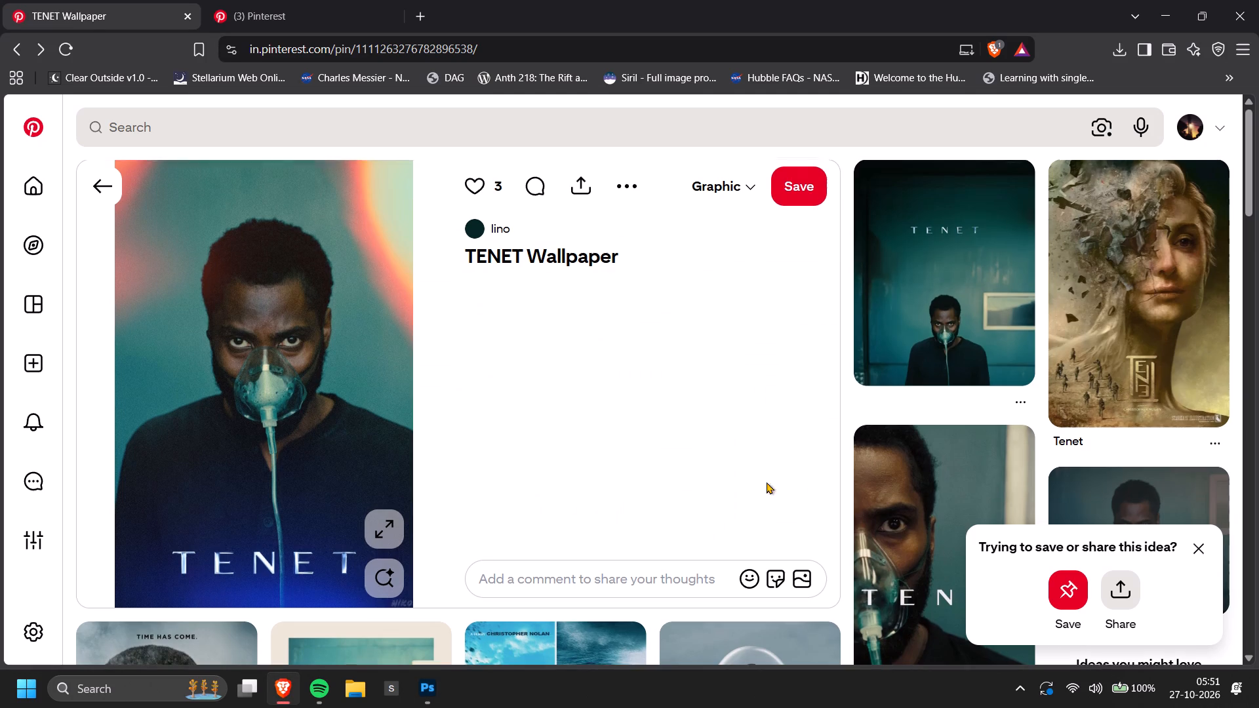
scroll(767, 482, down, 2)
scroll(443, 439, down, 2)
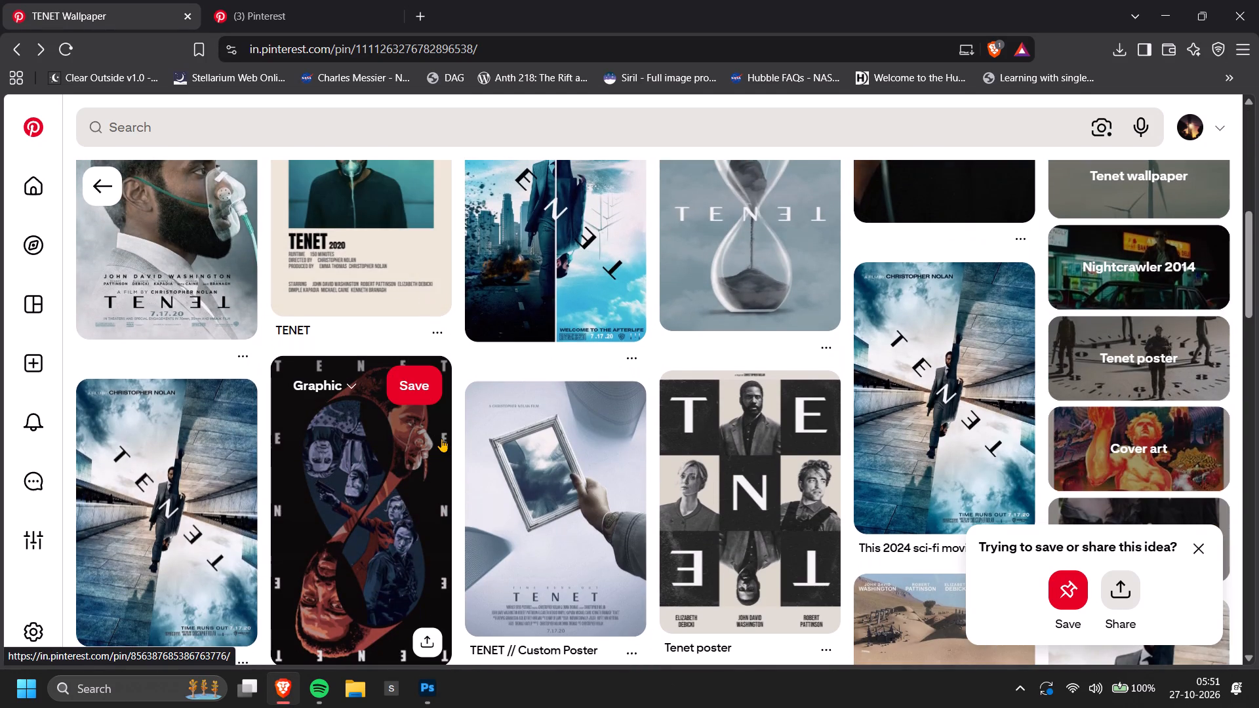
scroll(441, 439, down, 2)
click(186, 310)
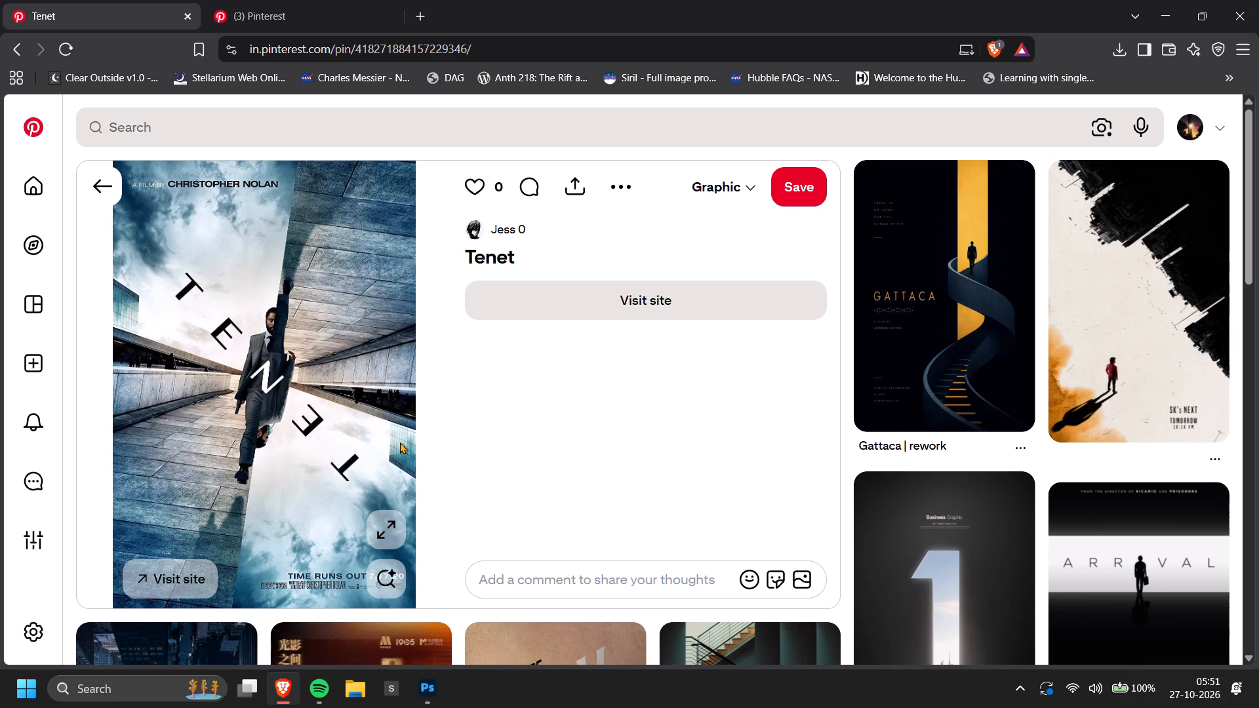
scroll(688, 440, down, 4)
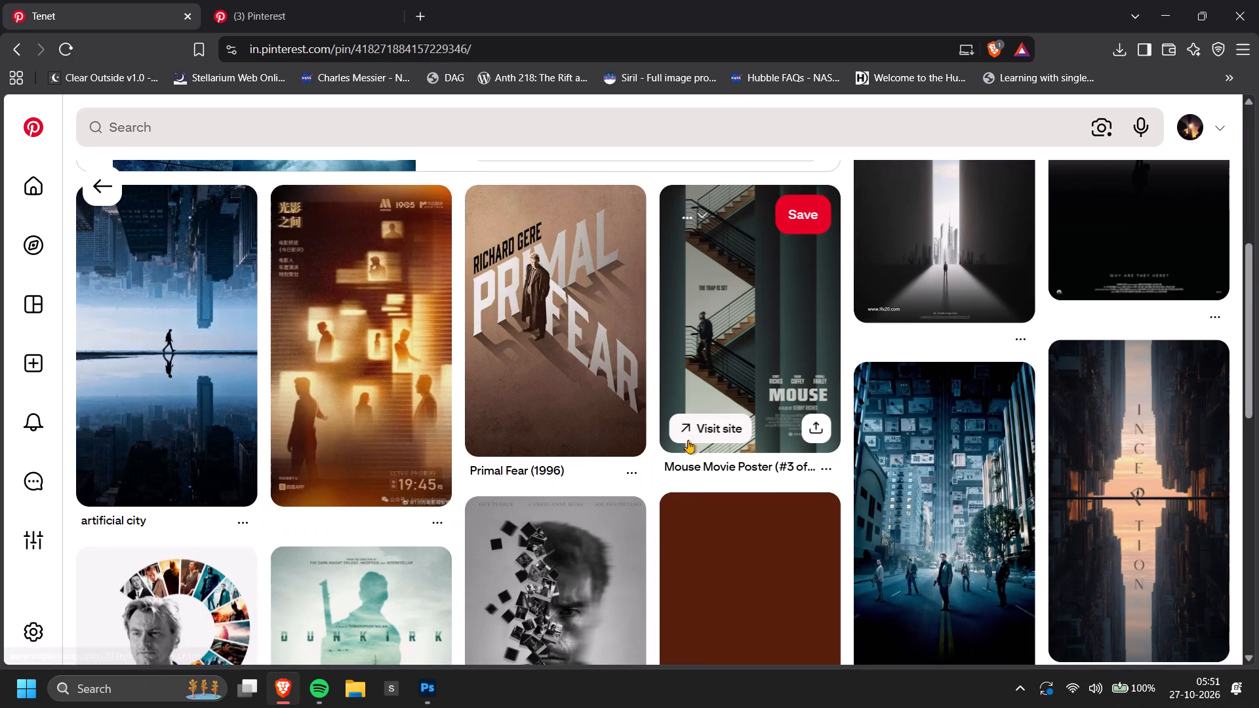
click(84, 178)
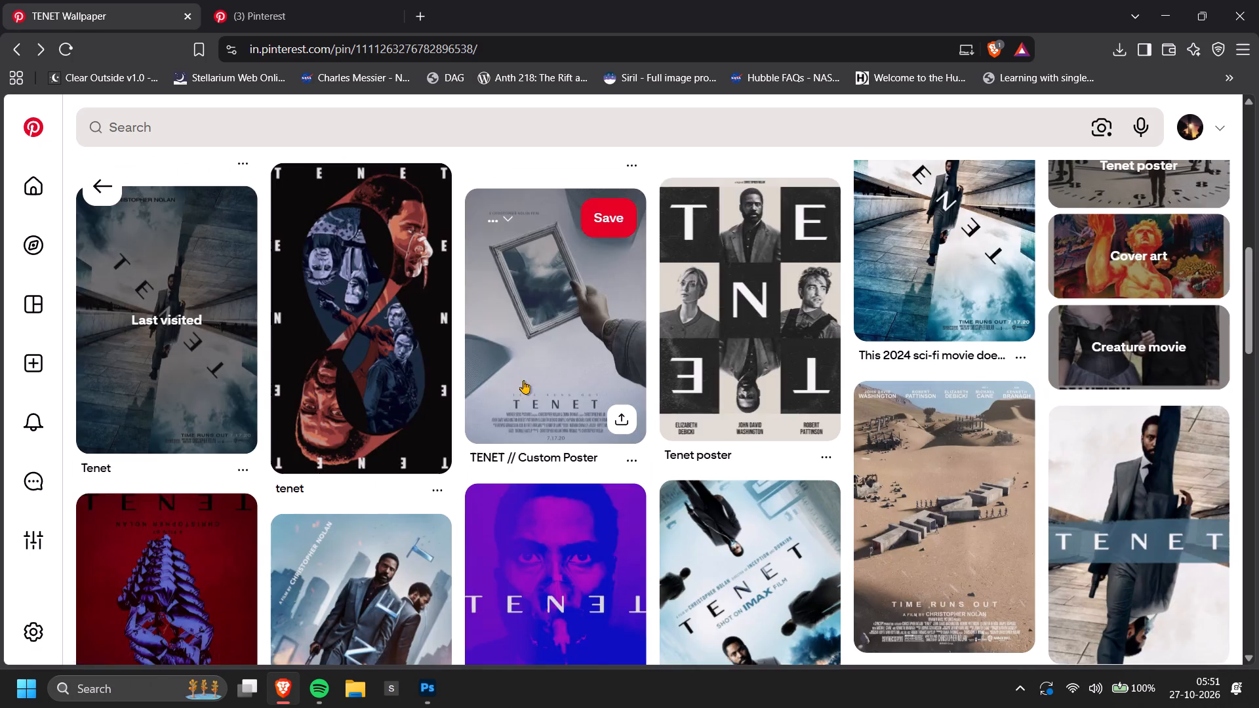
scroll(540, 395, down, 6)
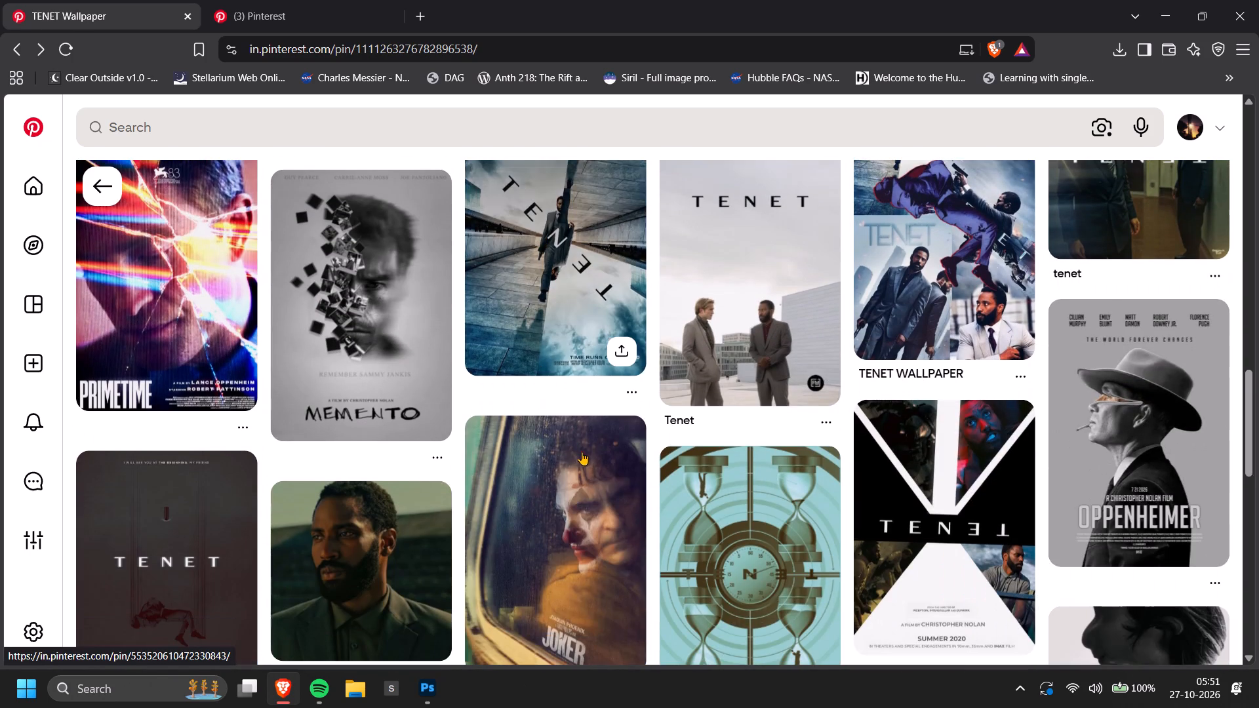
scroll(582, 452, up, 1)
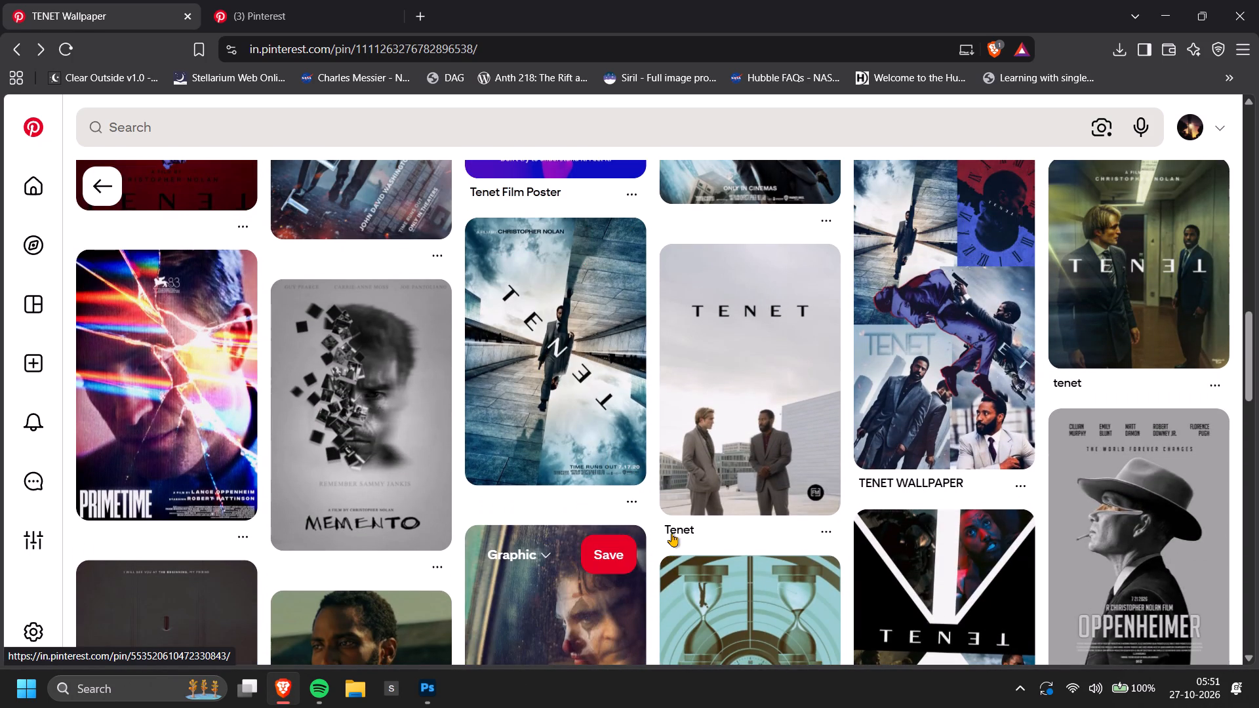
scroll(671, 533, down, 3)
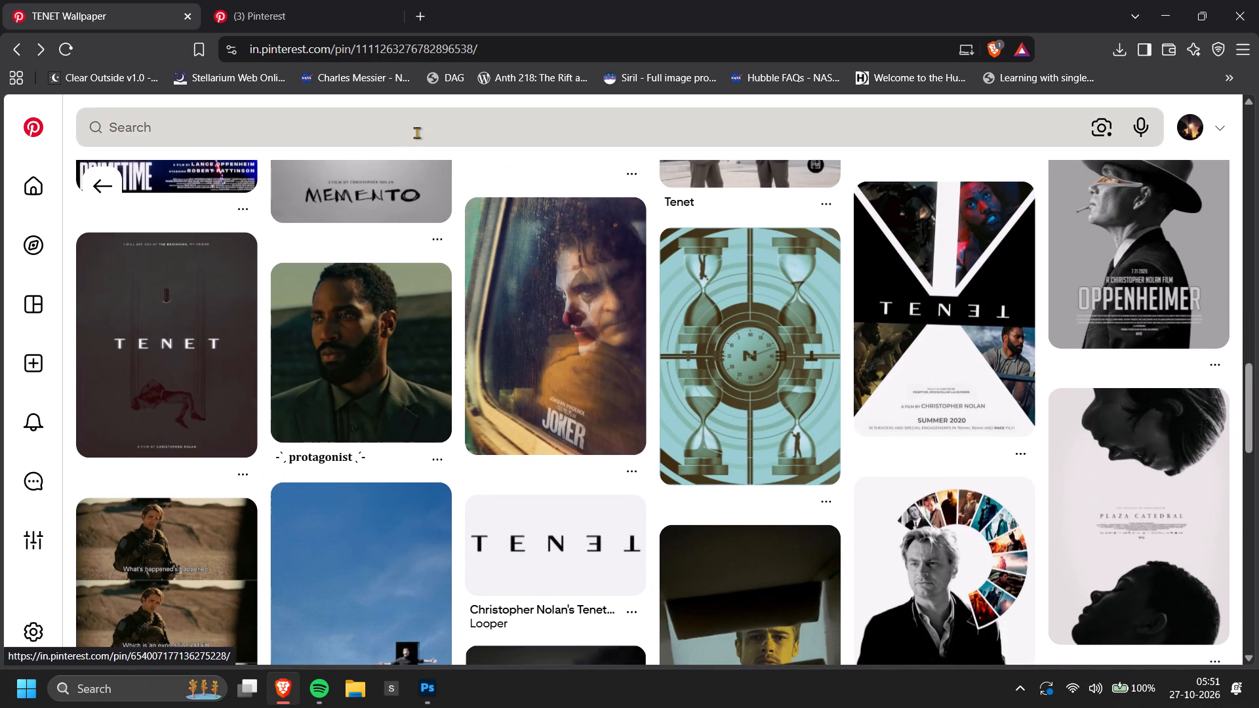
Search Pinterest for "time rays".
click(417, 133)
text(time rays)
key(Return)
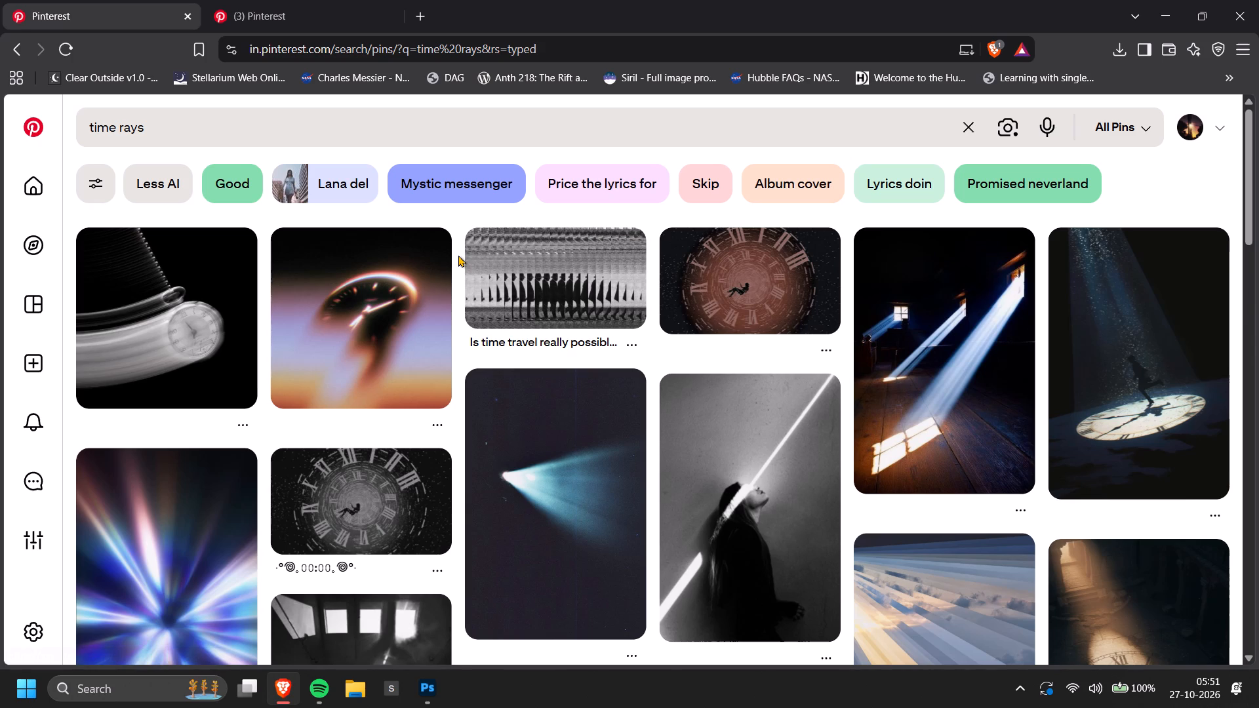
Search Google for "sun rises blue on mars" in a new browser tab.
click(430, 14)
text(sun rises blu)
key(space)
key(BackSpace)
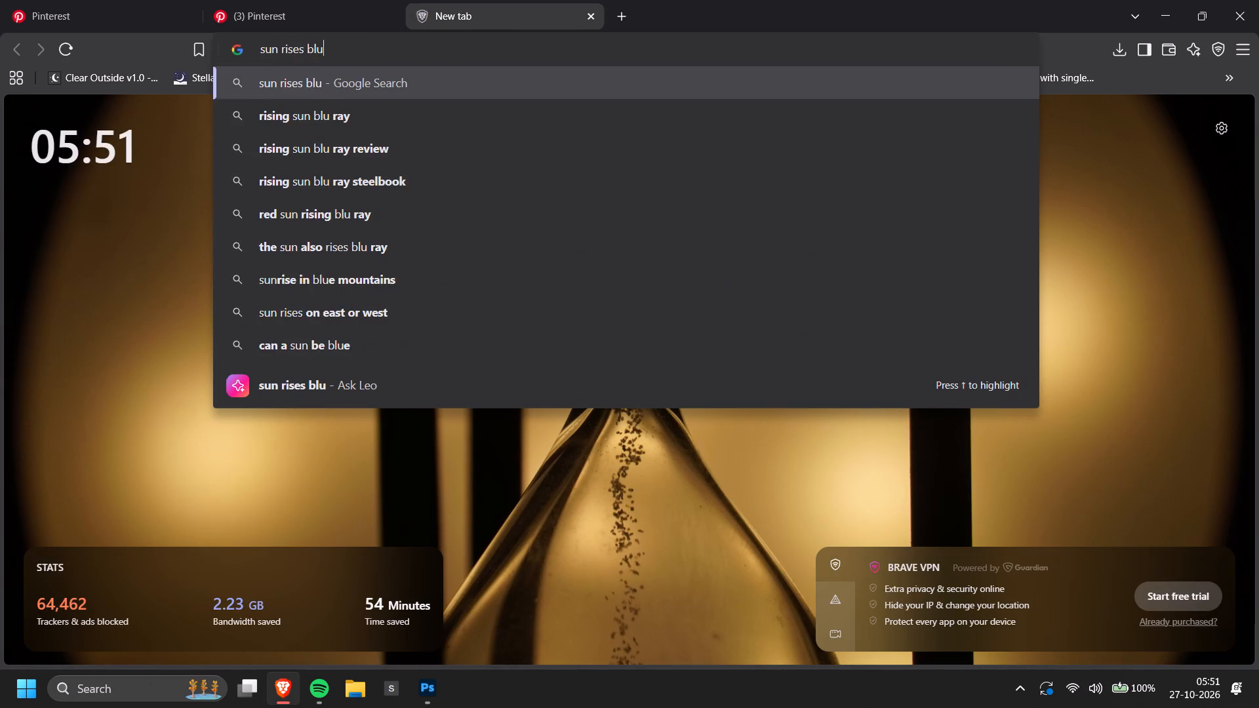
text(e on mars)
key(Return)
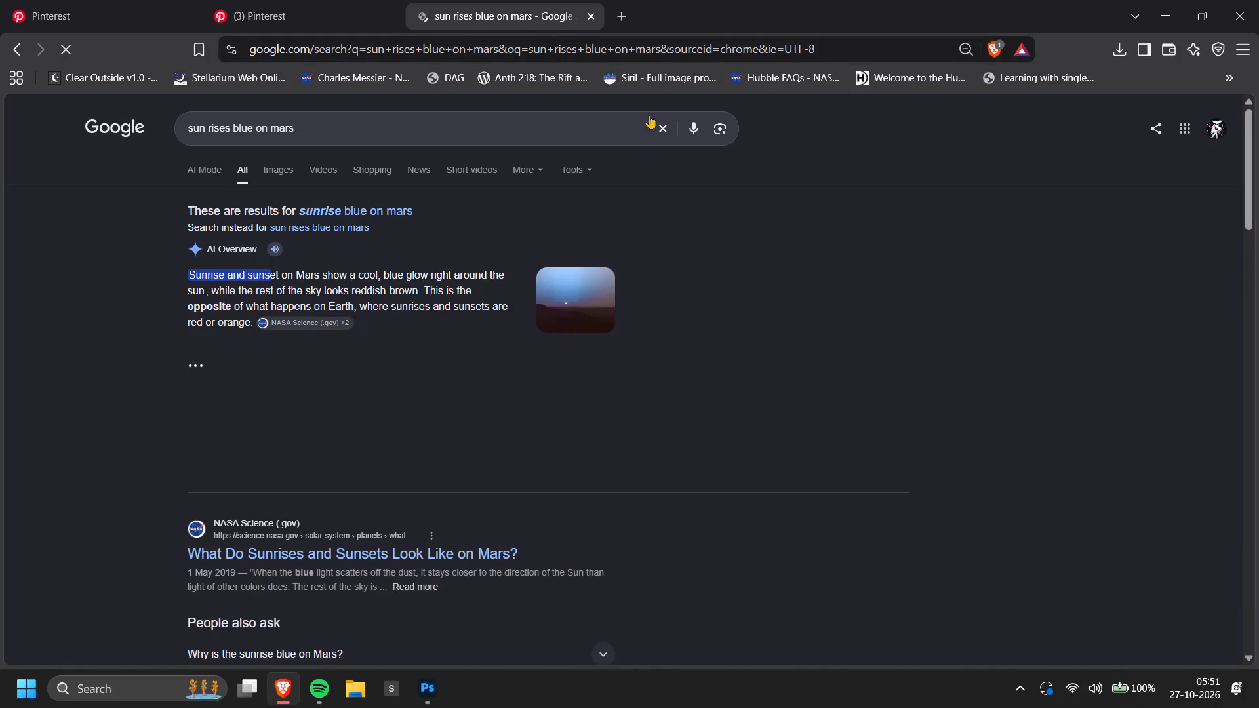
Open the Metanoia blog in another new browser tab.
click(629, 14)
text(me)
key(Return)
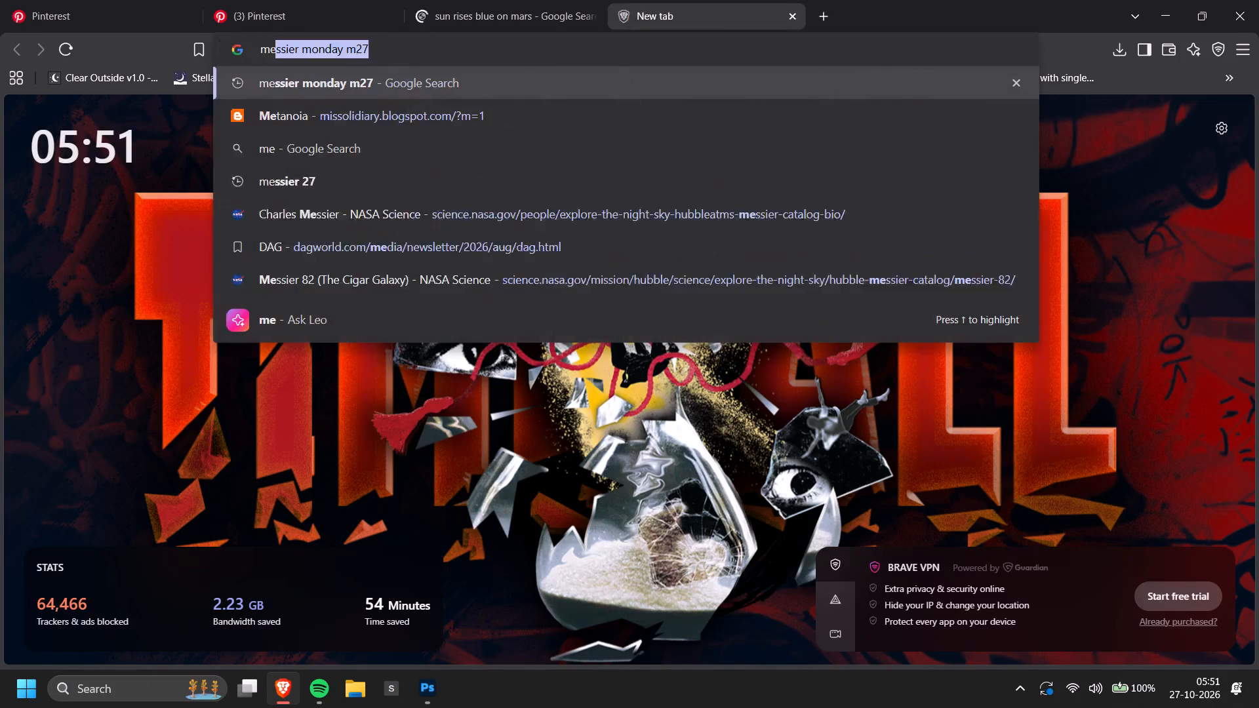
click(666, 49)
text(met)
key(Down)
key(Return)
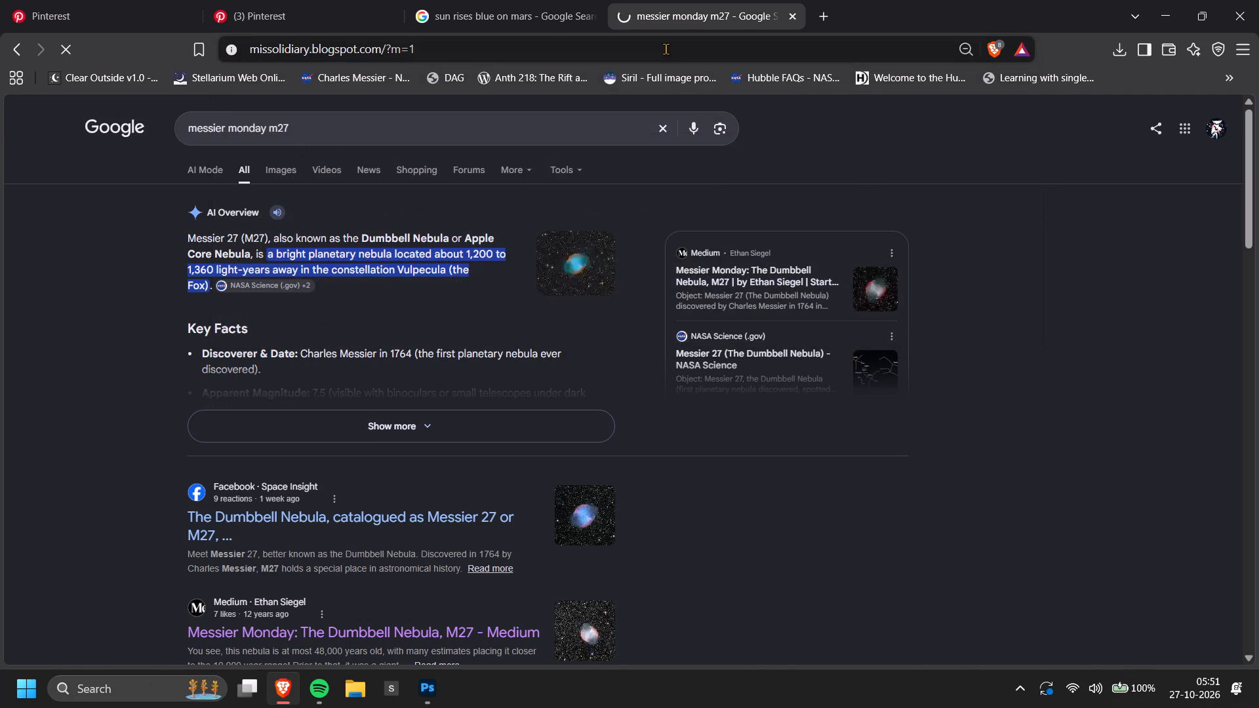
Browse Google image results for the blue sunrise on Mars, previewing the YouTube blue sunset frame and the Instagram photo above red rocky ground.
click(478, 17)
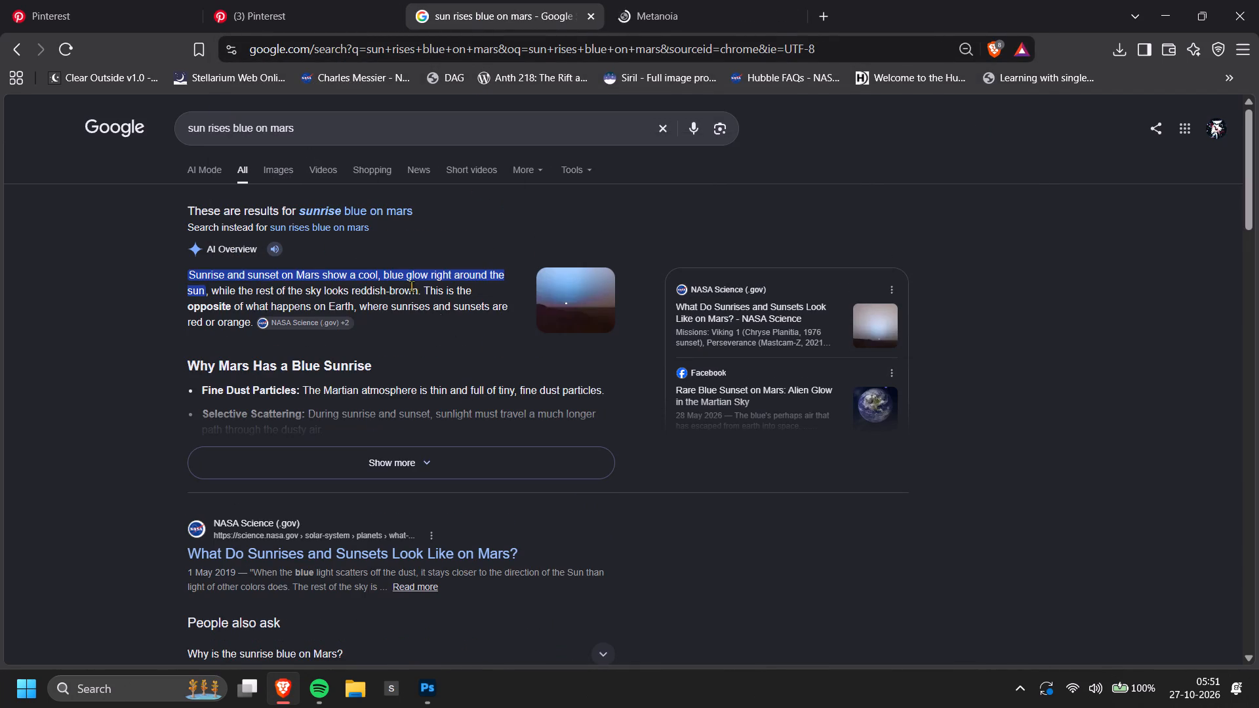
click(285, 178)
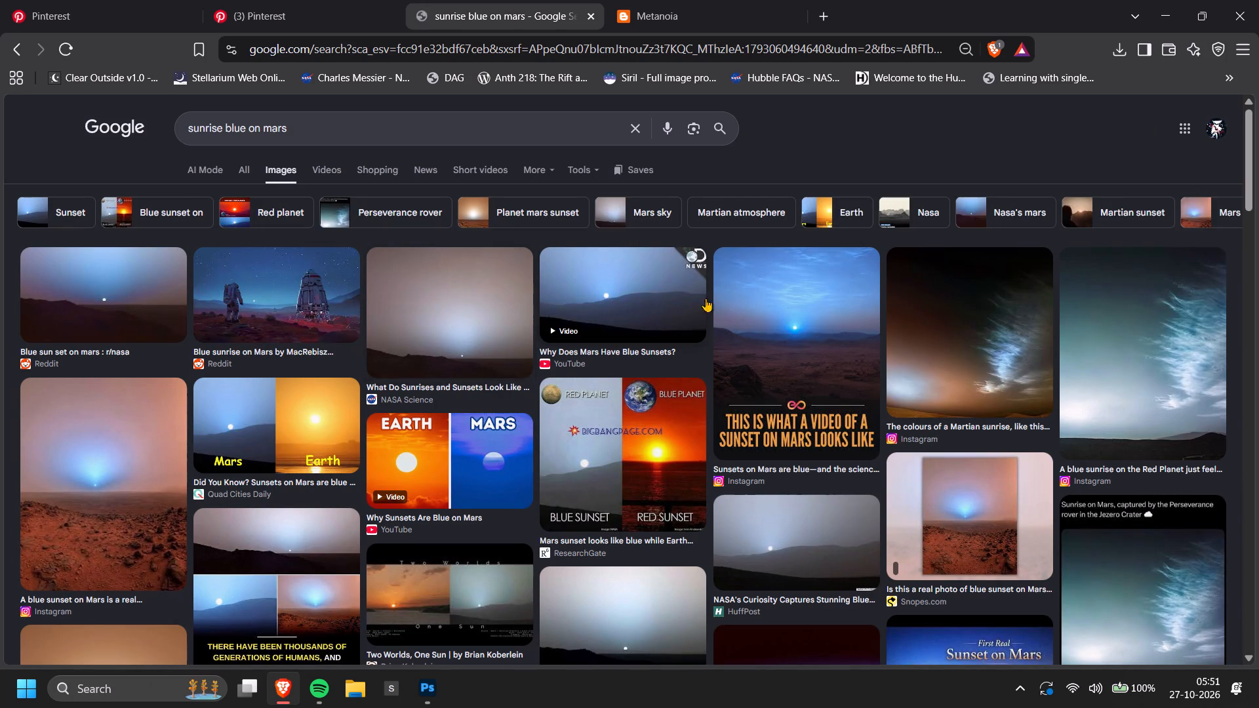
click(639, 302)
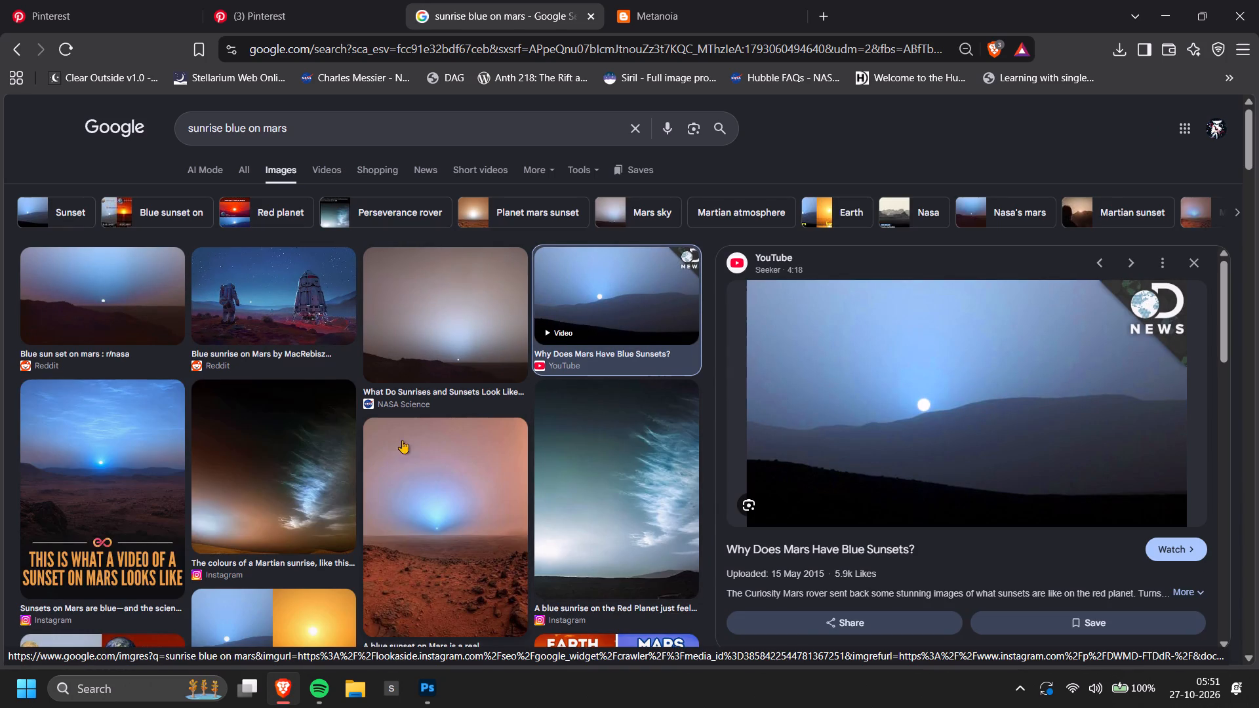
click(431, 503)
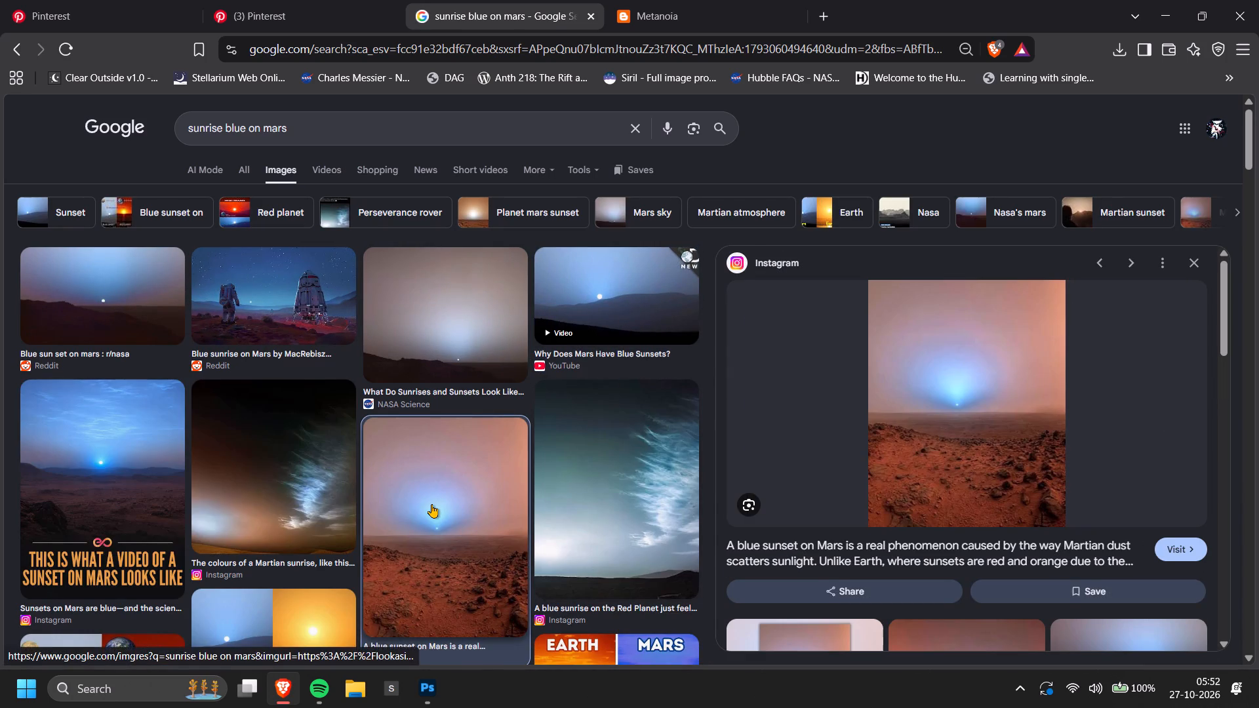
scroll(431, 504, down, 2)
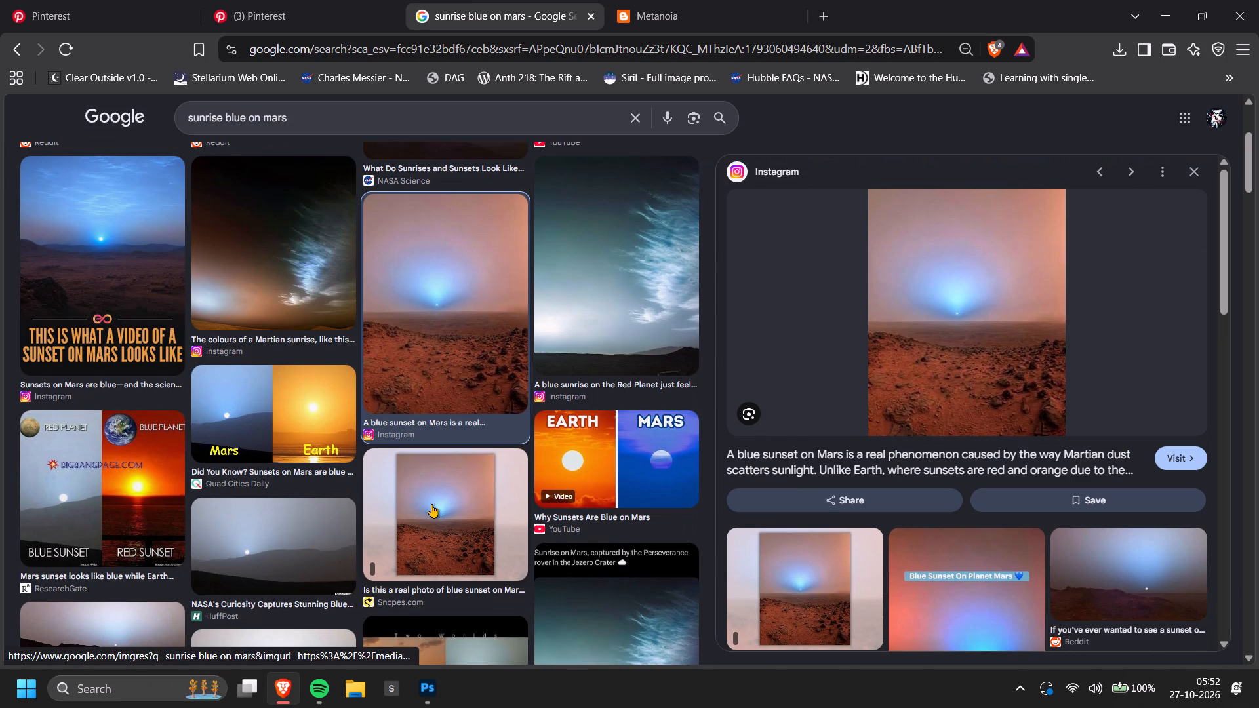
scroll(431, 504, down, 4)
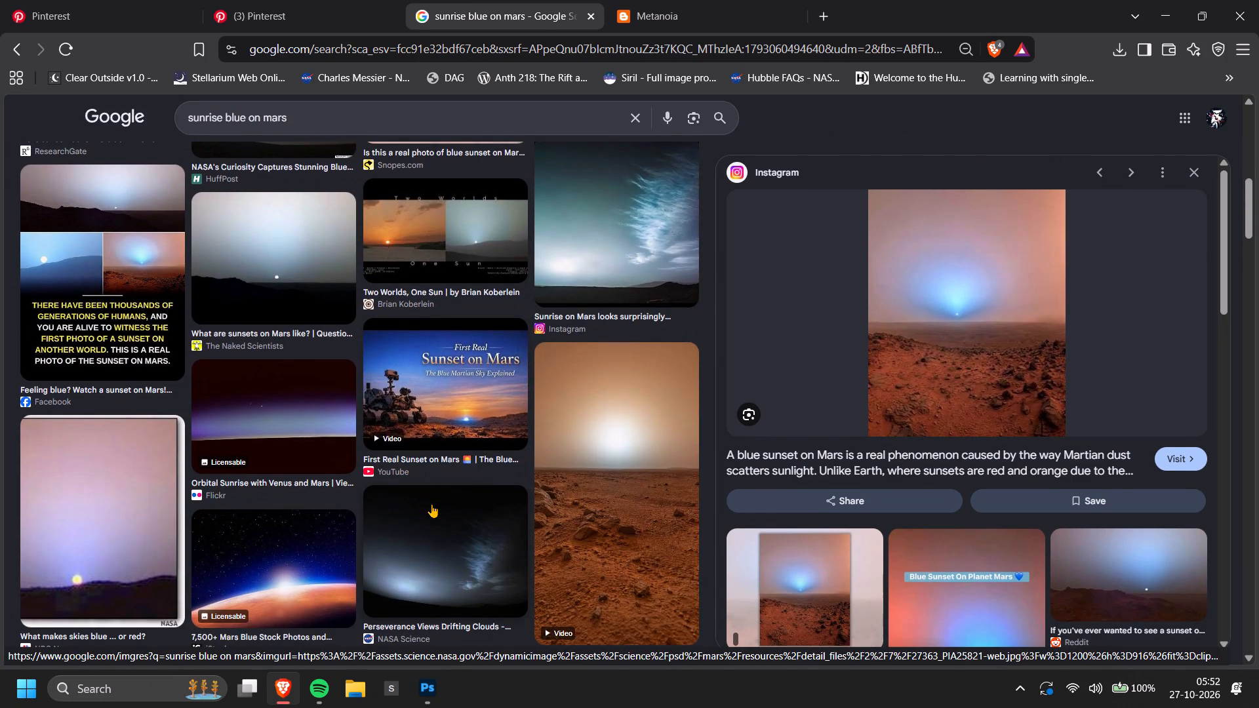
scroll(431, 504, up, 6)
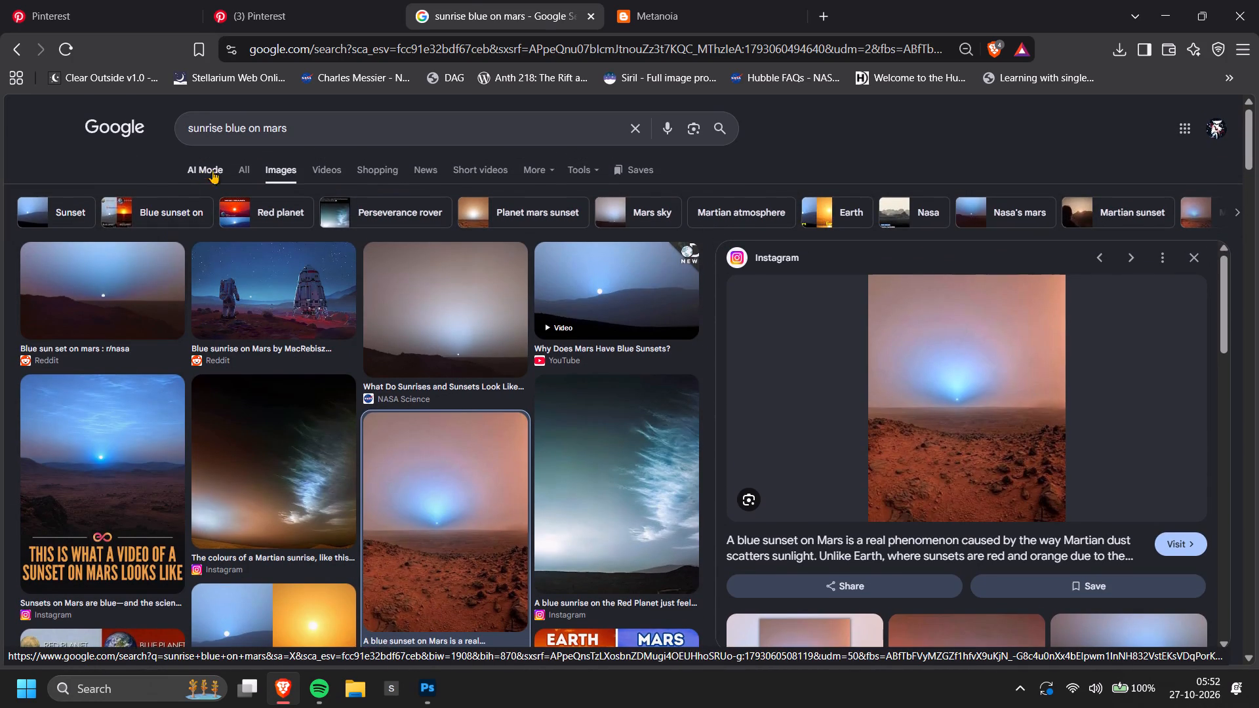
Return to all results for the Mars sunrise search and expand the full AI Overview explaining why it is blue.
click(252, 173)
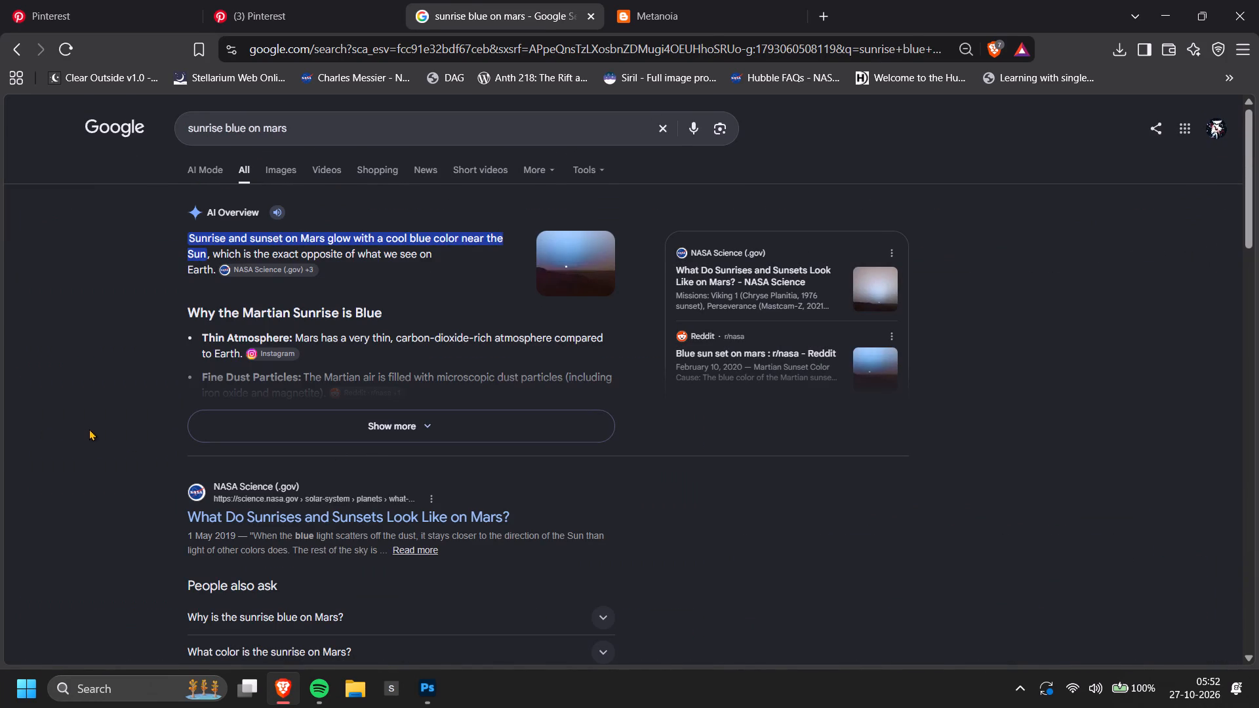
click(380, 412)
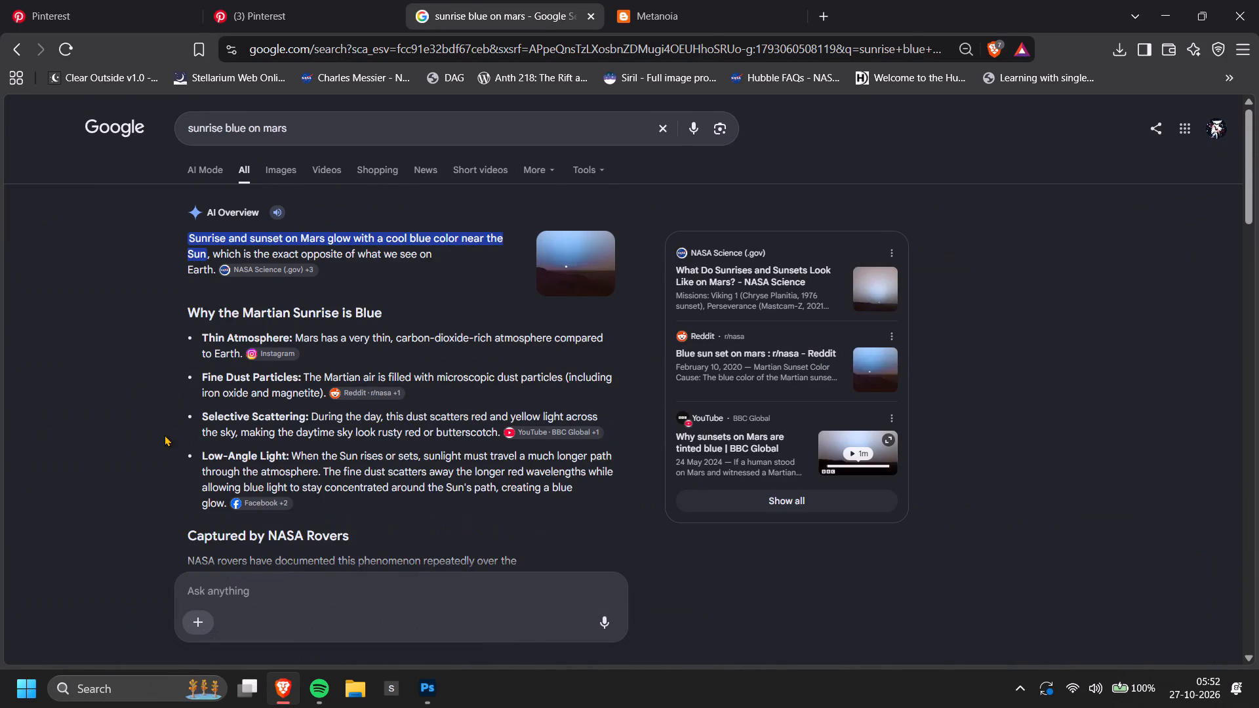
Skim the Mars sunrise search results and close both that tab and the Metanoia blog tab.
scroll(165, 435, down, 2)
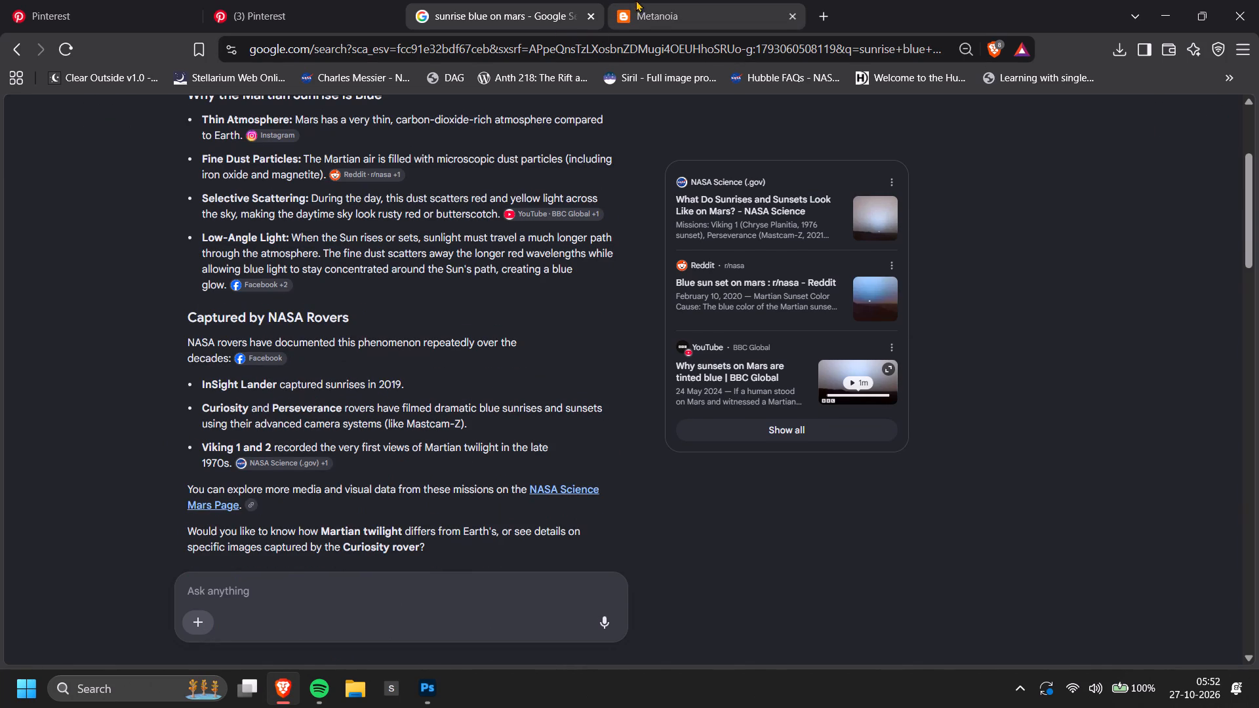
click(584, 16)
click(590, 19)
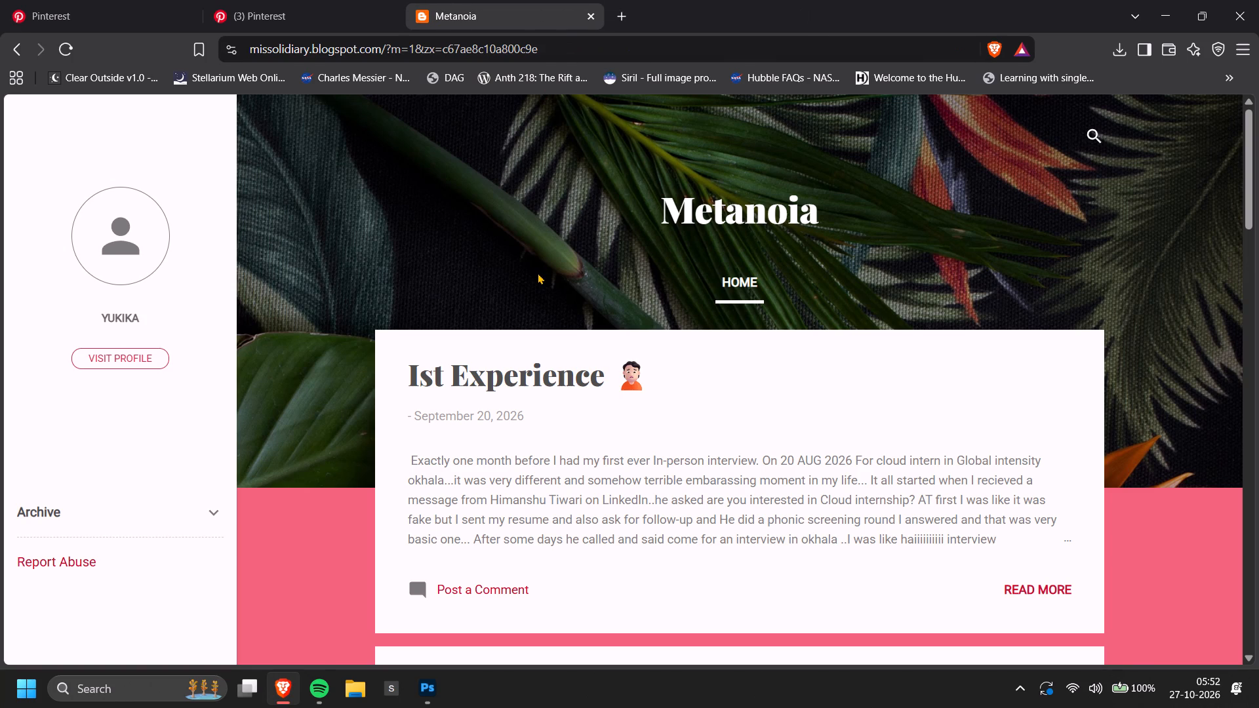
click(591, 16)
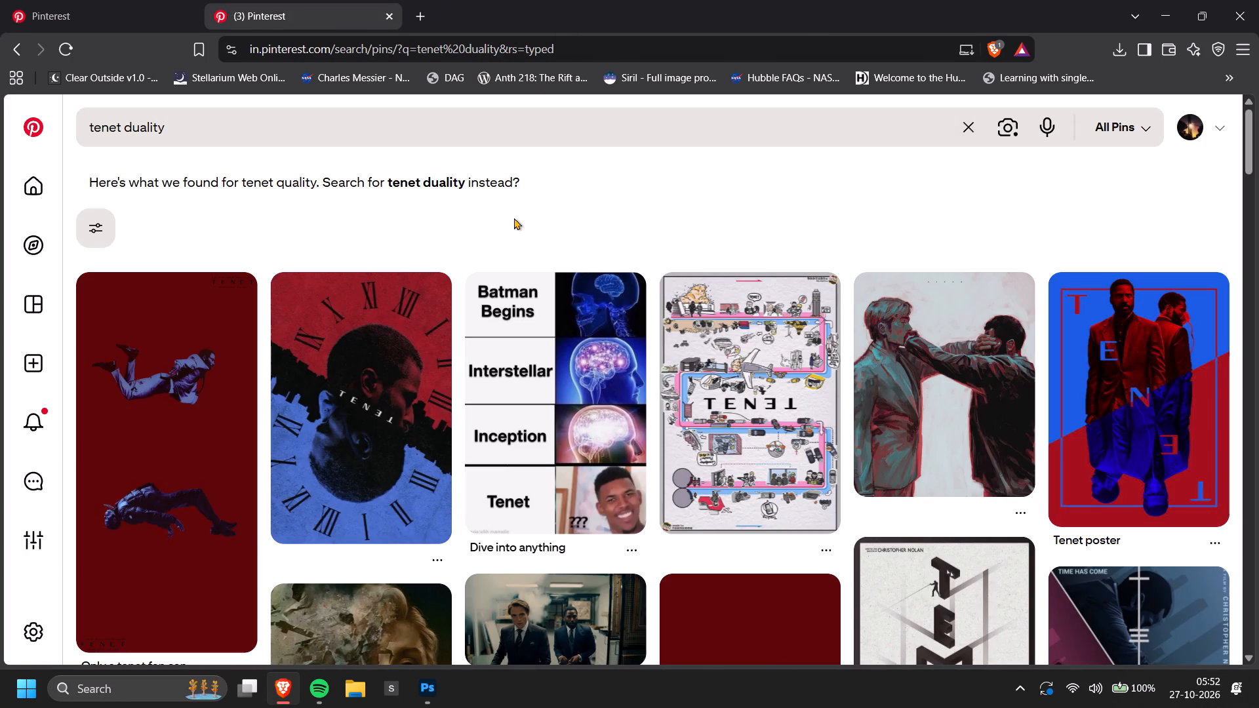
From the Pinterest "time rays" results, open the pin of blue light beams through dark attic windows and copy its image.
scroll(340, 355, down, 3)
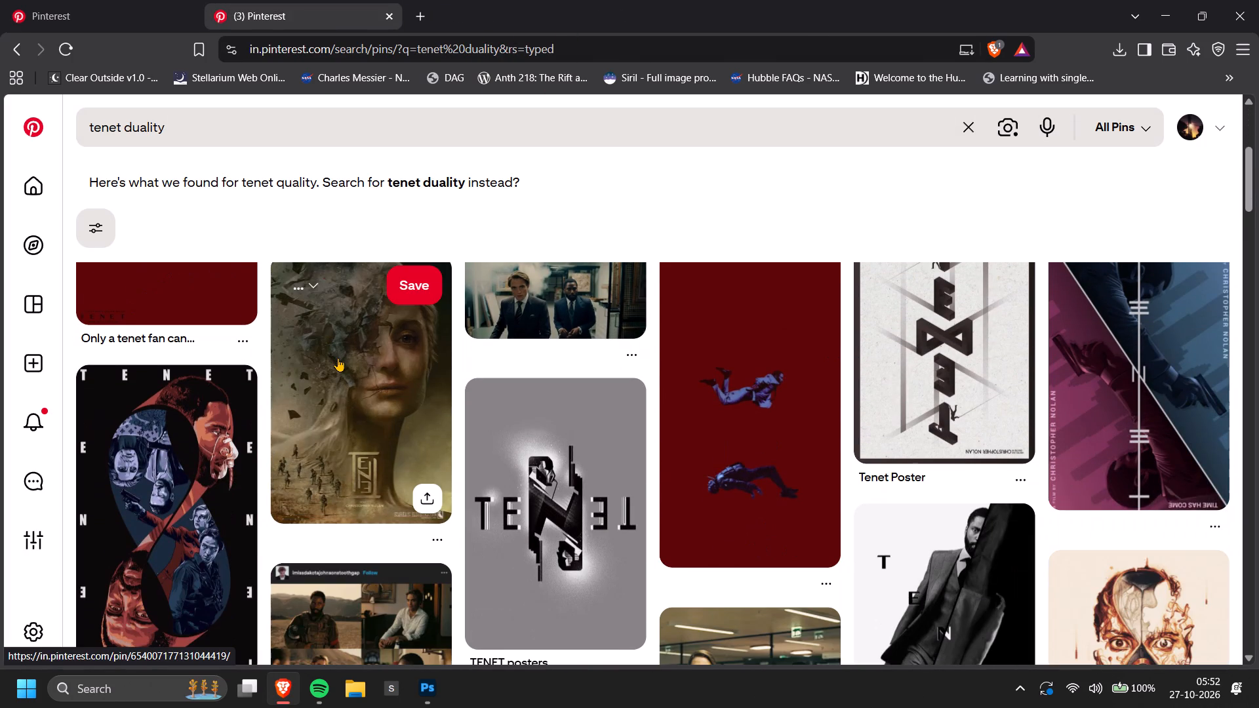
click(112, 0)
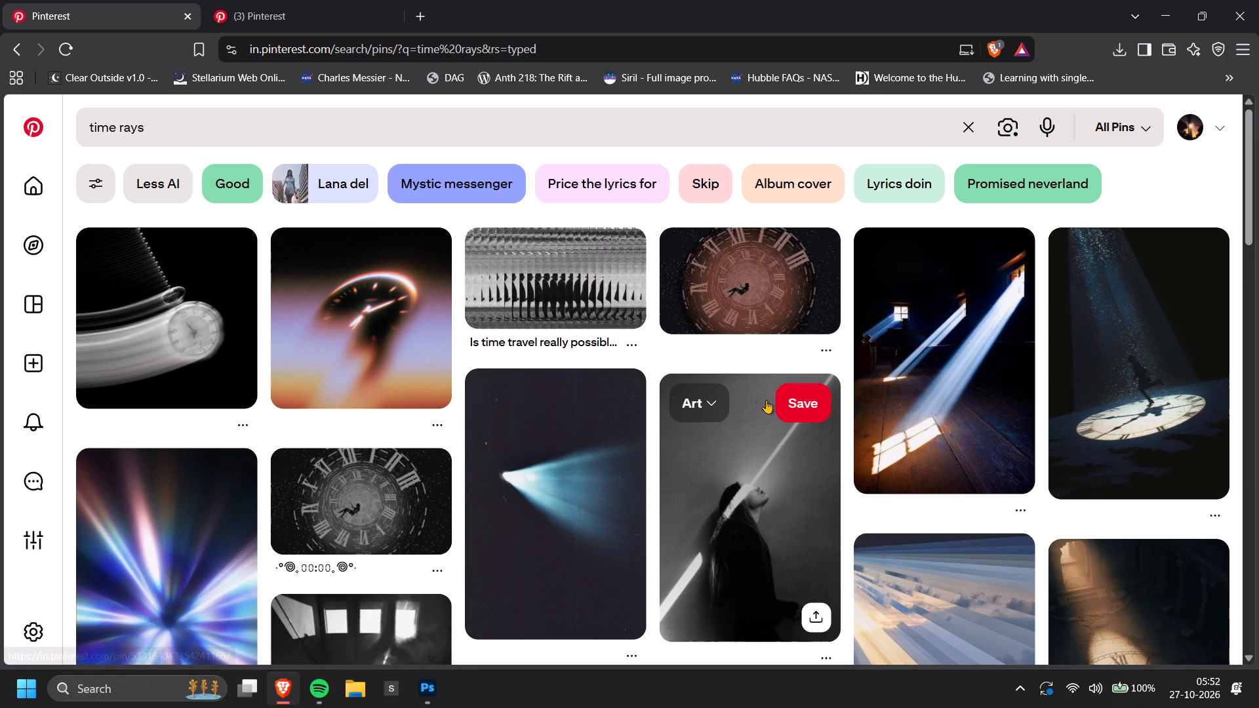
click(898, 356)
scroll(339, 410, up, 4)
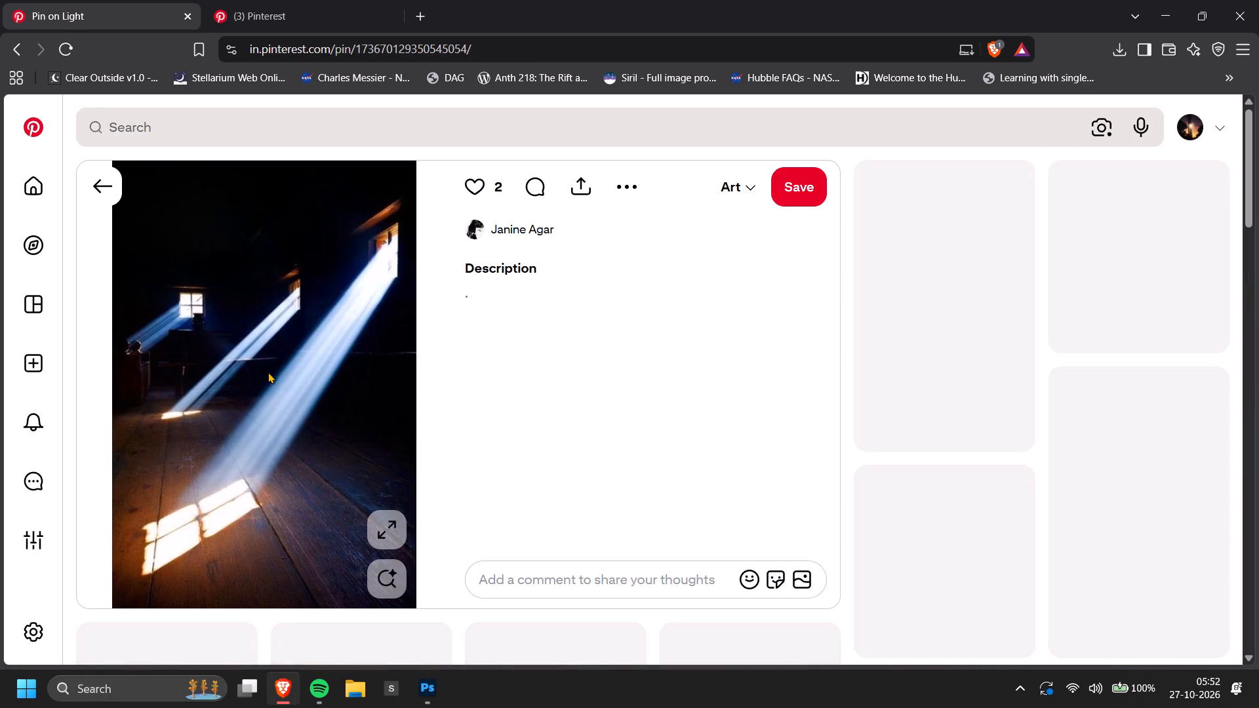
right_click(187, 349)
click(250, 416)
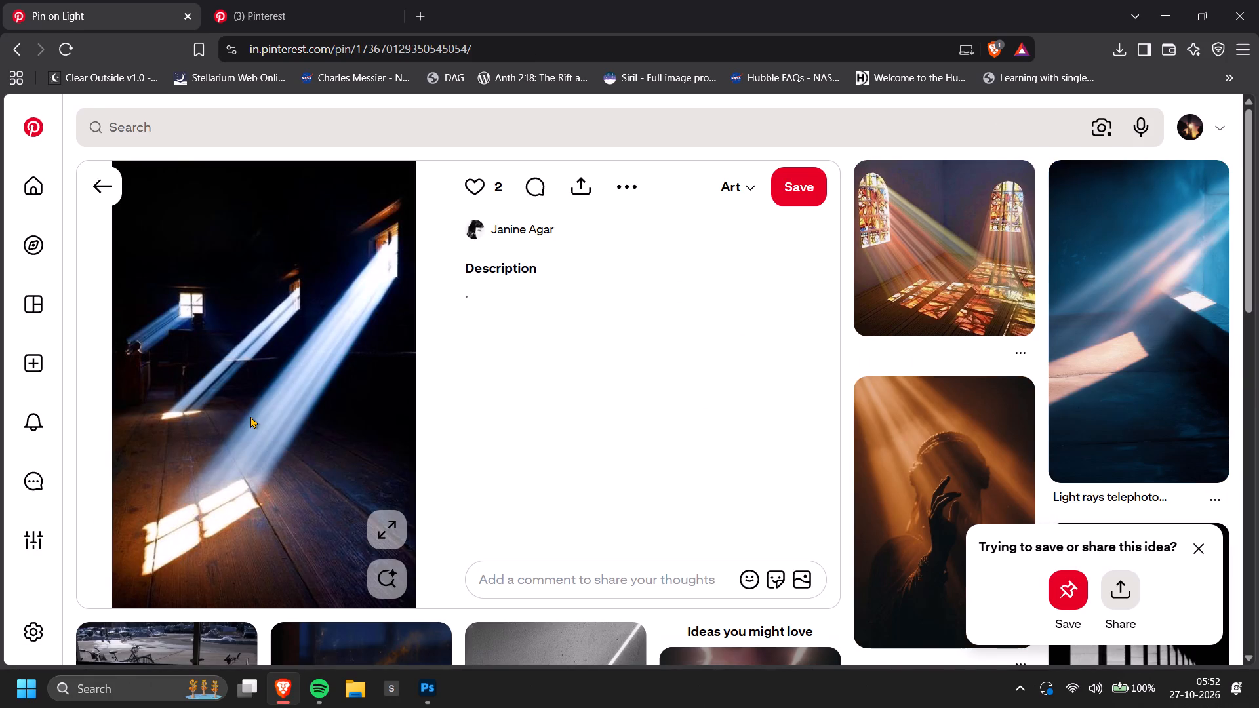
scroll(435, 411, down, 5)
Paste the light-beam image into the Photoshop banner, enlarge it to about 1780%, and place it over the oxygen-mask TENET poster.
key(alt+Tab)
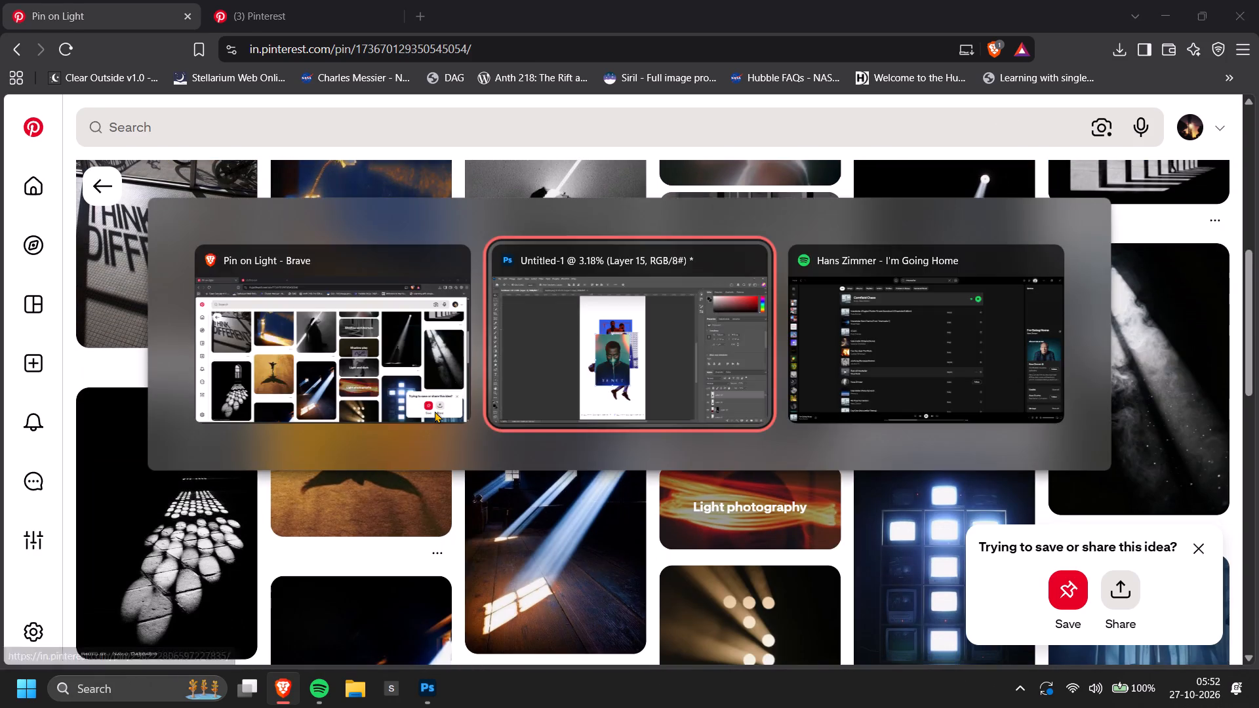
key(ctrl+v)
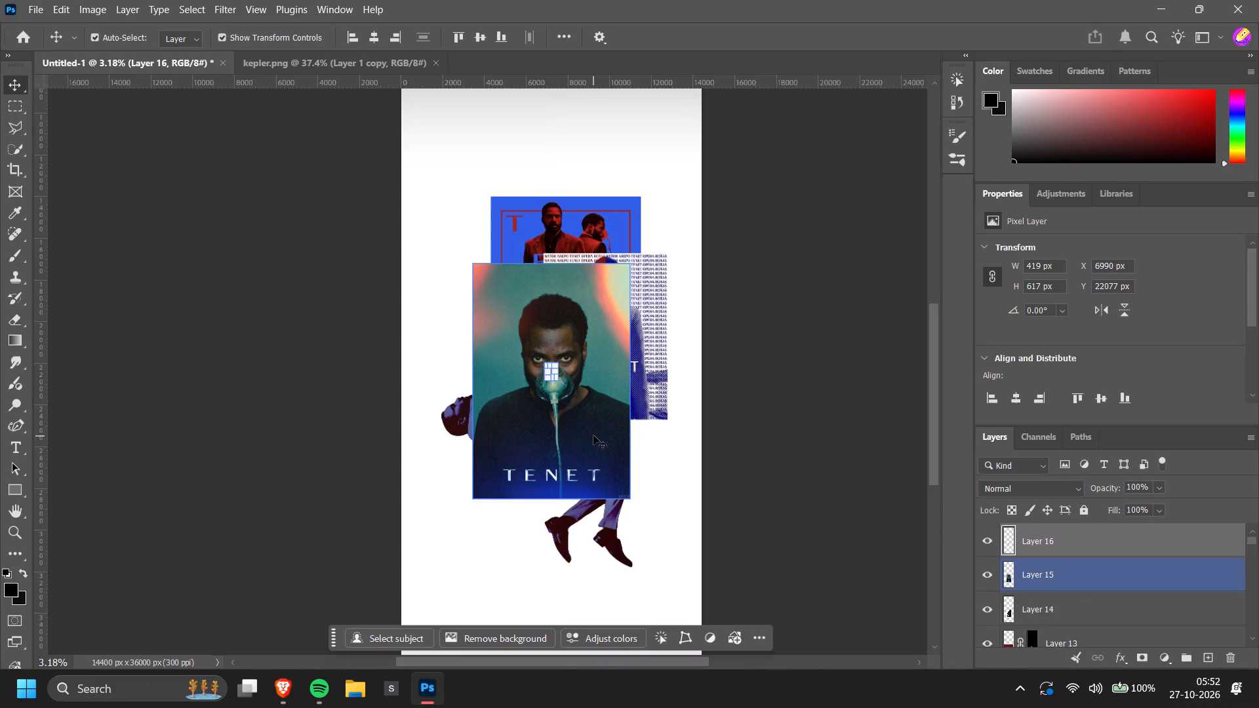
drag(559, 381, 710, 532)
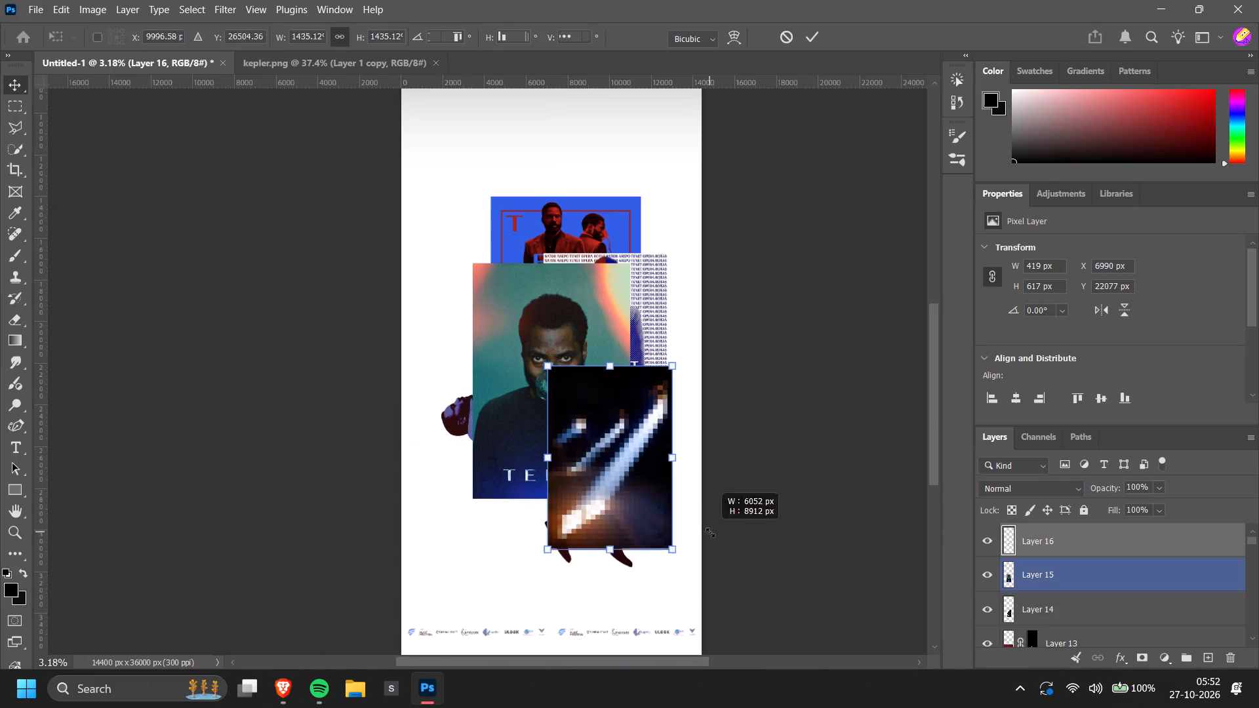
drag(710, 532, 742, 573)
drag(635, 488, 576, 414)
click(683, 545)
click(685, 549)
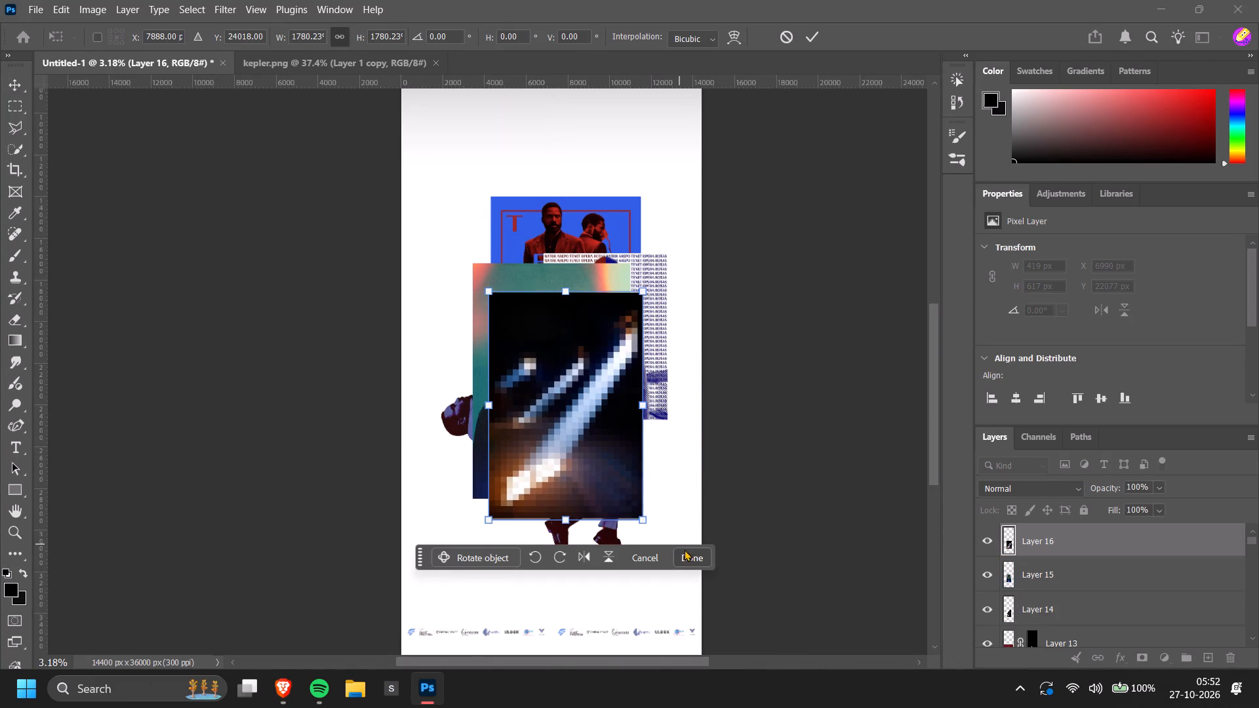
alt+scroll(627, 429, up, 12)
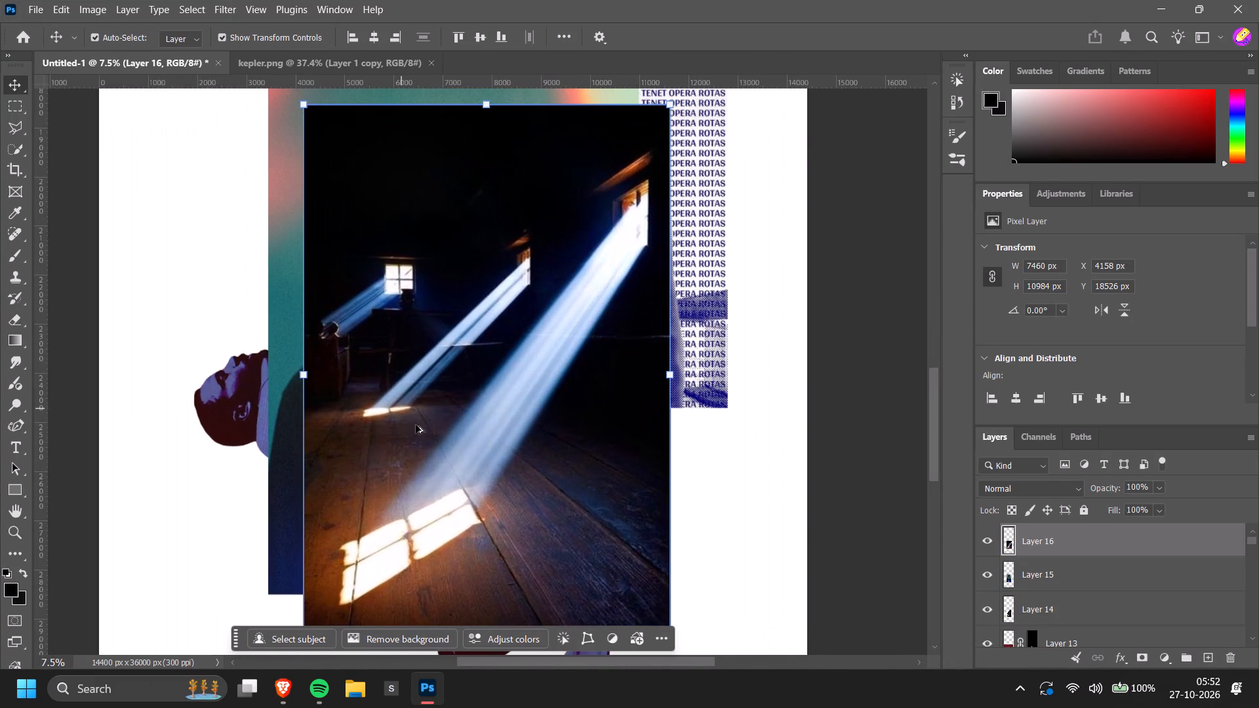
Return to the Pinterest "time rays" results, open the pin of overlapping antique clock faces, and copy its image.
key(alt+Tab)
scroll(426, 437, down, 3)
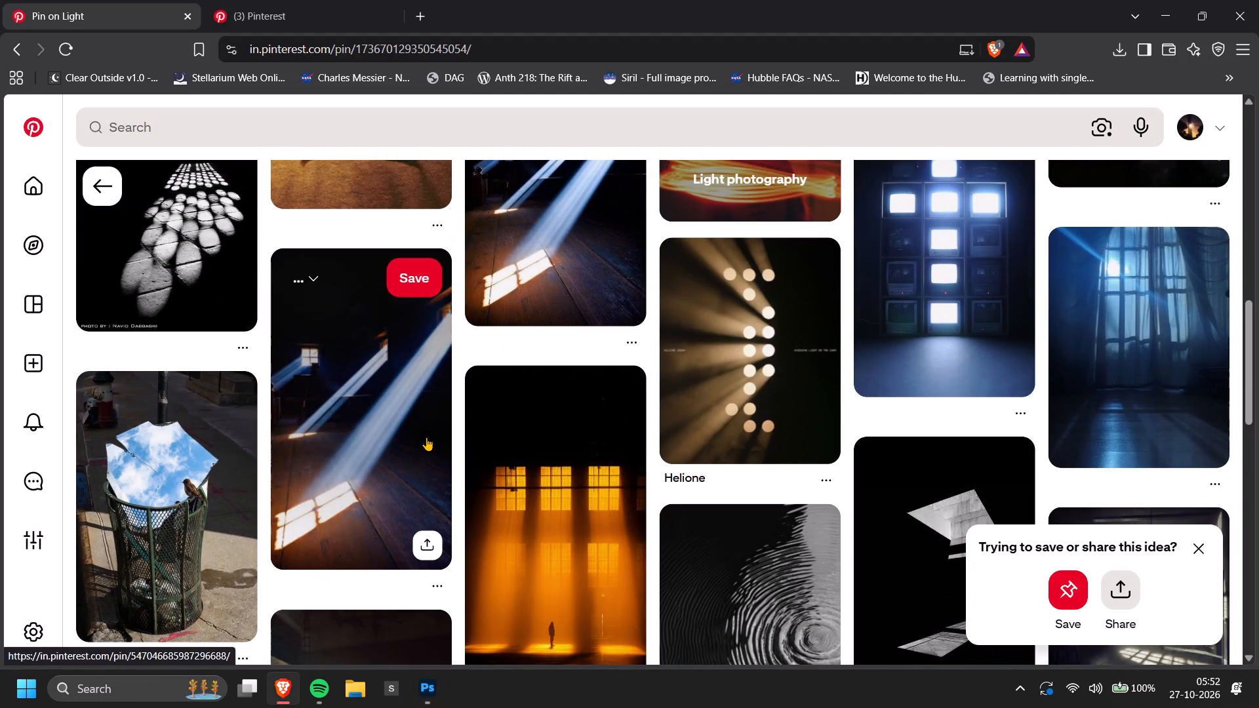
click(103, 180)
scroll(610, 383, down, 1)
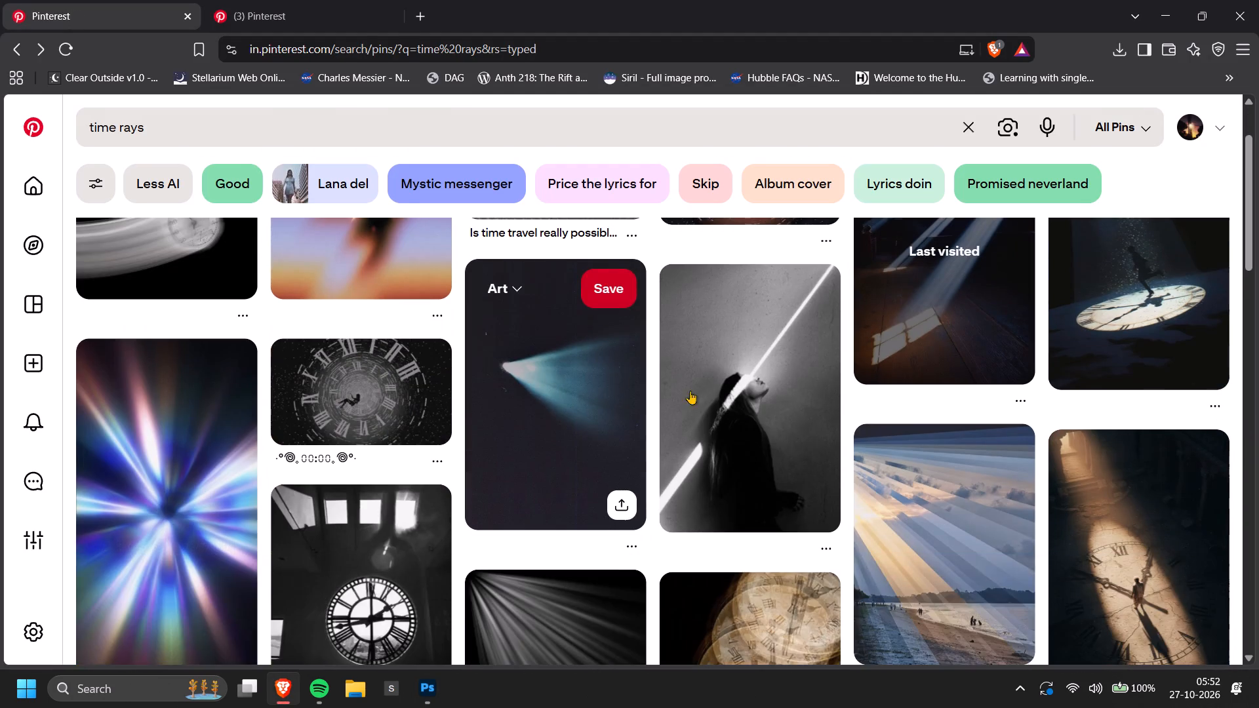
scroll(748, 403, down, 4)
scroll(765, 396, up, 2)
scroll(769, 391, down, 2)
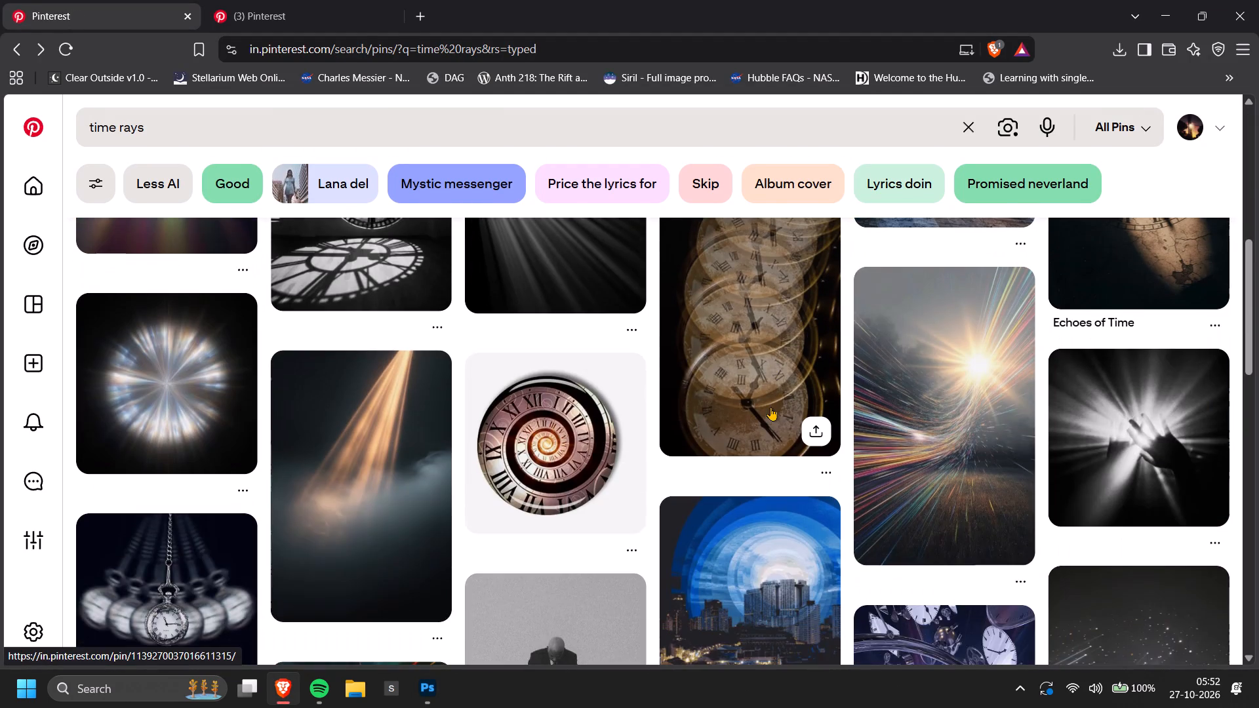
scroll(770, 407, up, 1)
click(770, 417)
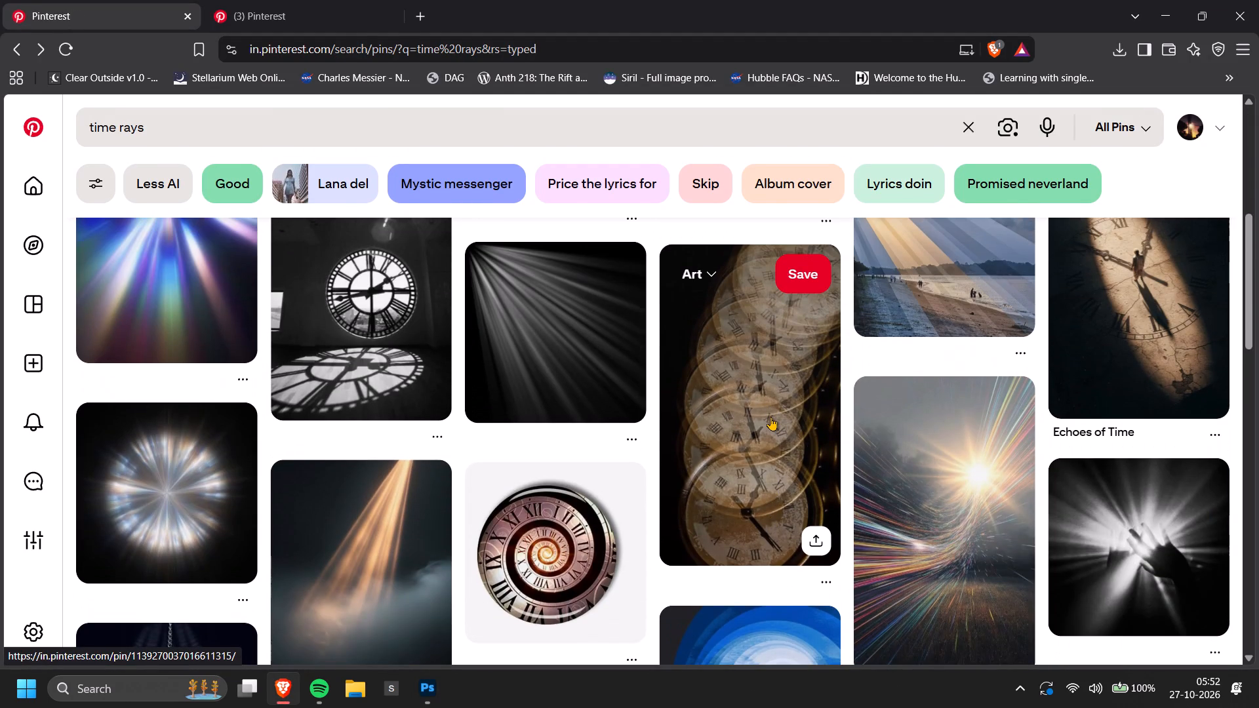
right_click(360, 420)
click(402, 463)
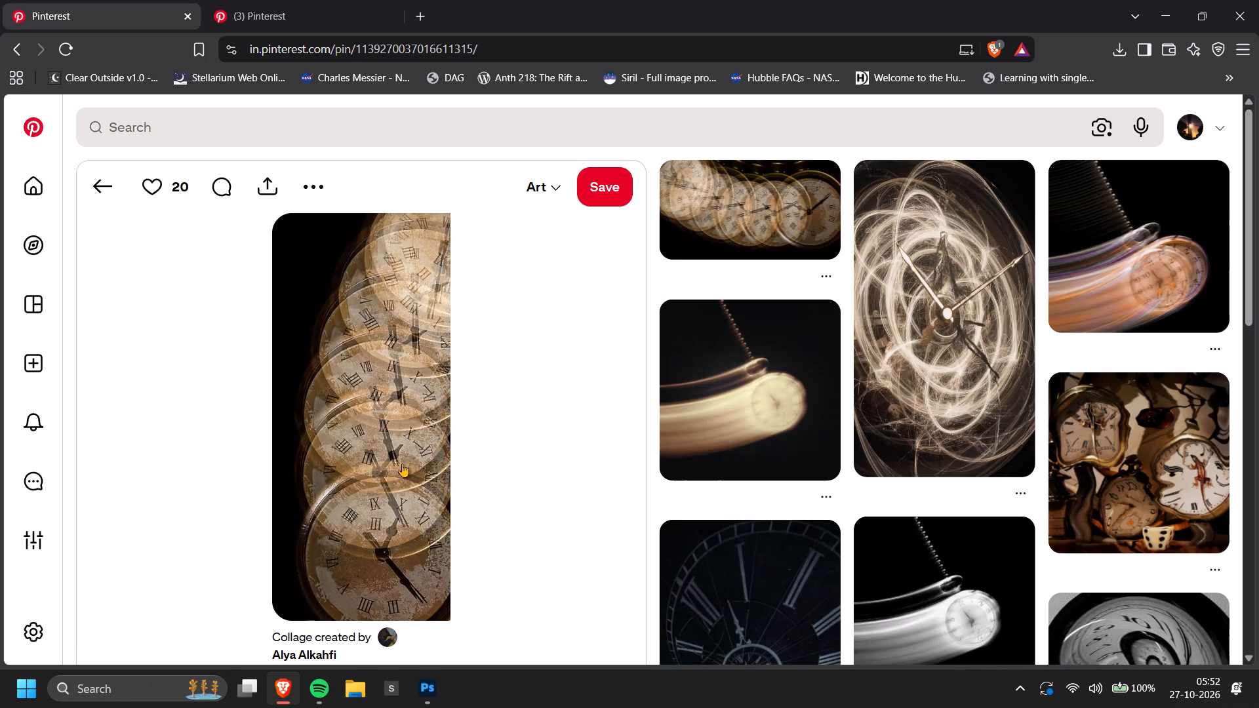
Paste the overlapping-clocks image into the Photoshop banner, enlarge it to about 468%, and place it over the light-beam image's left side.
key(alt+Tab)
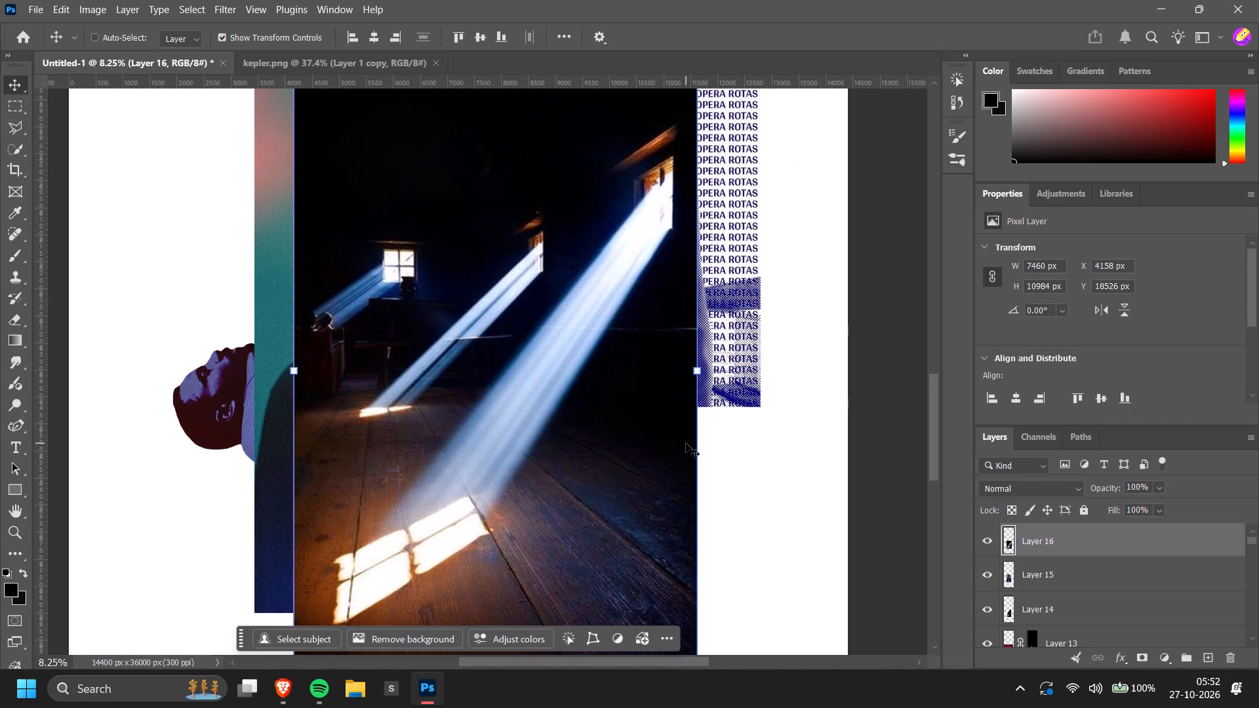
key(ctrl+v)
drag(490, 426, 826, 702)
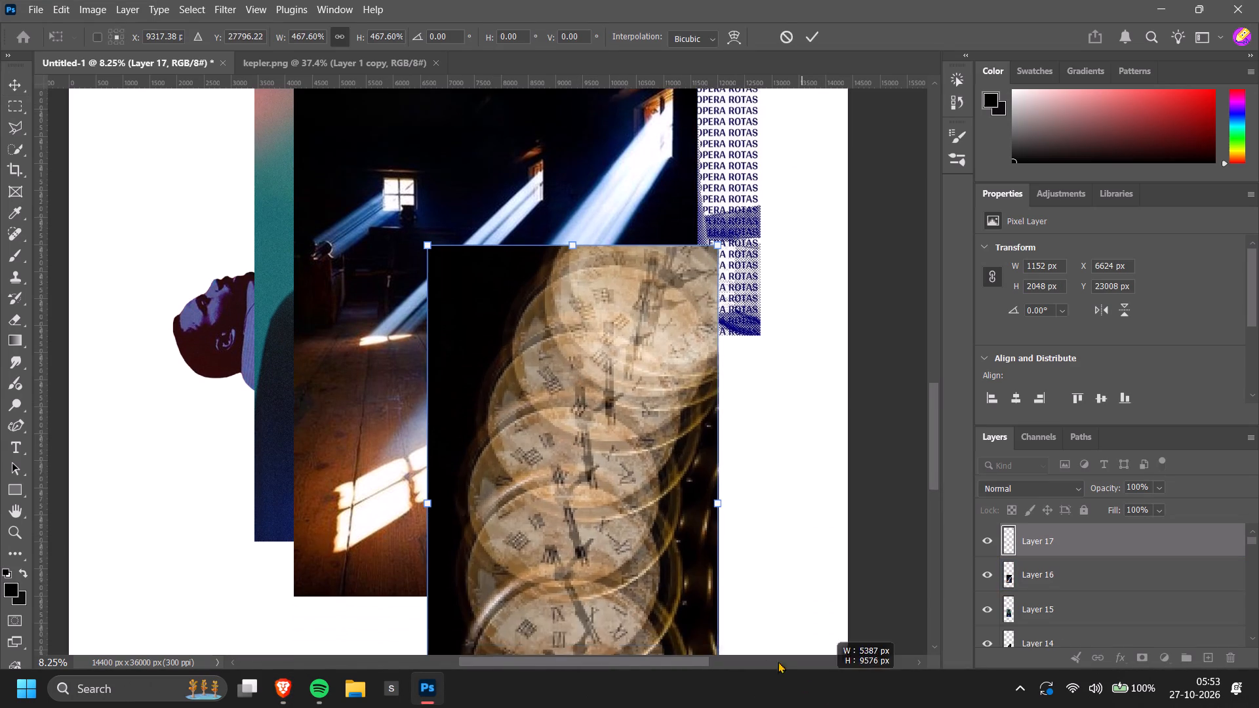
drag(563, 511, 384, 309)
click(523, 575)
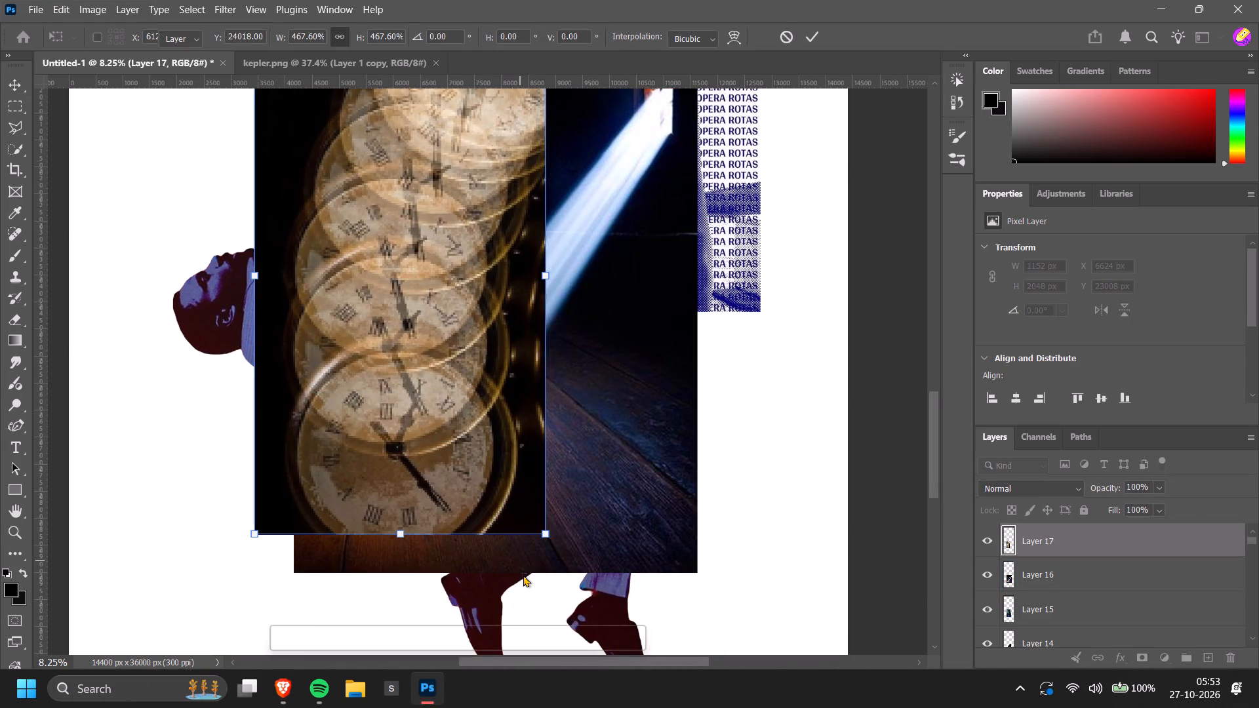
Return to Pinterest, open the related pin of the orange motion-blurred swinging pocket watch, and copy its image.
key(alt+Tab)
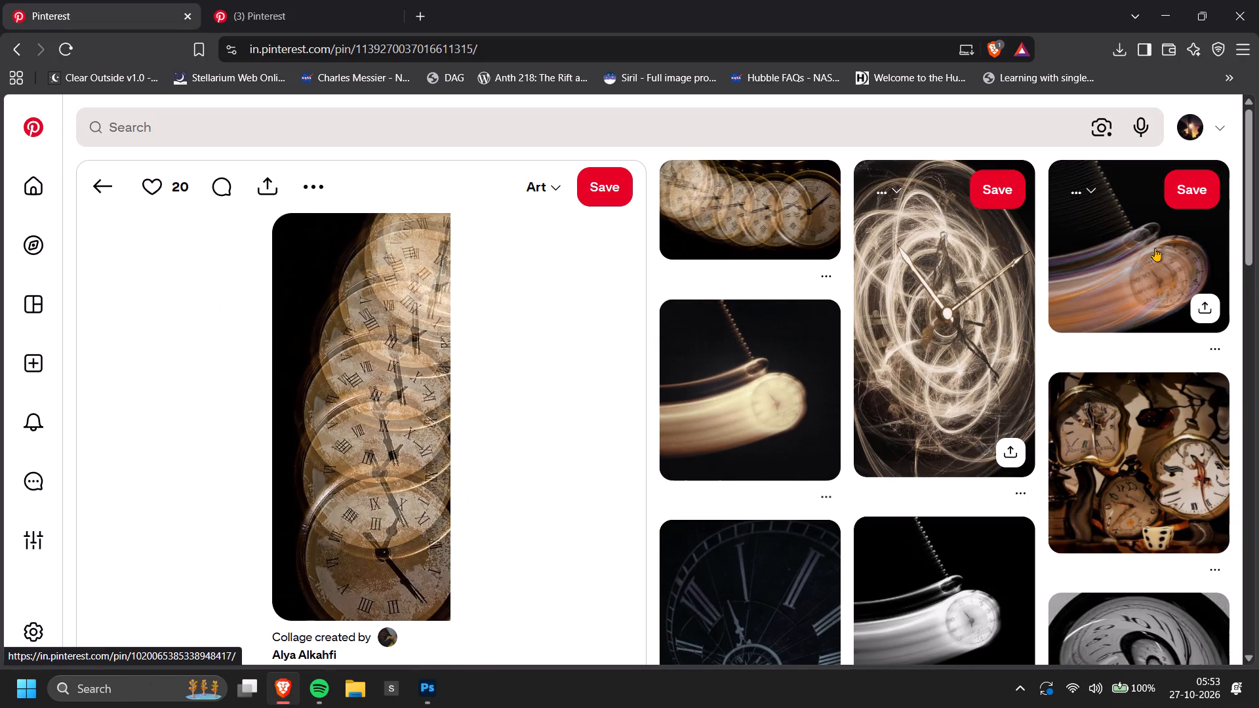
click(1155, 248)
right_click(409, 327)
click(470, 383)
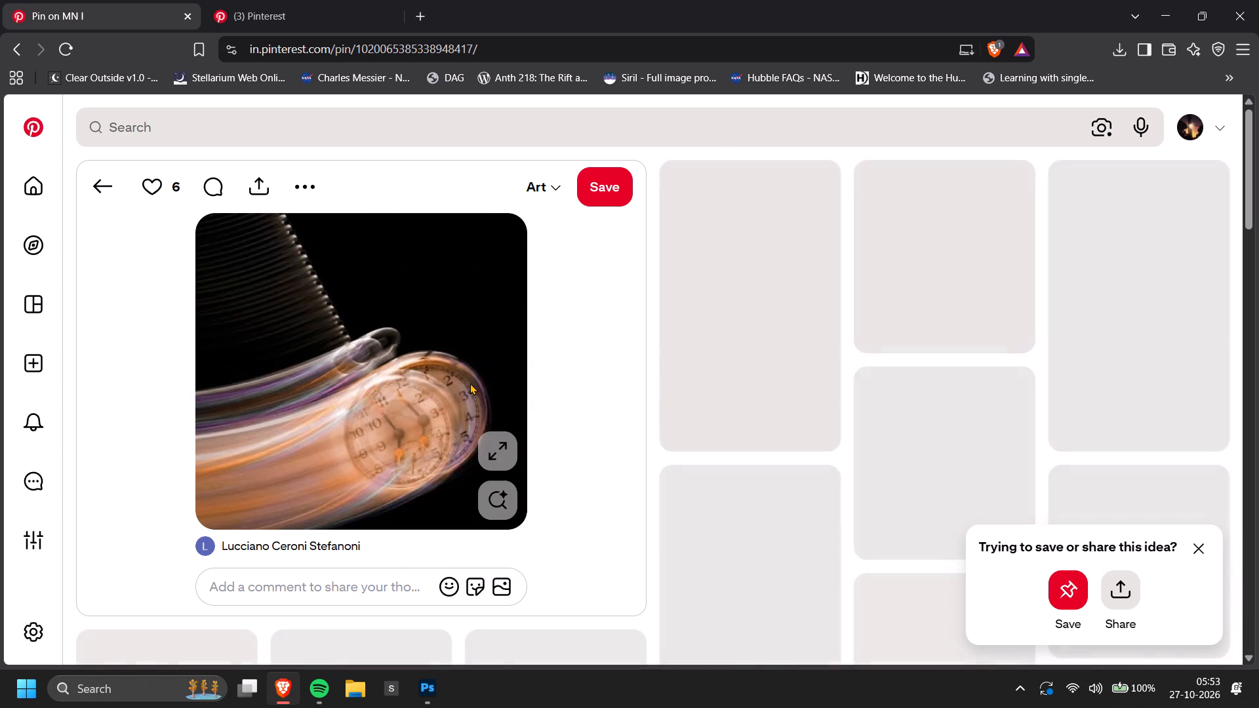
Paste the swinging-watch image into the Photoshop banner, enlarge it to about 1129%, and place it over the overlapping-clocks image's lower half.
key(alt+Tab)
key(ctrl+v)
drag(473, 385, 475, 385)
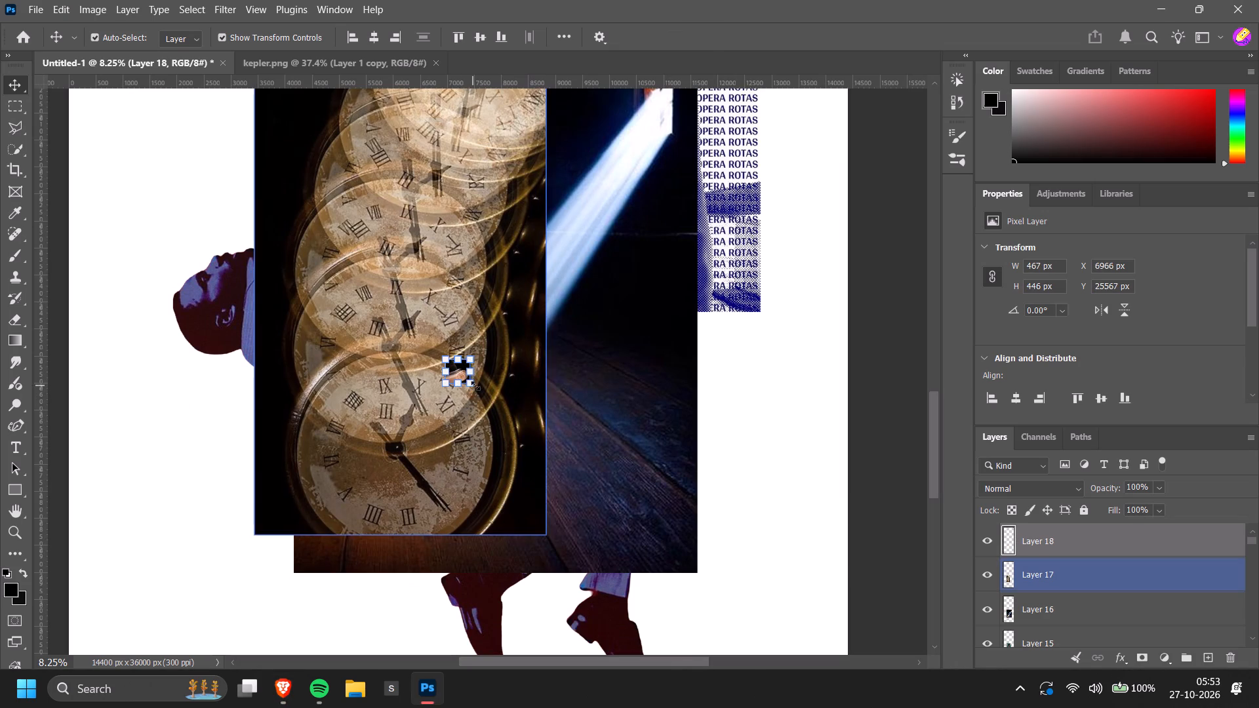
drag(475, 385, 765, 600)
drag(639, 537, 468, 346)
click(561, 484)
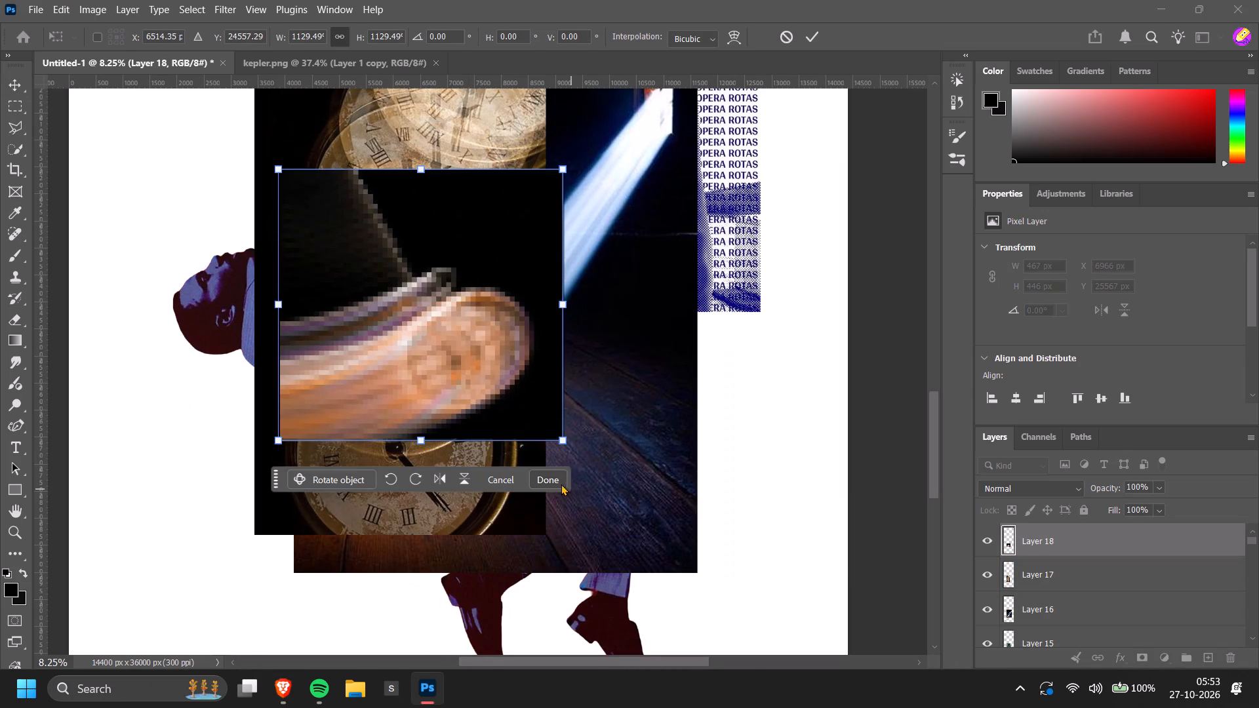
scroll(548, 430, up, 3)
Return to Pinterest in the browser, leave the swinging-watch pin, and search for "tenet".
key(alt+Tab)
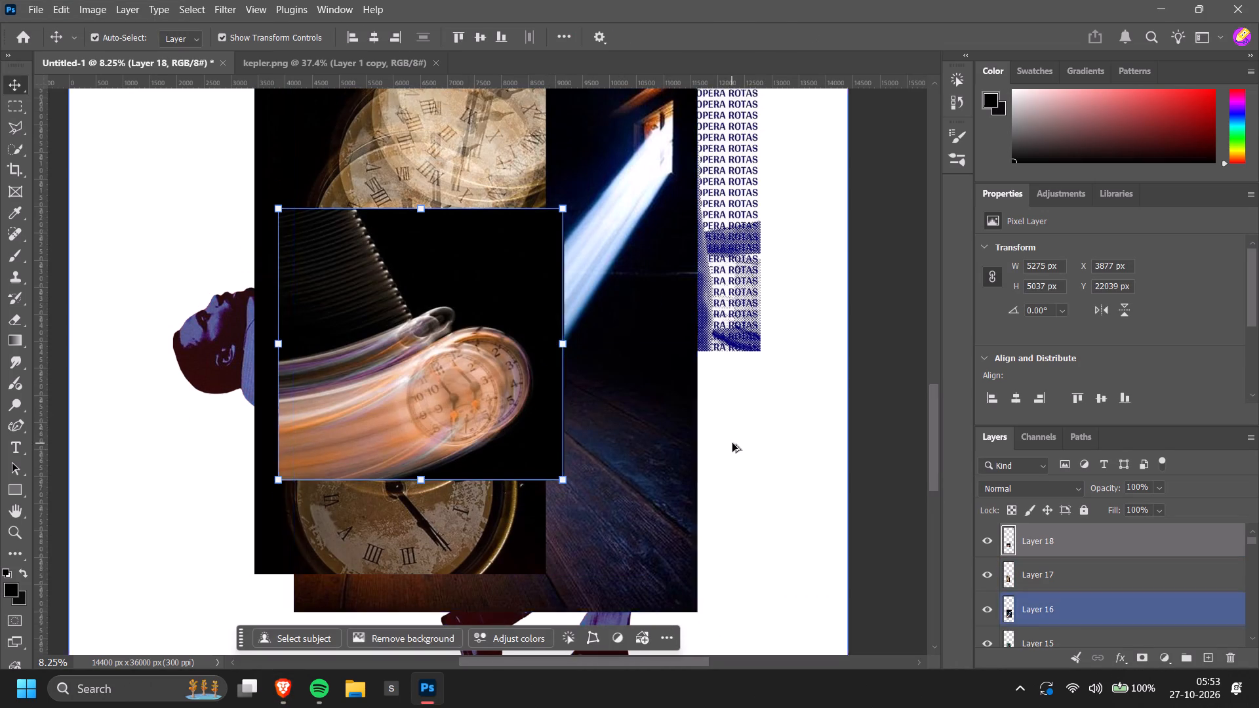
key(alt+Tab)
key(alt+Tab)
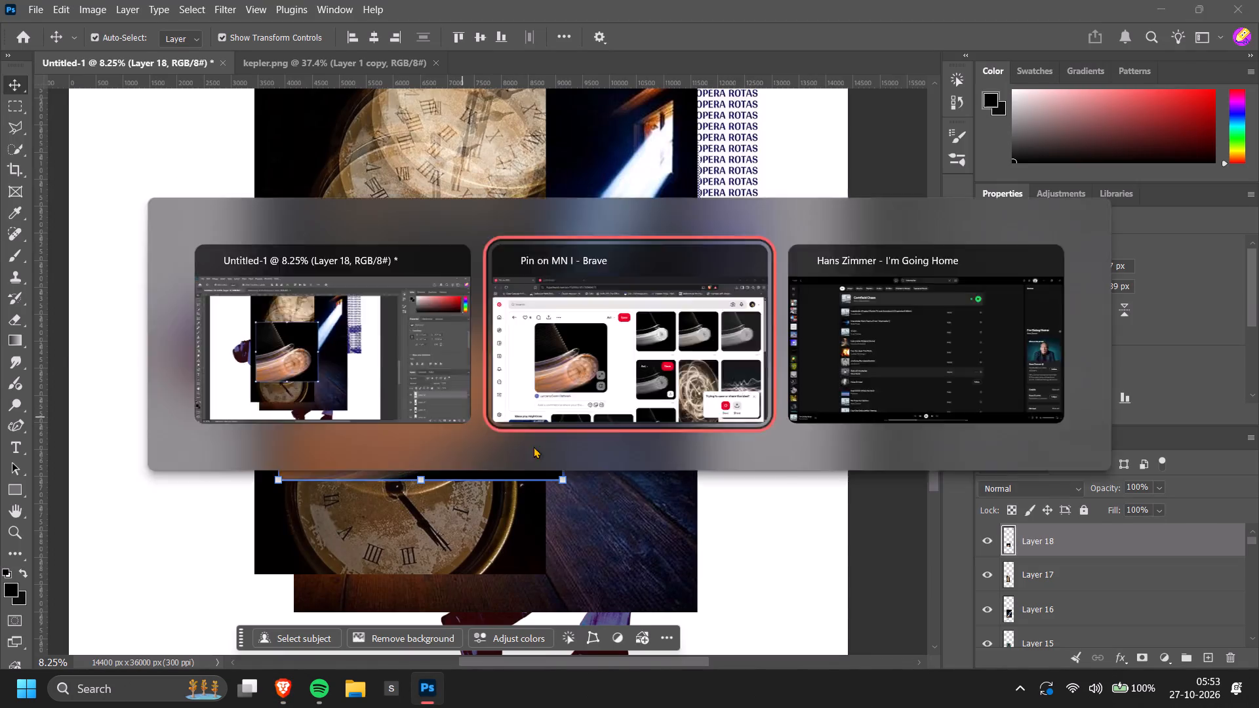
scroll(678, 473, down, 4)
click(99, 173)
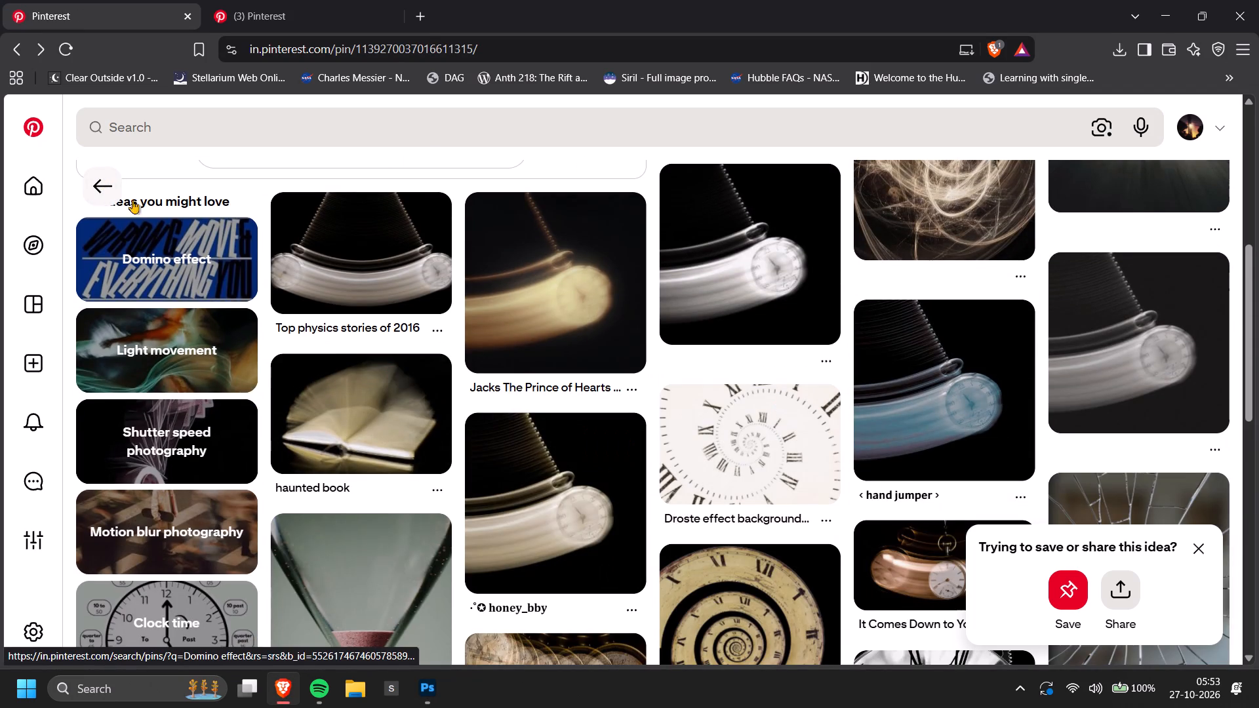
click(230, 134)
text(te)
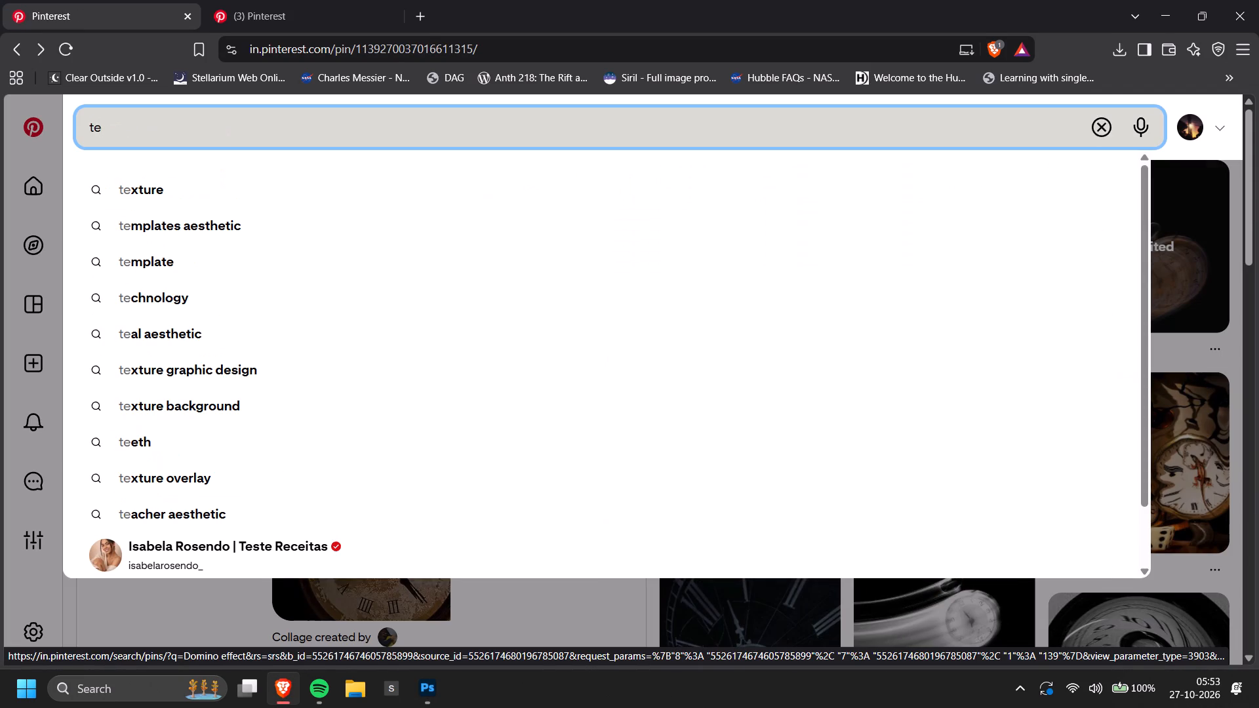
text(net)
key(Return)
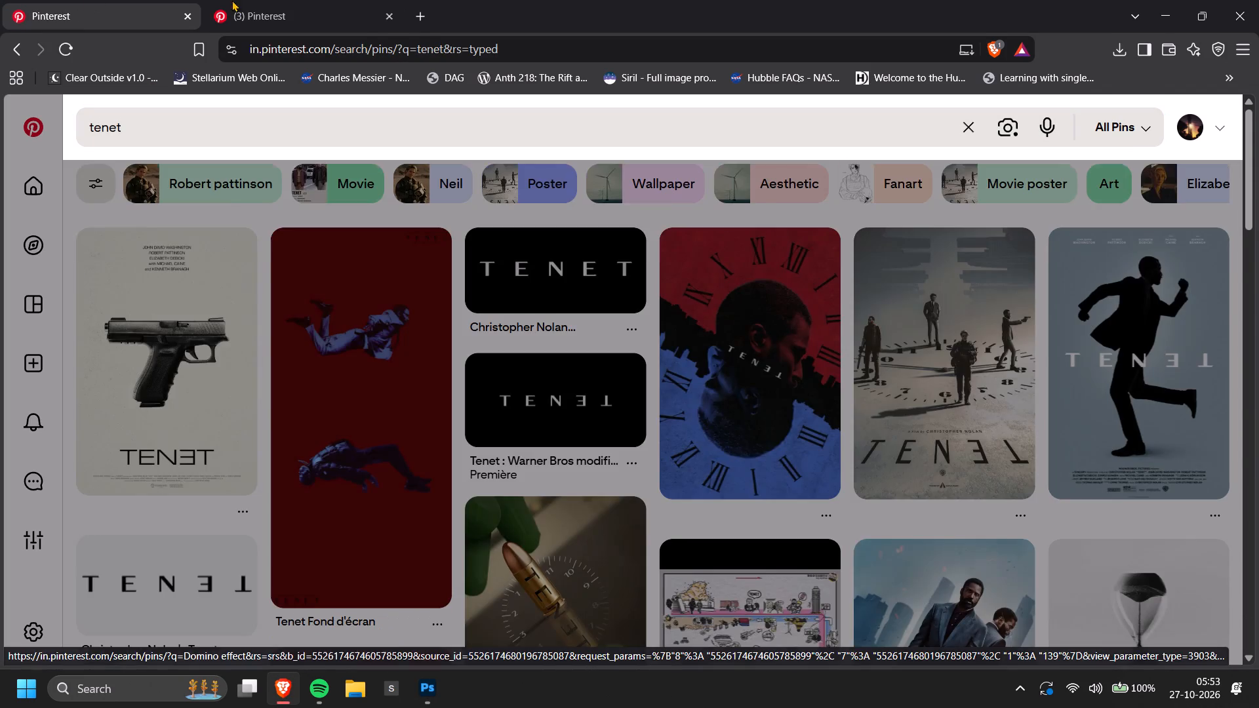
Browse the "tenet duality" results in the other Pinterest tab and open the pin of two men in grey and navy suits outdoors.
click(308, 0)
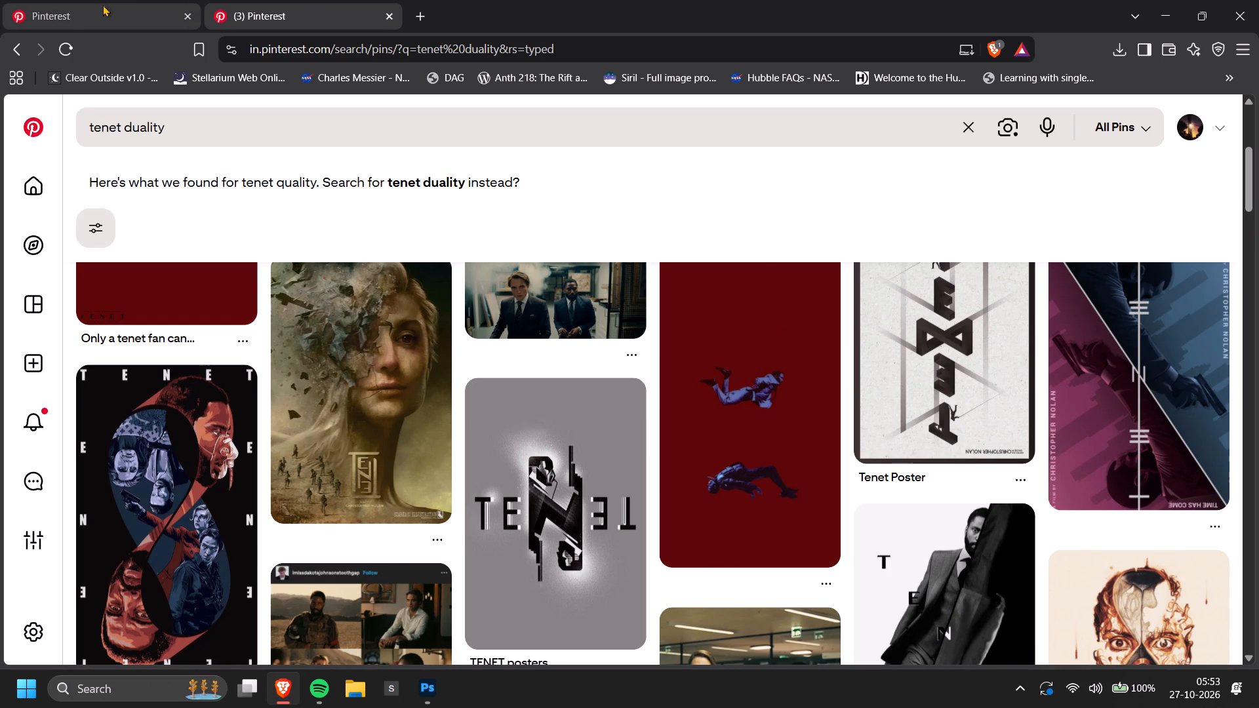
scroll(408, 290, down, 4)
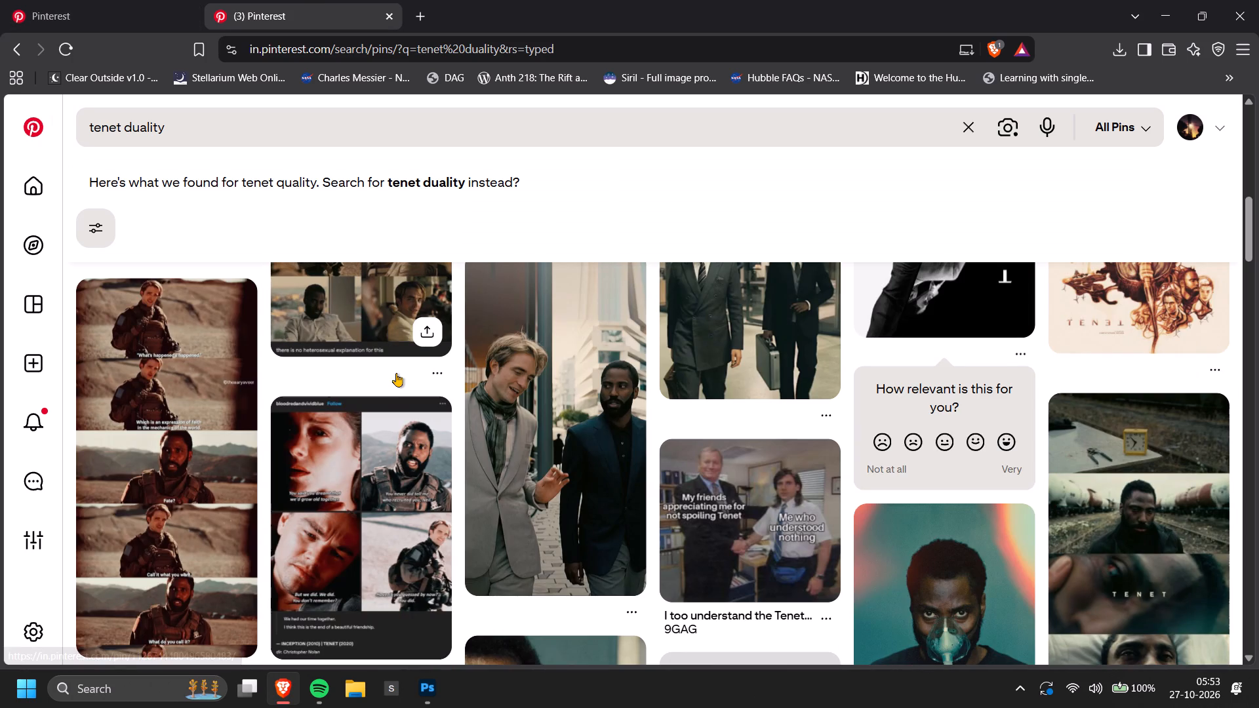
scroll(396, 373, down, 5)
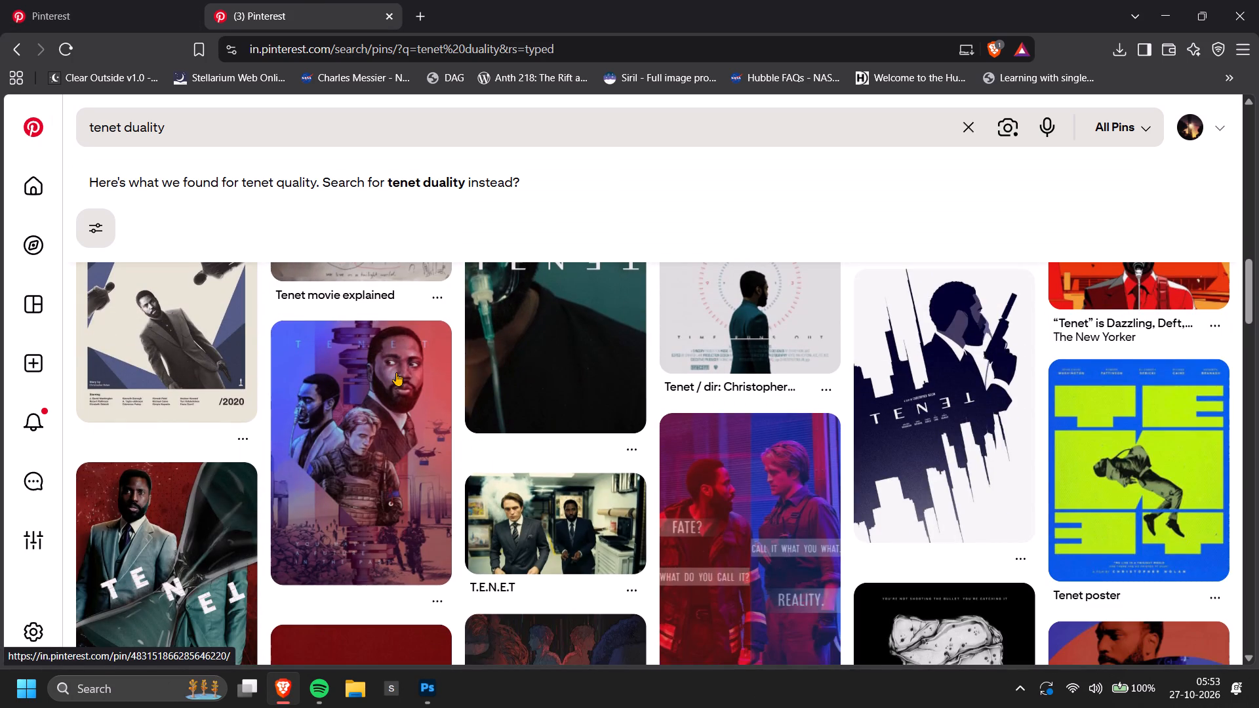
scroll(290, 430, down, 2)
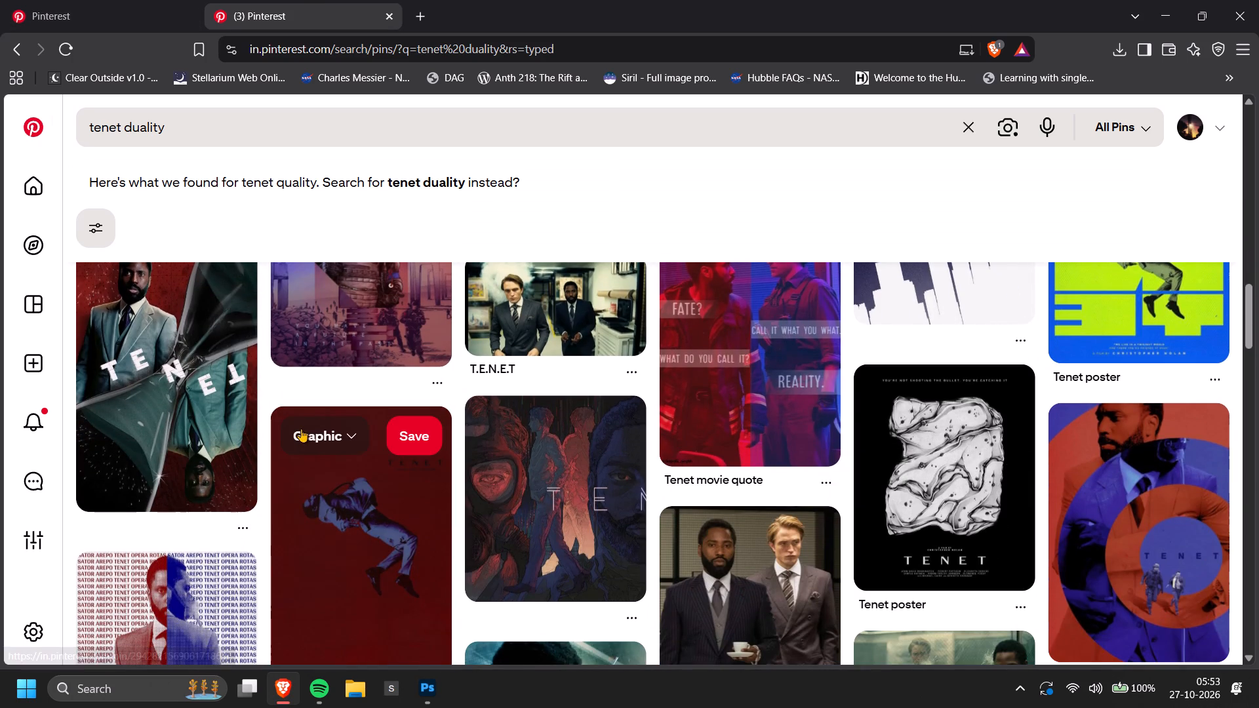
scroll(301, 429, down, 4)
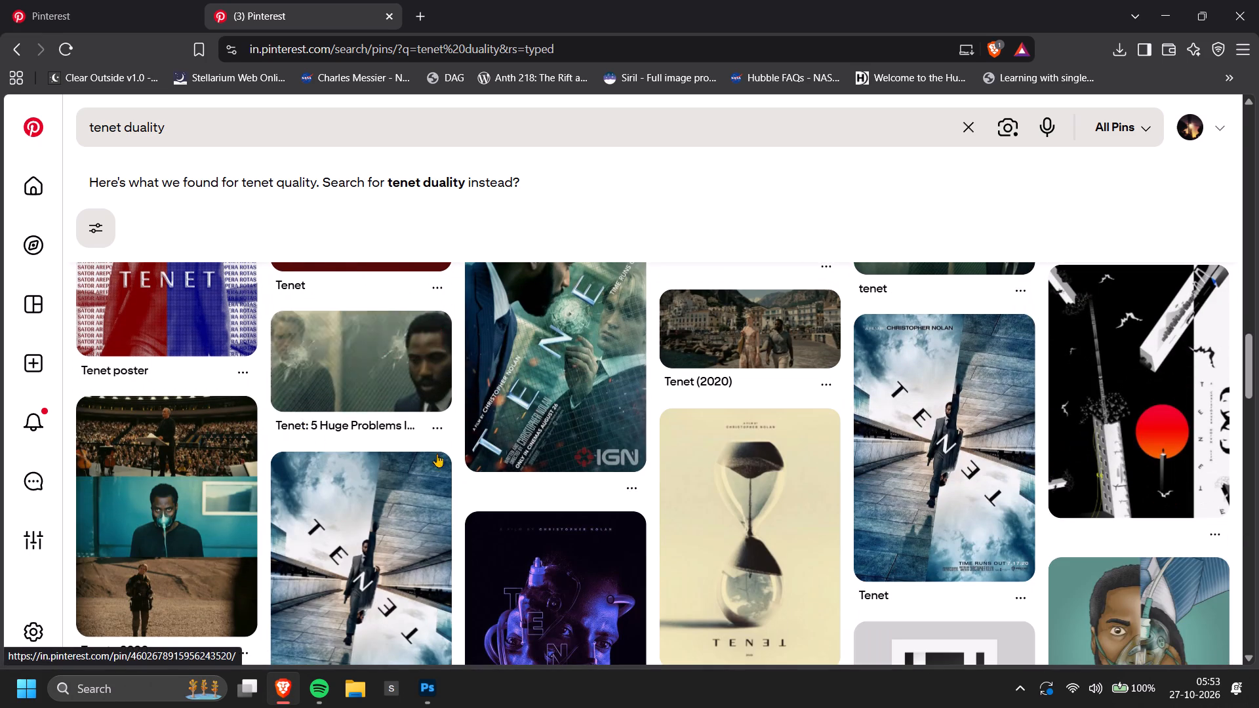
scroll(447, 455, up, 5)
scroll(528, 475, up, 4)
click(543, 344)
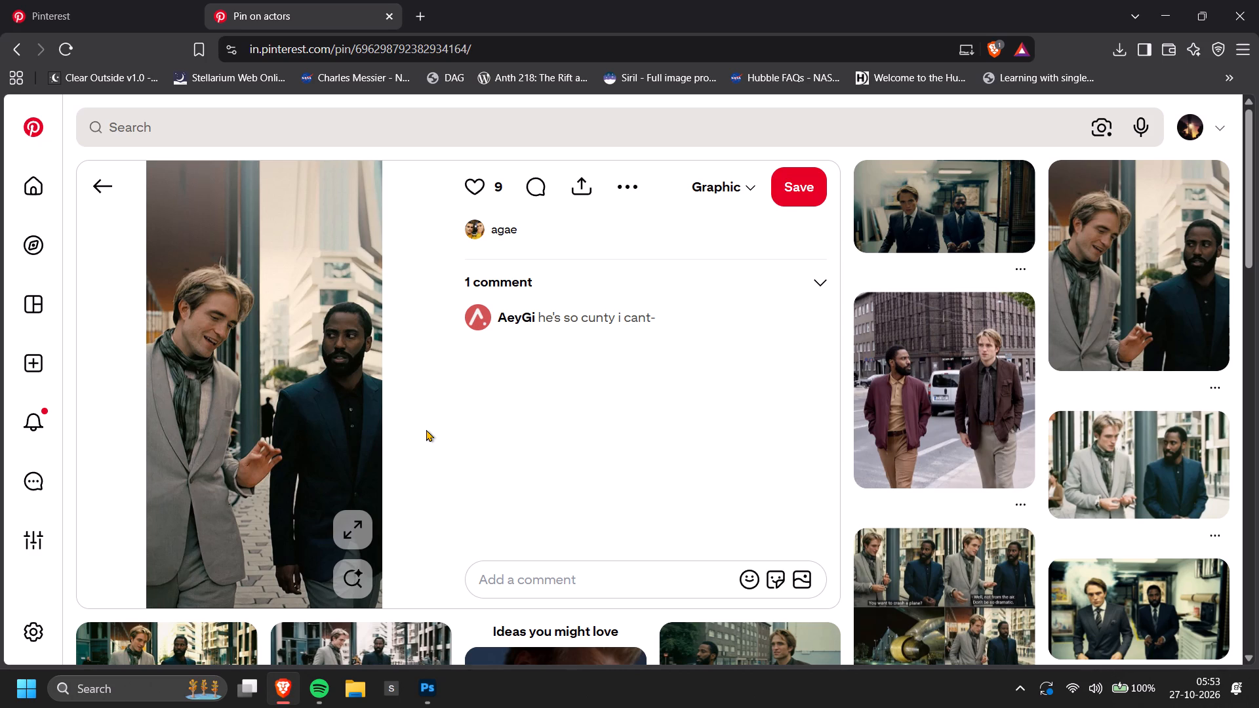
Search the web for "cunty means" in a private window, close that window, and return to the two-men pin.
key(ctrl+t)
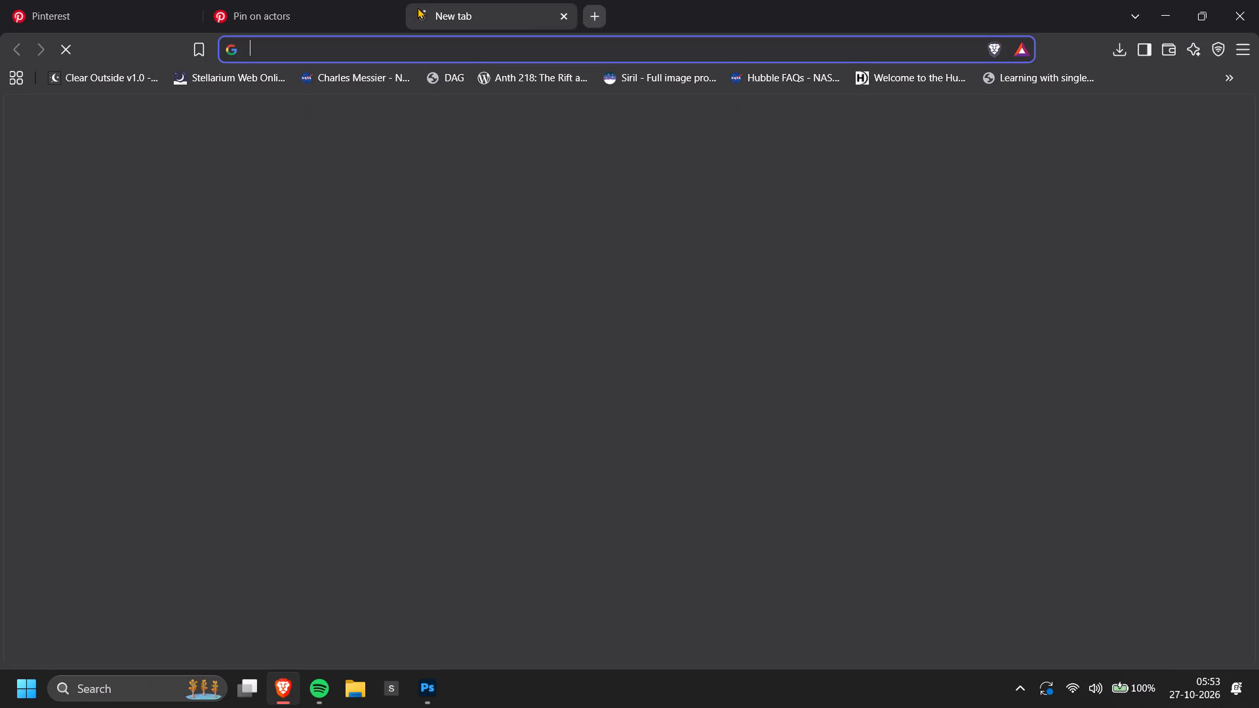
key(ctrl+shift+n)
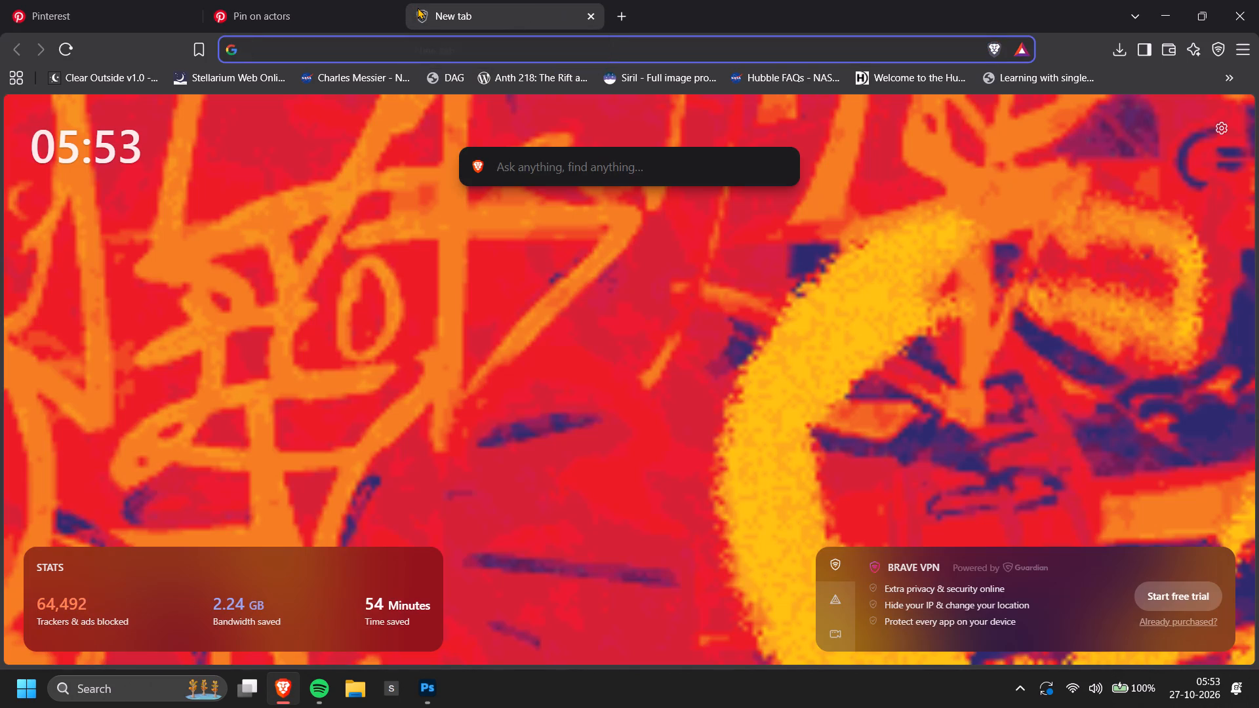
text(cunty means)
key(Return)
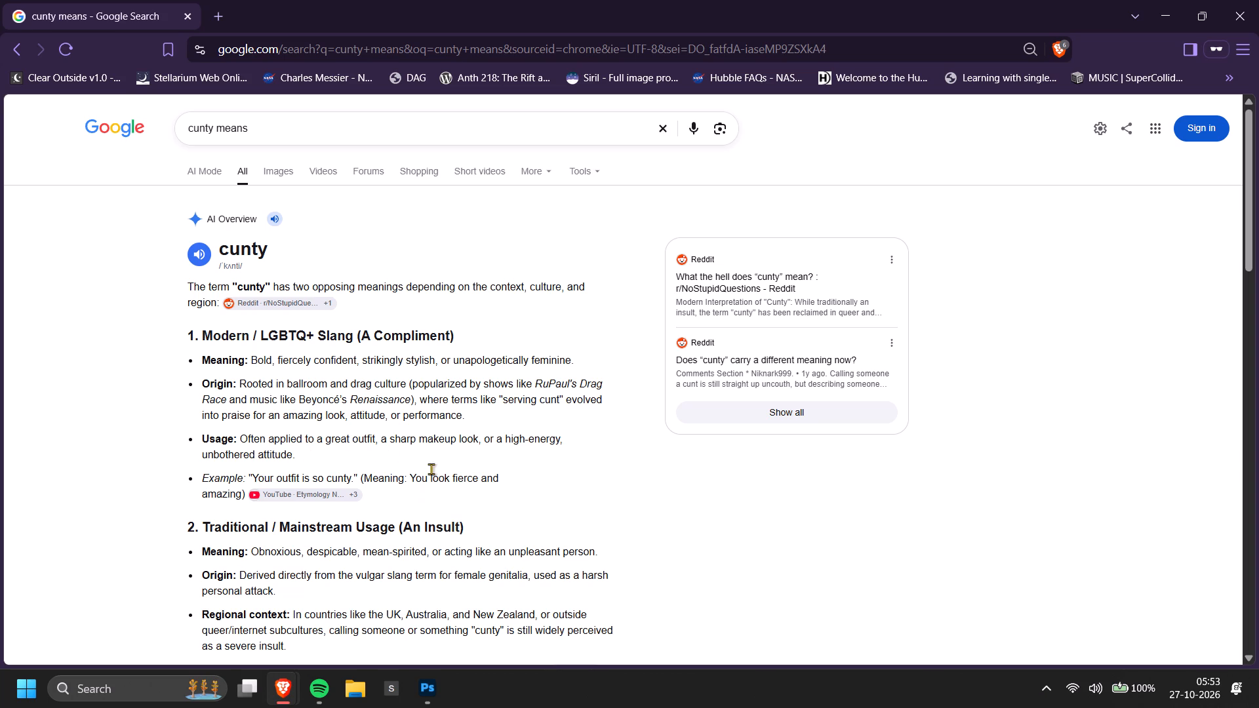
click(1258, 0)
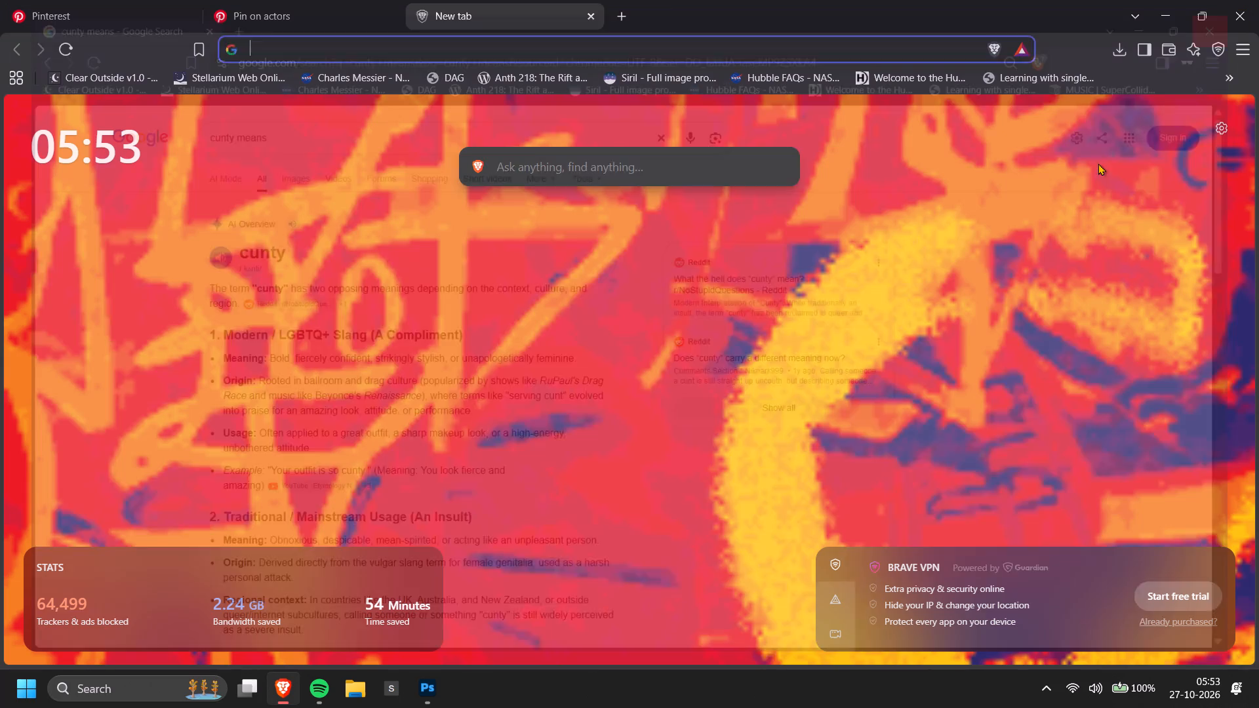
click(364, 0)
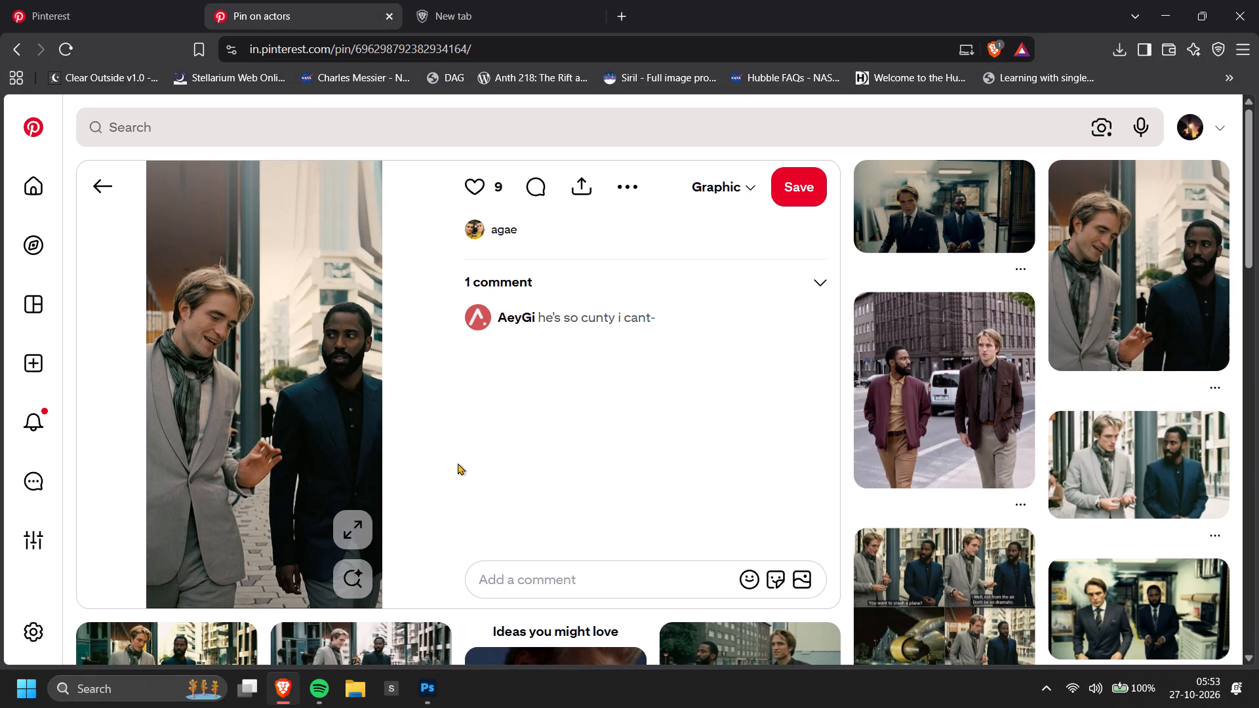
Examine related Tenet pins, including the two suited men with a teacup, the "TENET Full HD wallpaper" and the black-and-orange CLOSE poster.
scroll(458, 463, down, 2)
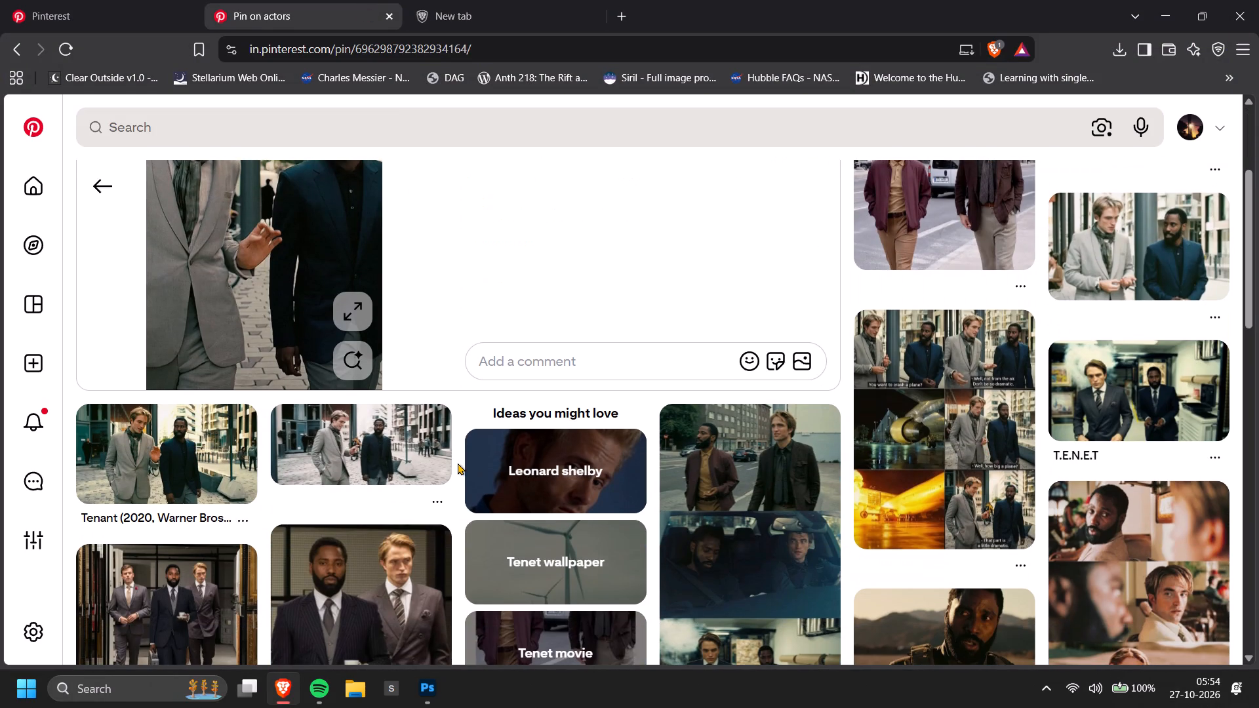
scroll(464, 477, down, 3)
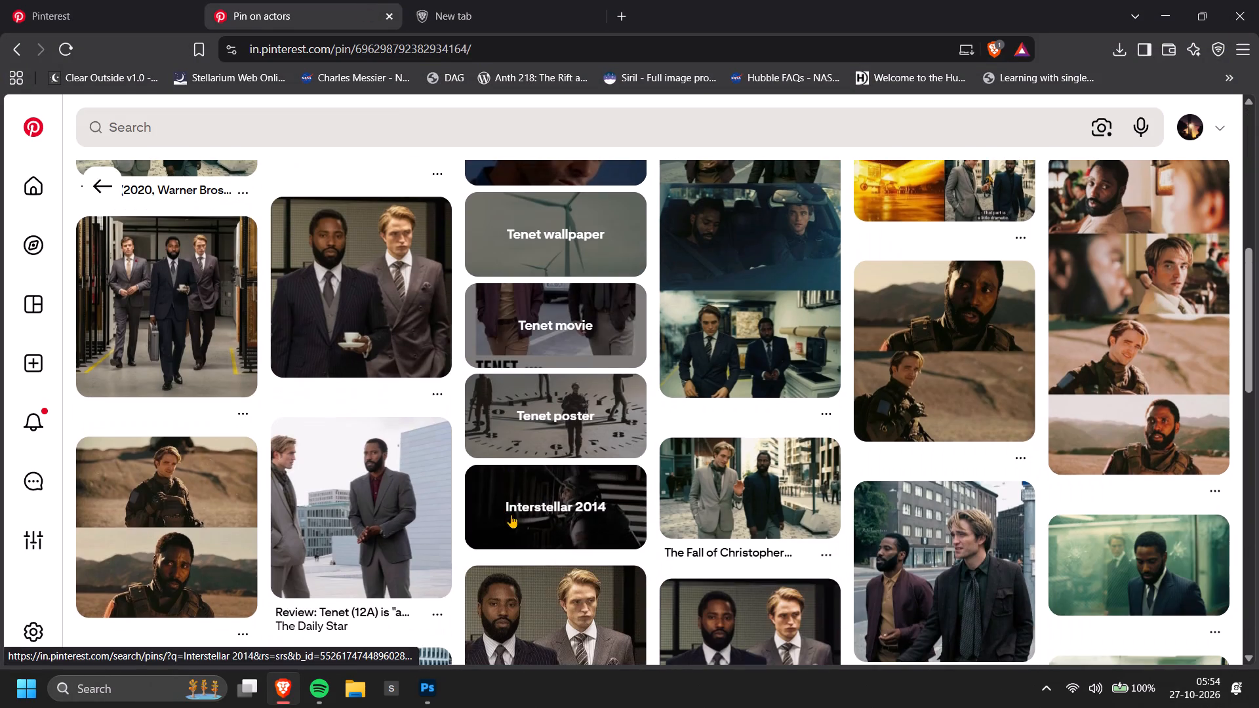
scroll(555, 553, down, 1)
click(757, 555)
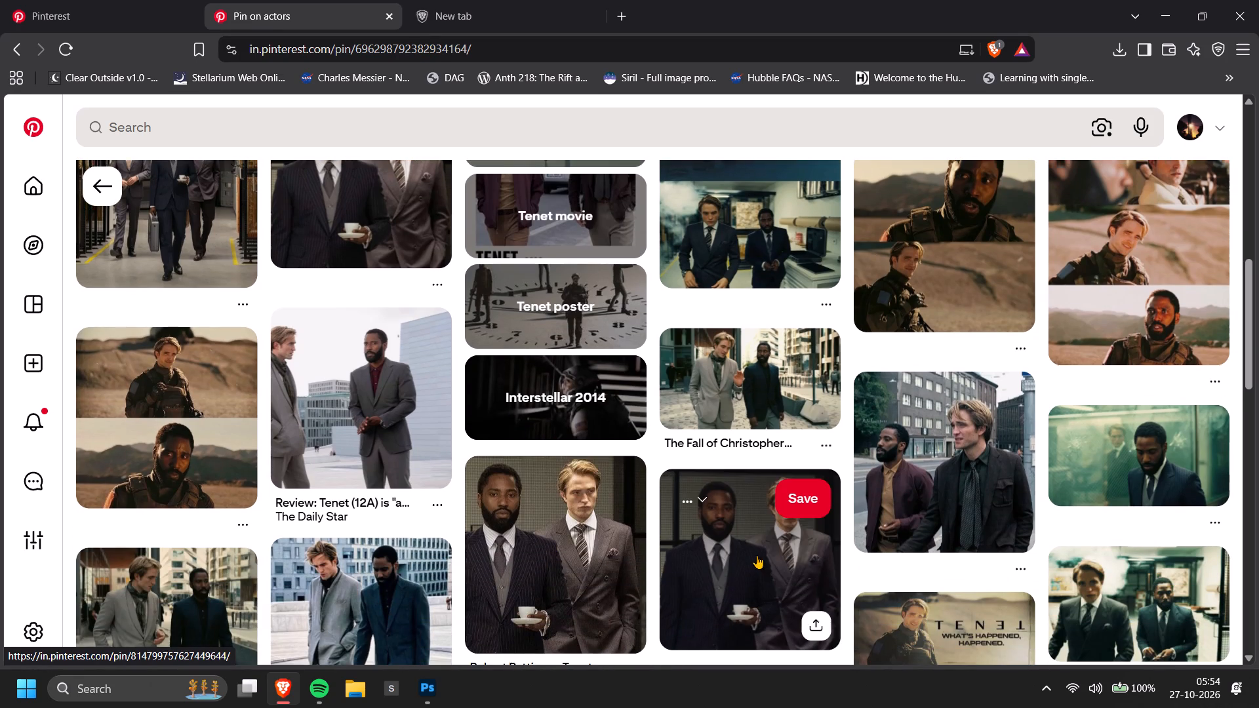
scroll(477, 413, up, 2)
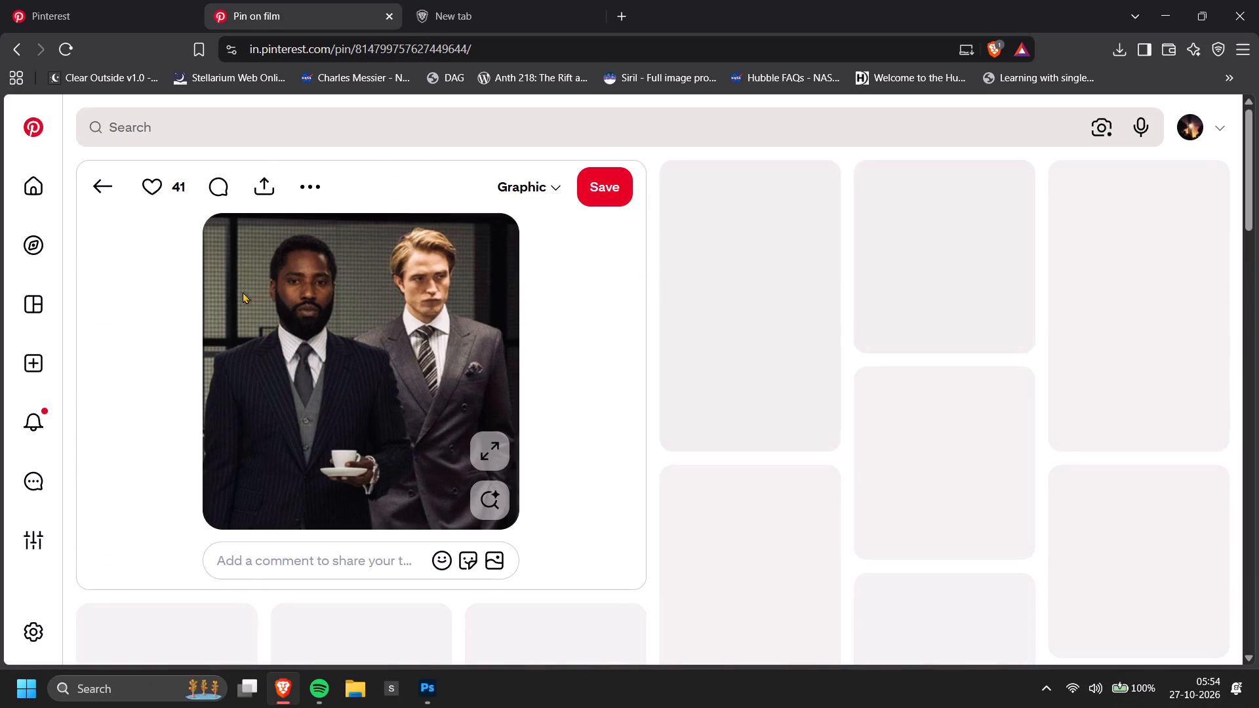
click(102, 184)
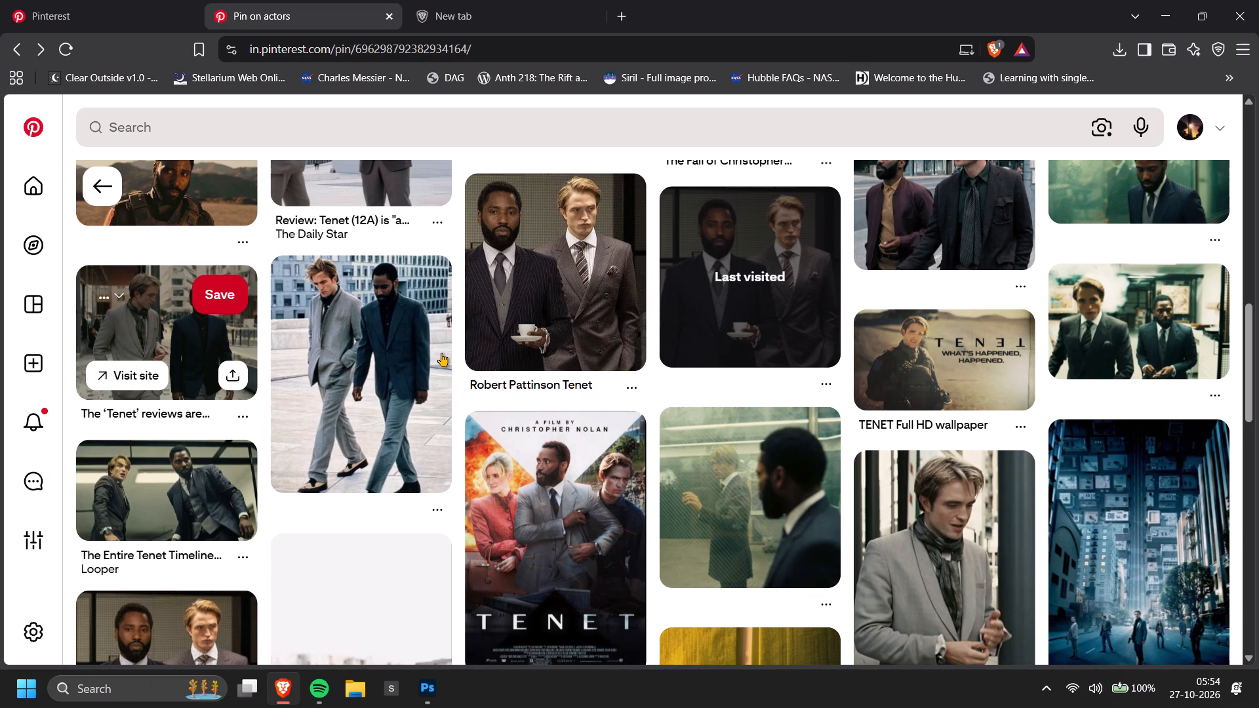
click(940, 363)
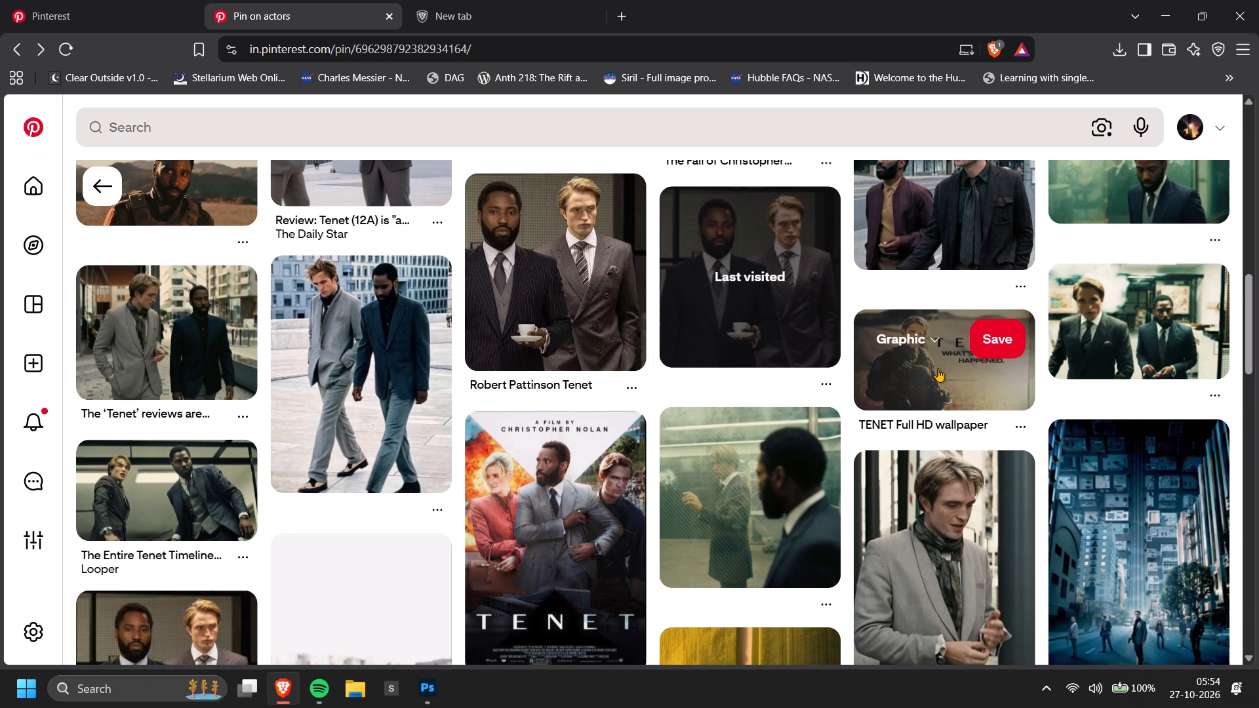
click(938, 368)
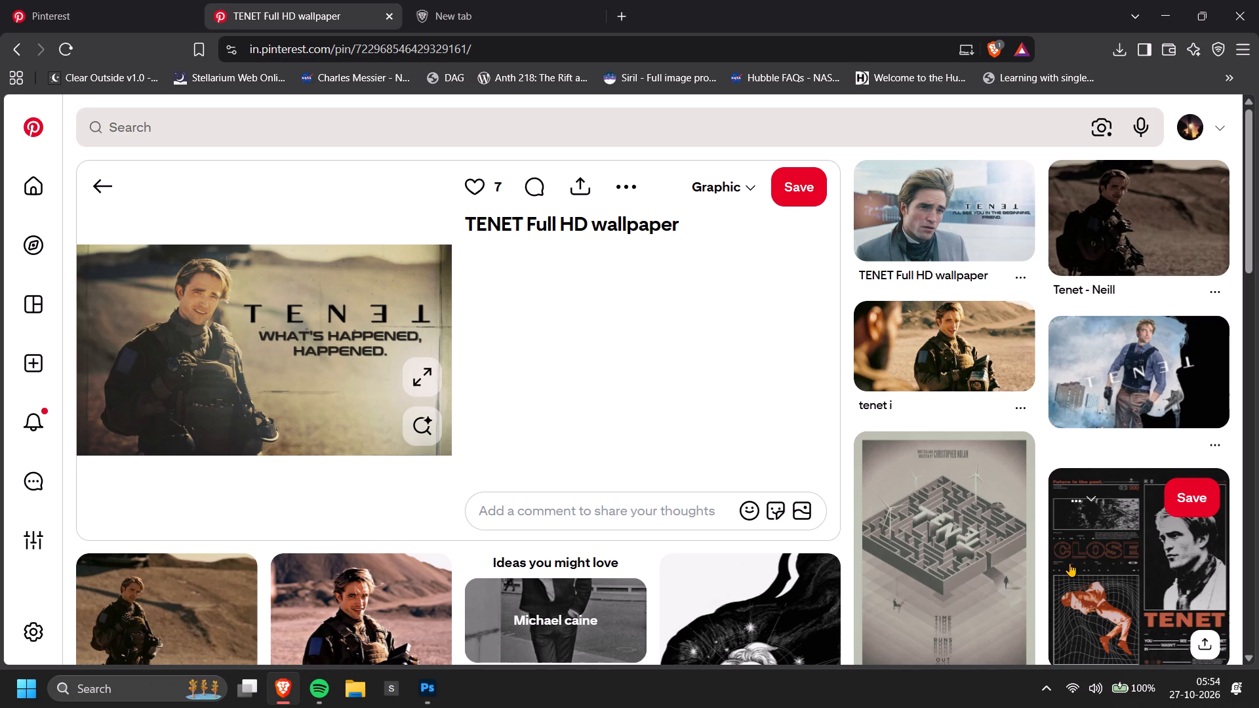
click(1140, 568)
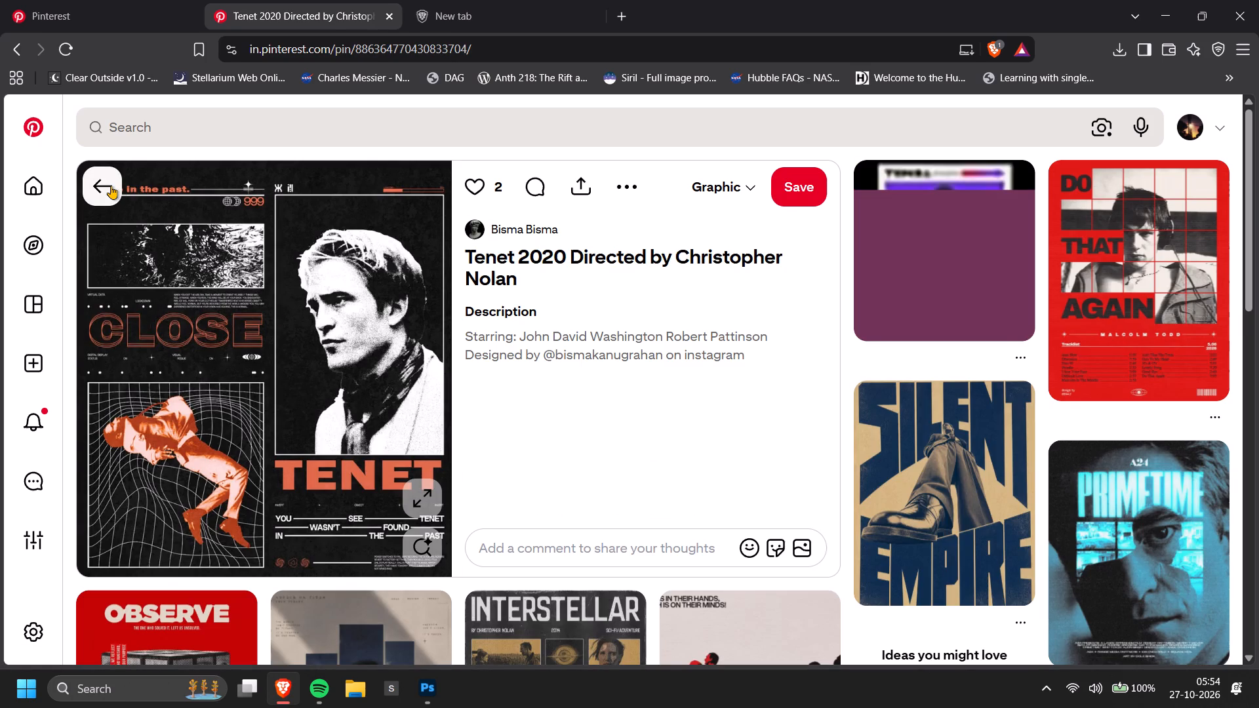
click(111, 186)
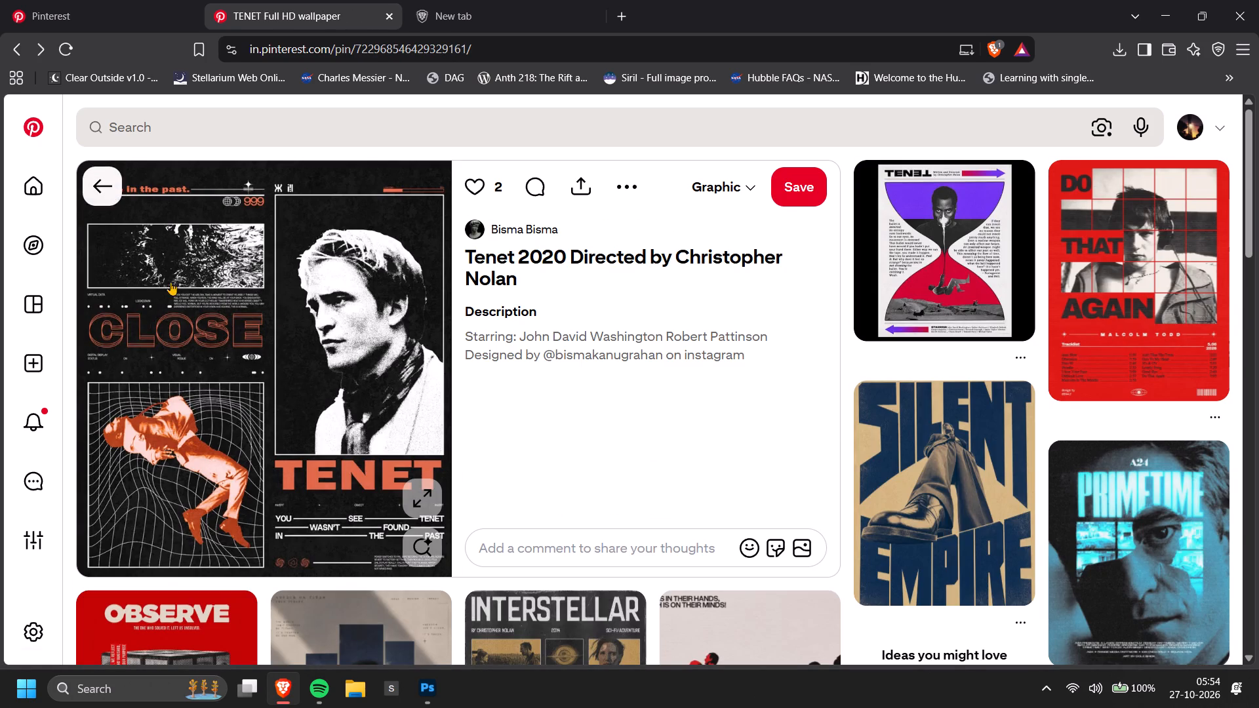
Open the related "sunflower" pin showing the smiling soldier from Tenet holding a metal case in the desert.
scroll(421, 449, down, 3)
scroll(416, 448, up, 3)
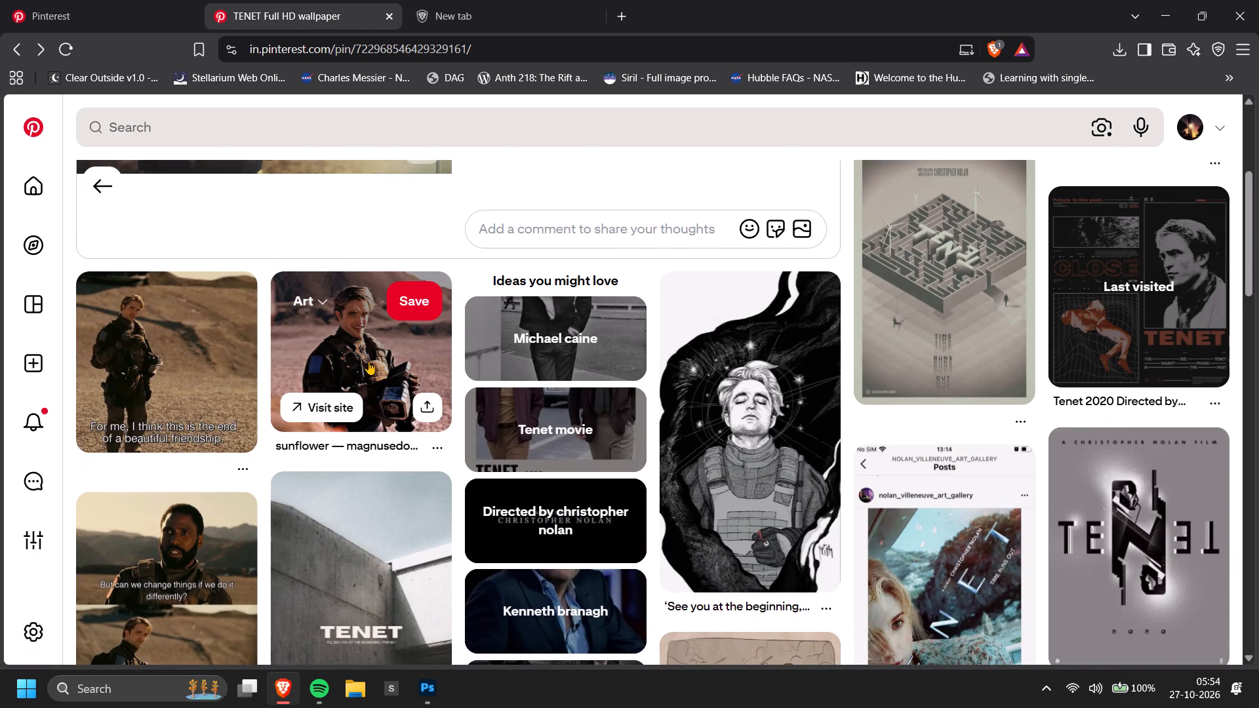
click(369, 361)
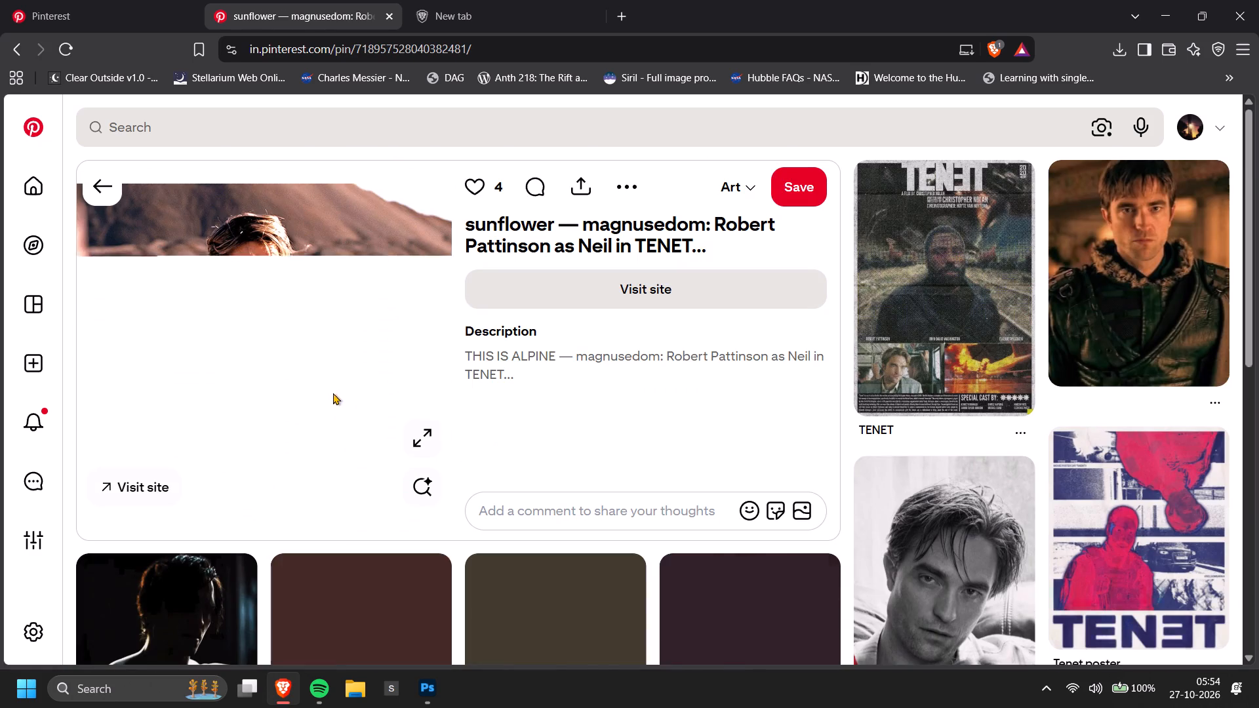
scroll(258, 342, down, 3)
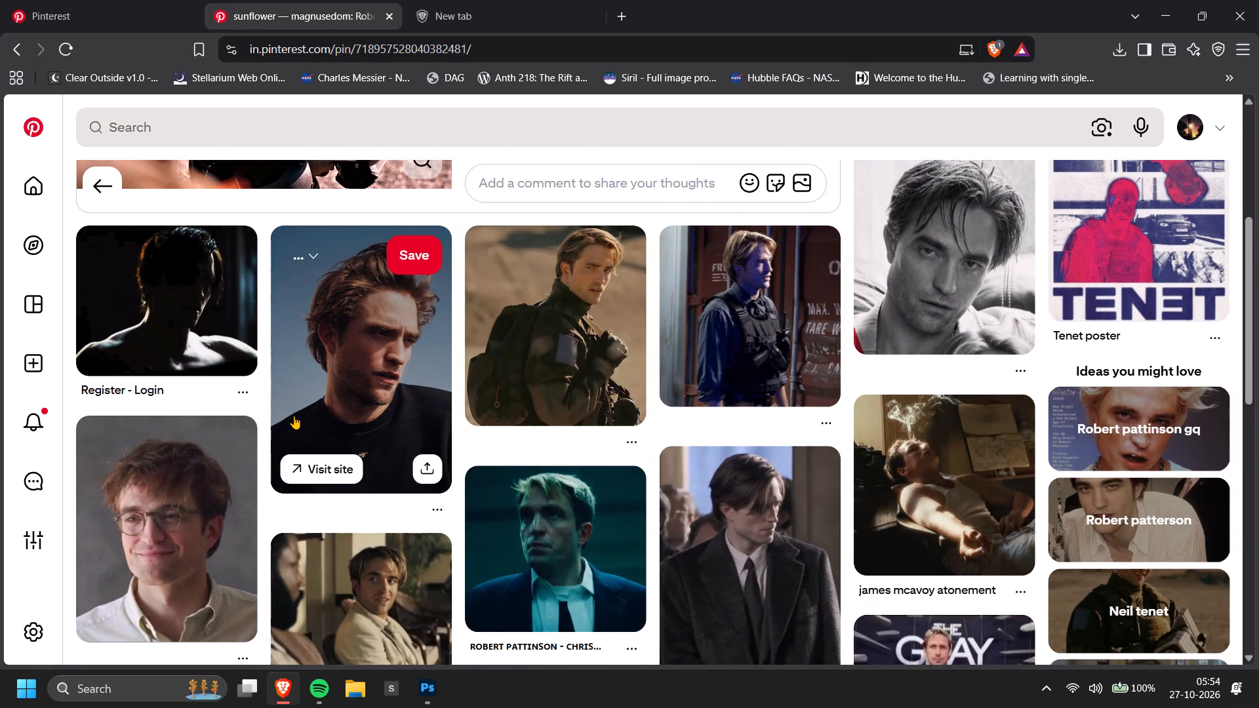
scroll(294, 416, up, 3)
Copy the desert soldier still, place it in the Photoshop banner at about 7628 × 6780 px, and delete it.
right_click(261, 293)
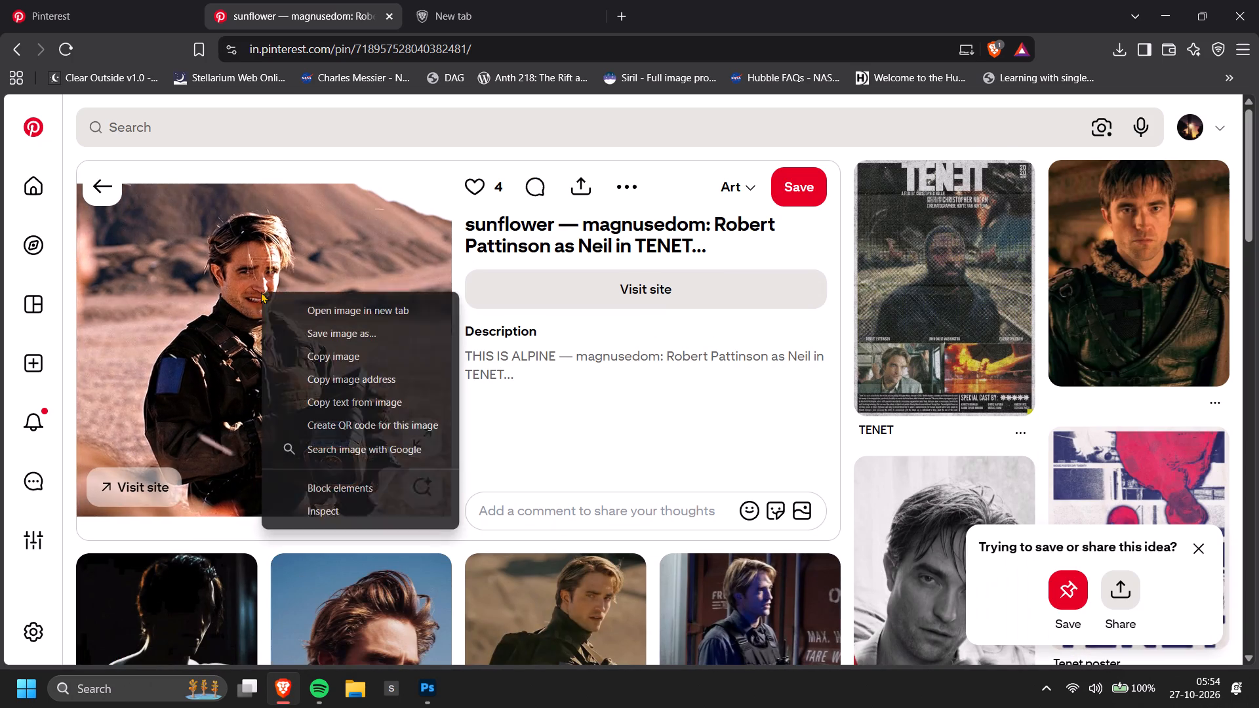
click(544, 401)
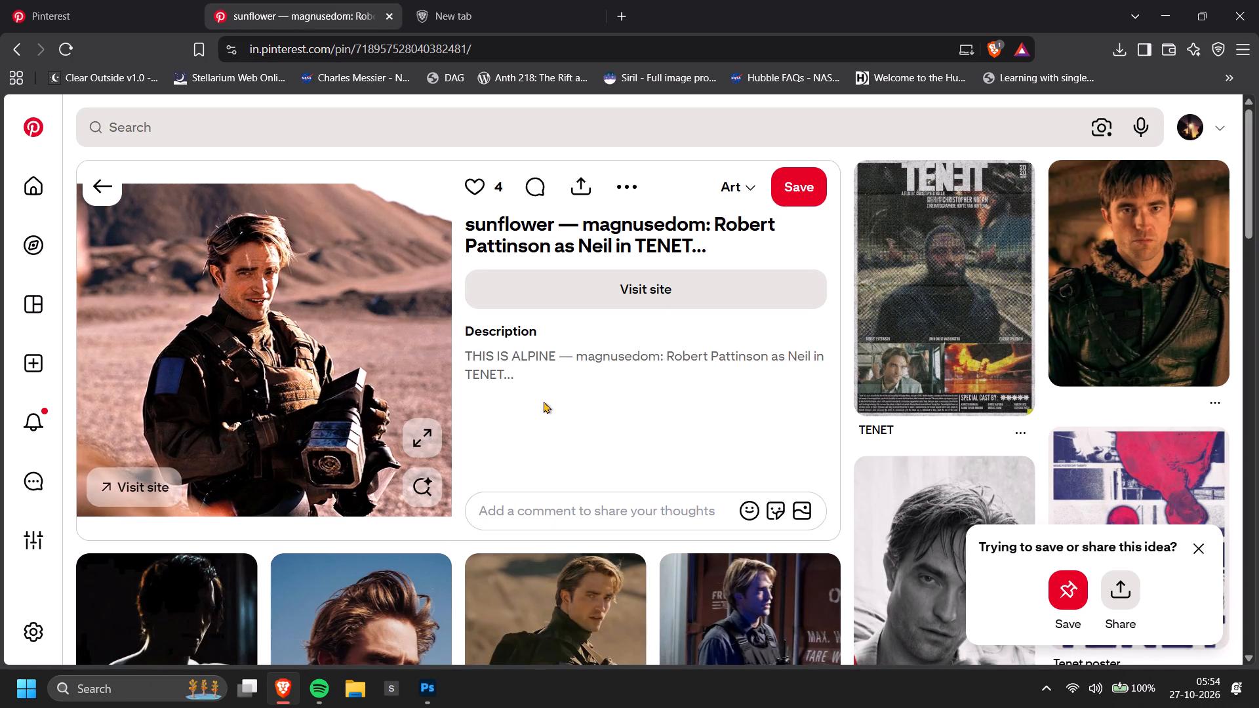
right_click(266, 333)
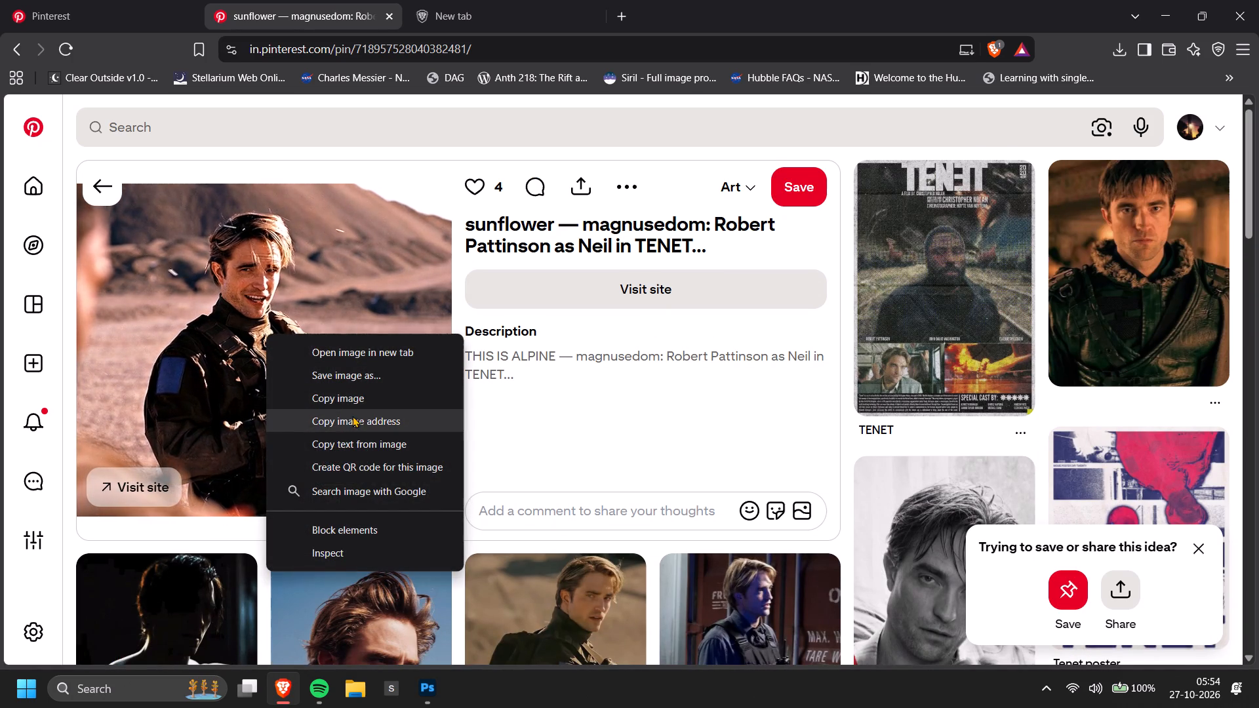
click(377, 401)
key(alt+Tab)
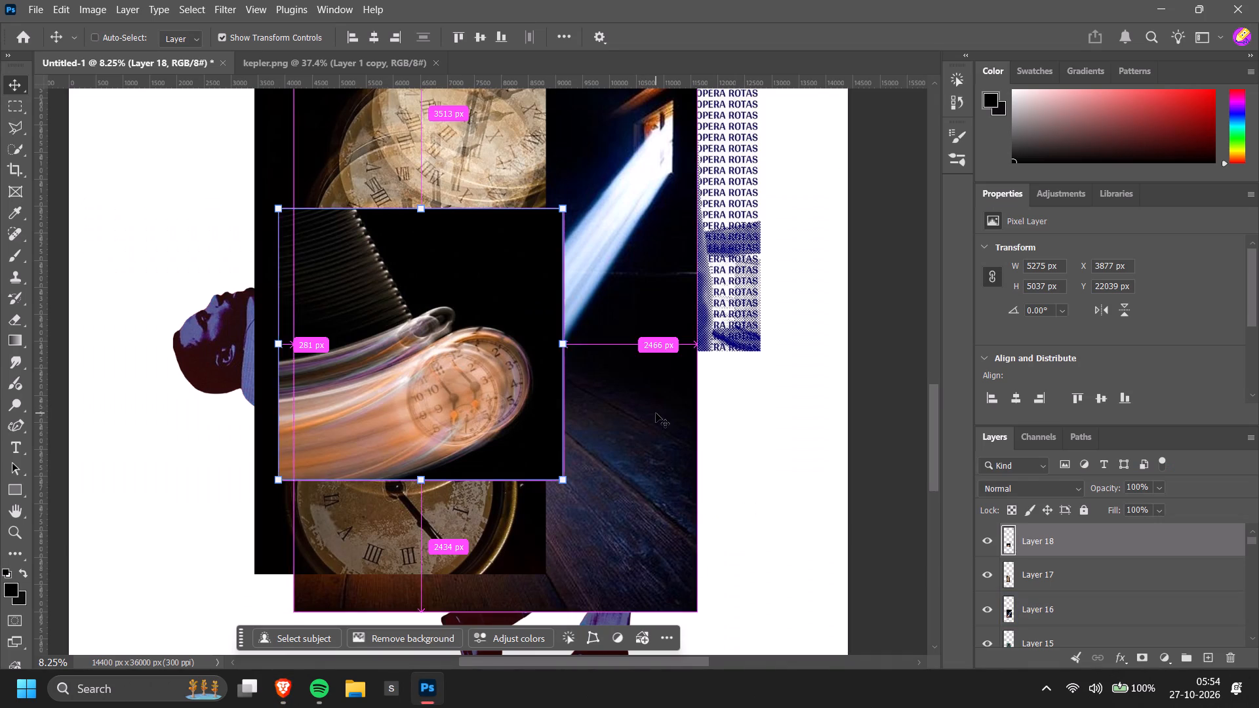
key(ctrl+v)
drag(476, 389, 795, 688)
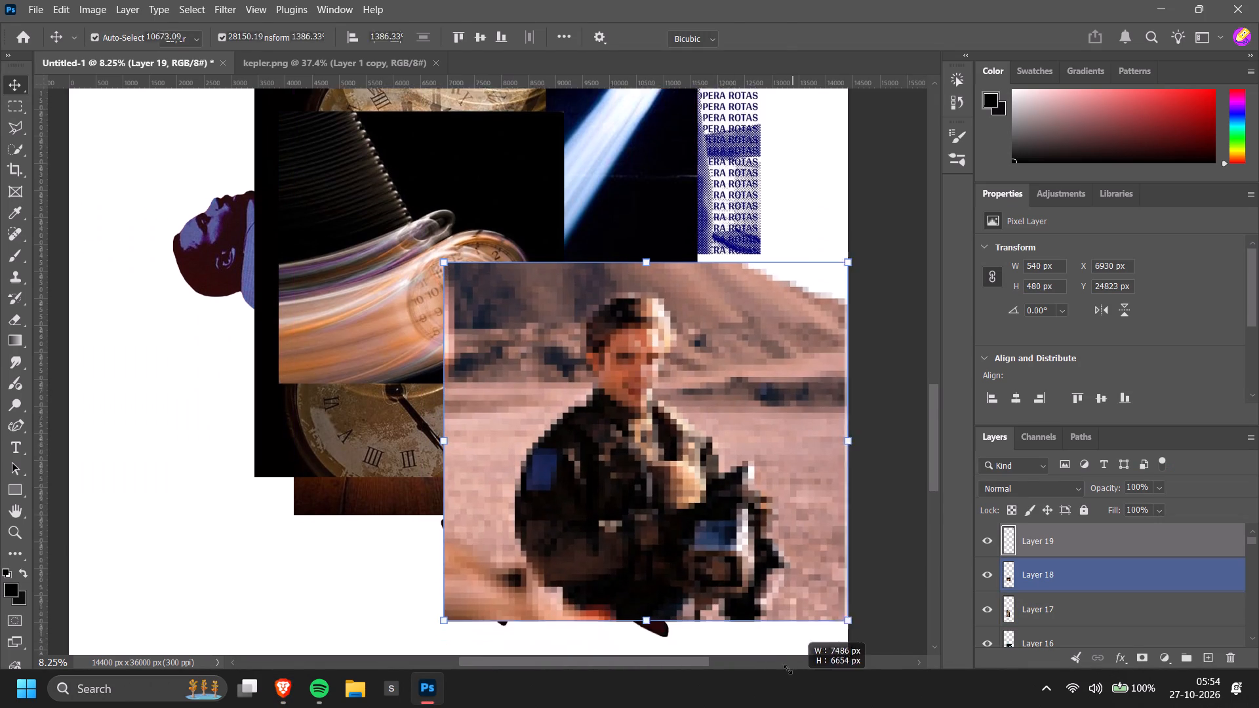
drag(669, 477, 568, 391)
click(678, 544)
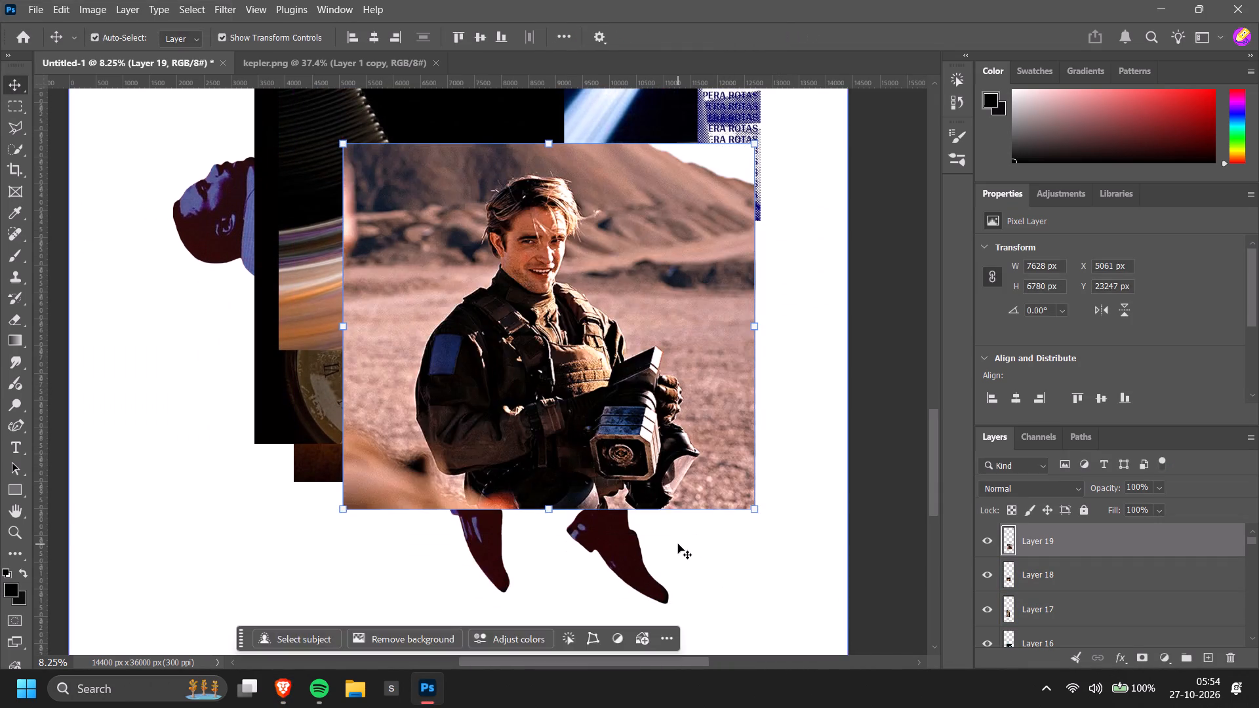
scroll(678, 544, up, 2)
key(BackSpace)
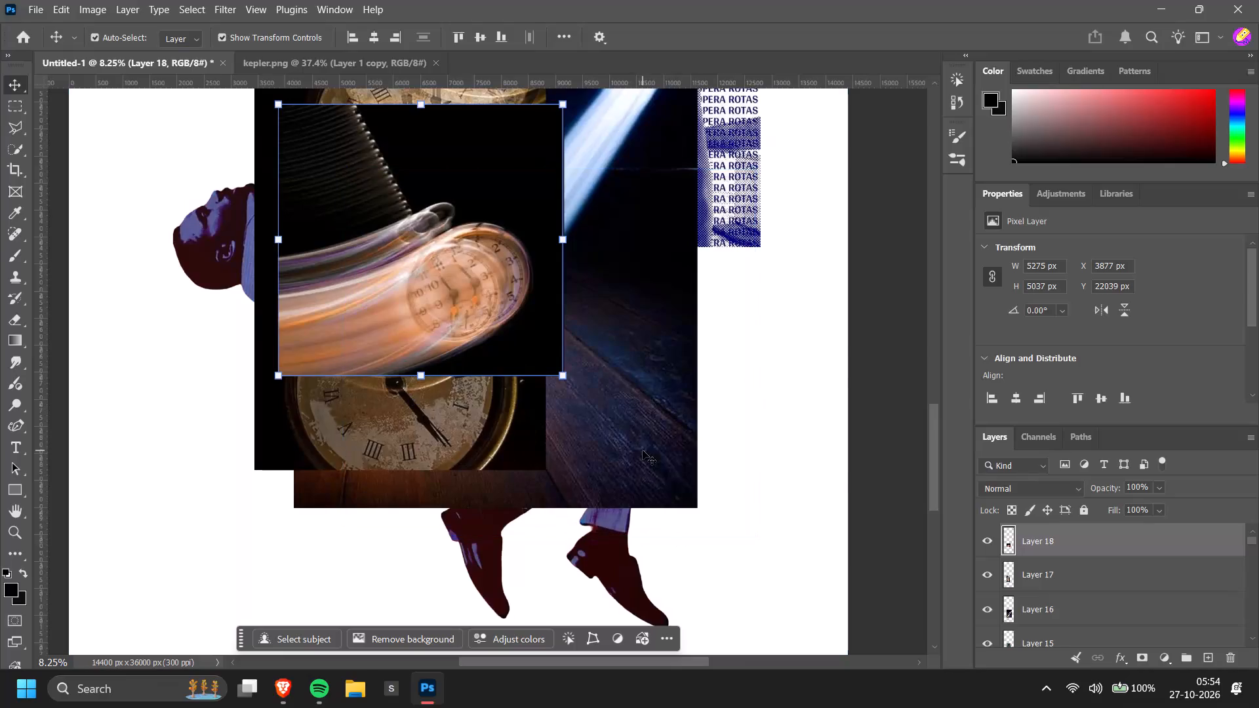
Copy the desert soldier still from Pinterest again and place it over the collage's lower part in Photoshop at about 6950 × 6177 px.
key(alt+Tab)
right_click(271, 331)
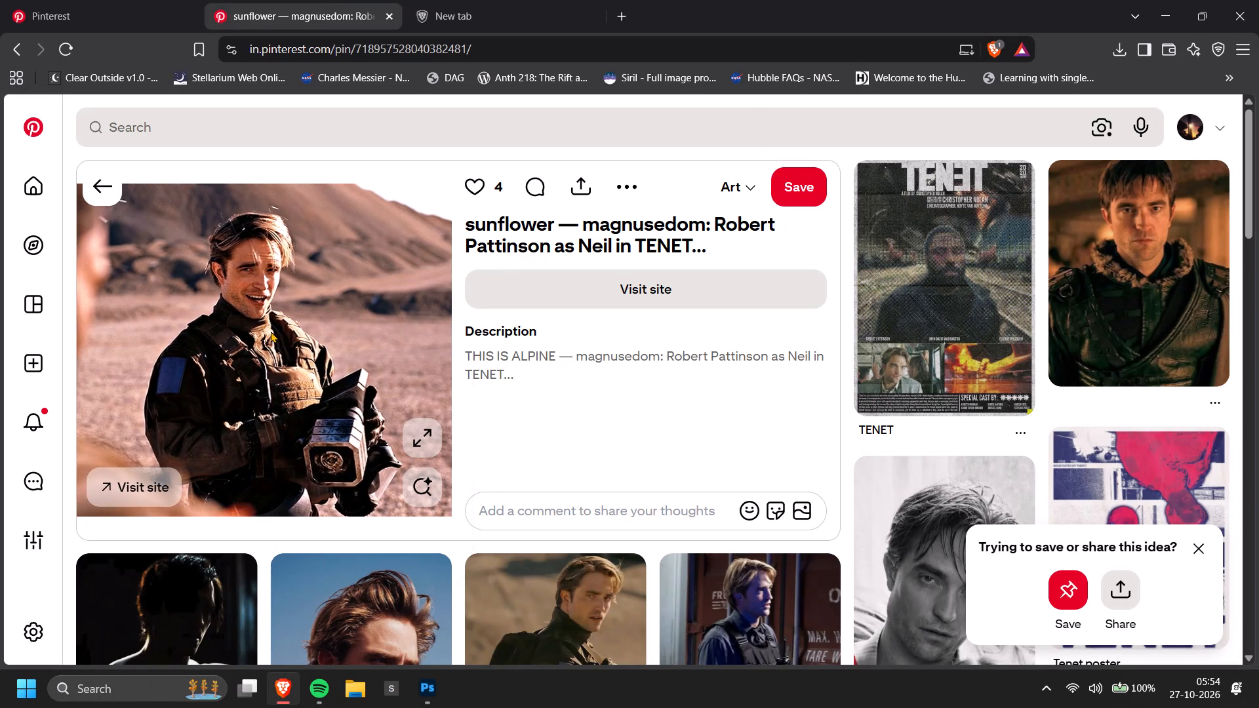
right_click(235, 324)
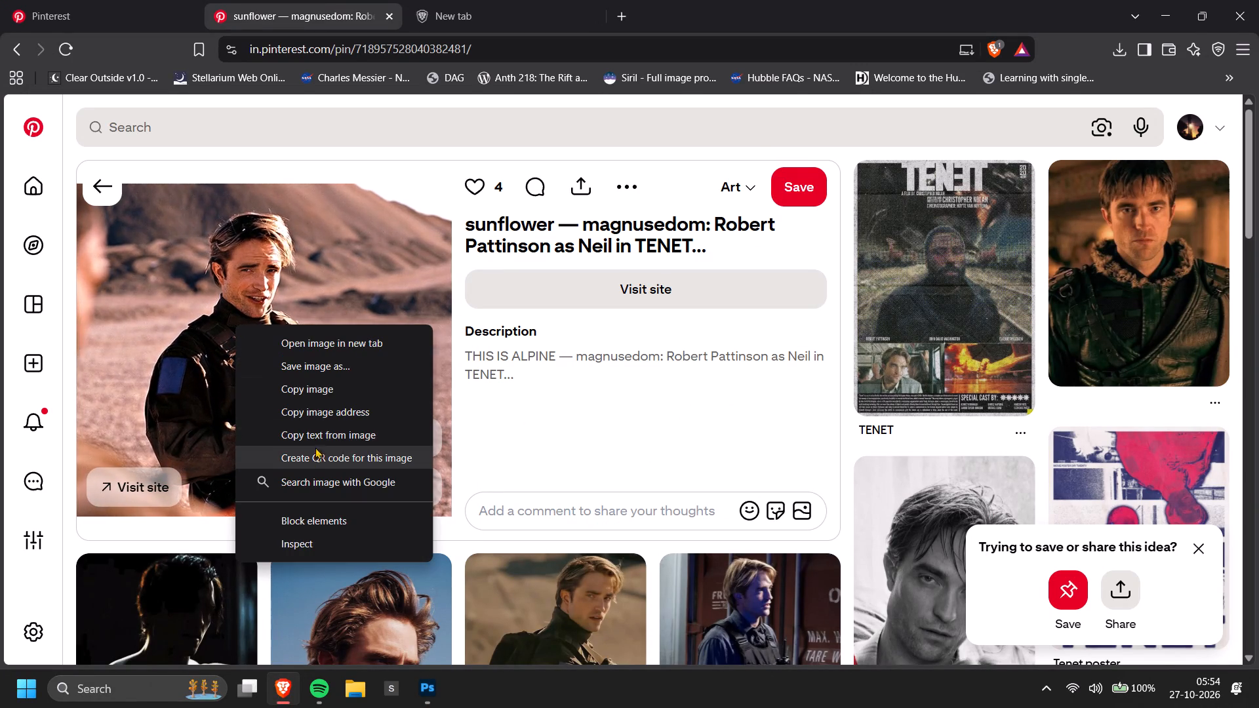
click(355, 391)
key(alt+Tab)
key(ctrl+v)
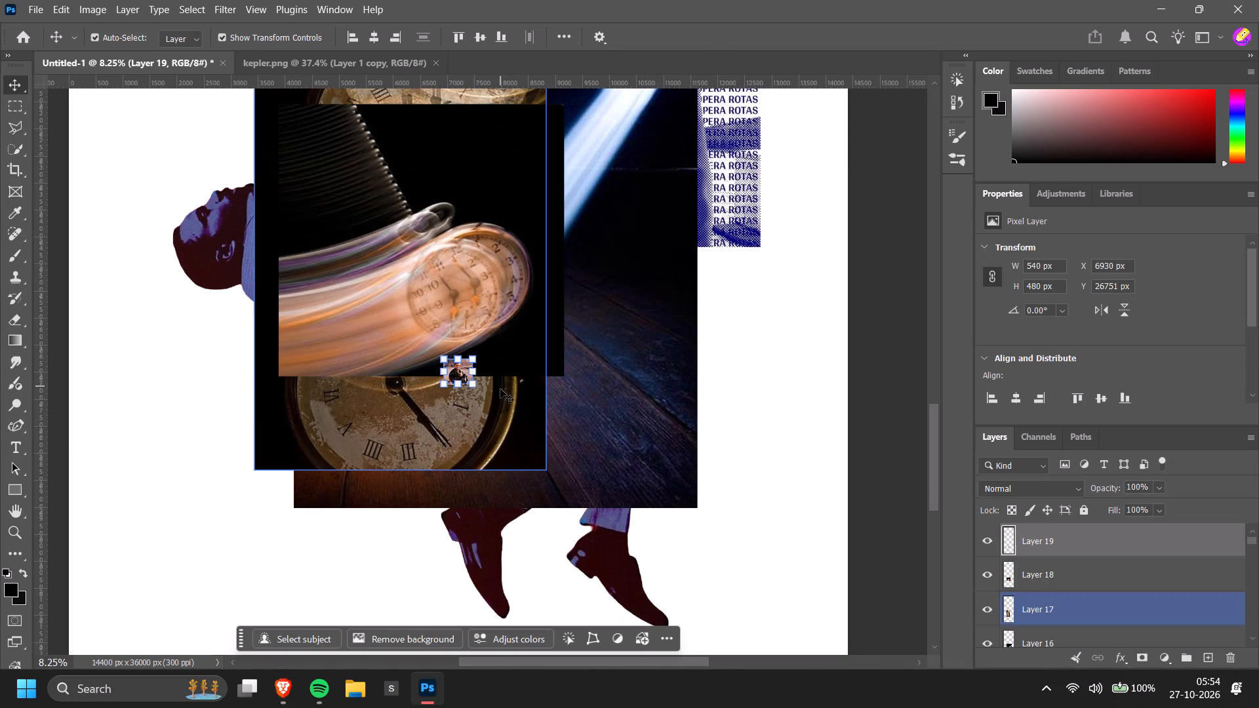
drag(481, 389, 776, 681)
drag(635, 515, 519, 407)
click(644, 537)
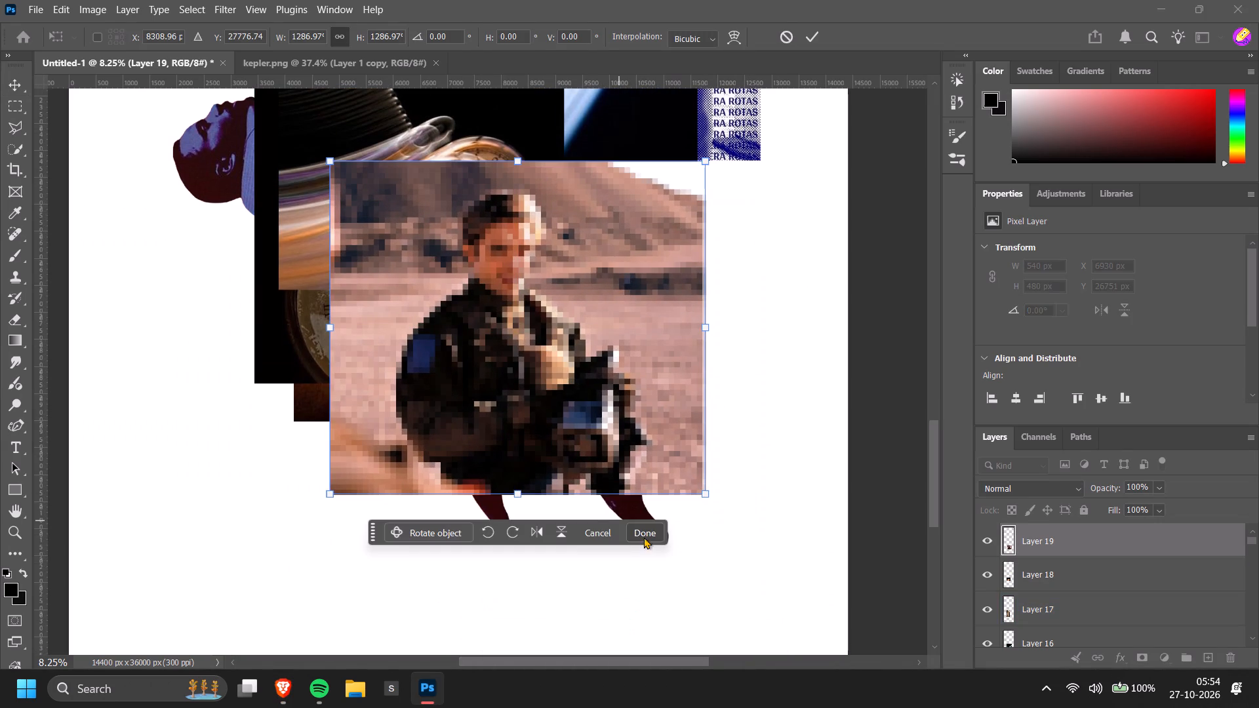
scroll(636, 537, up, 3)
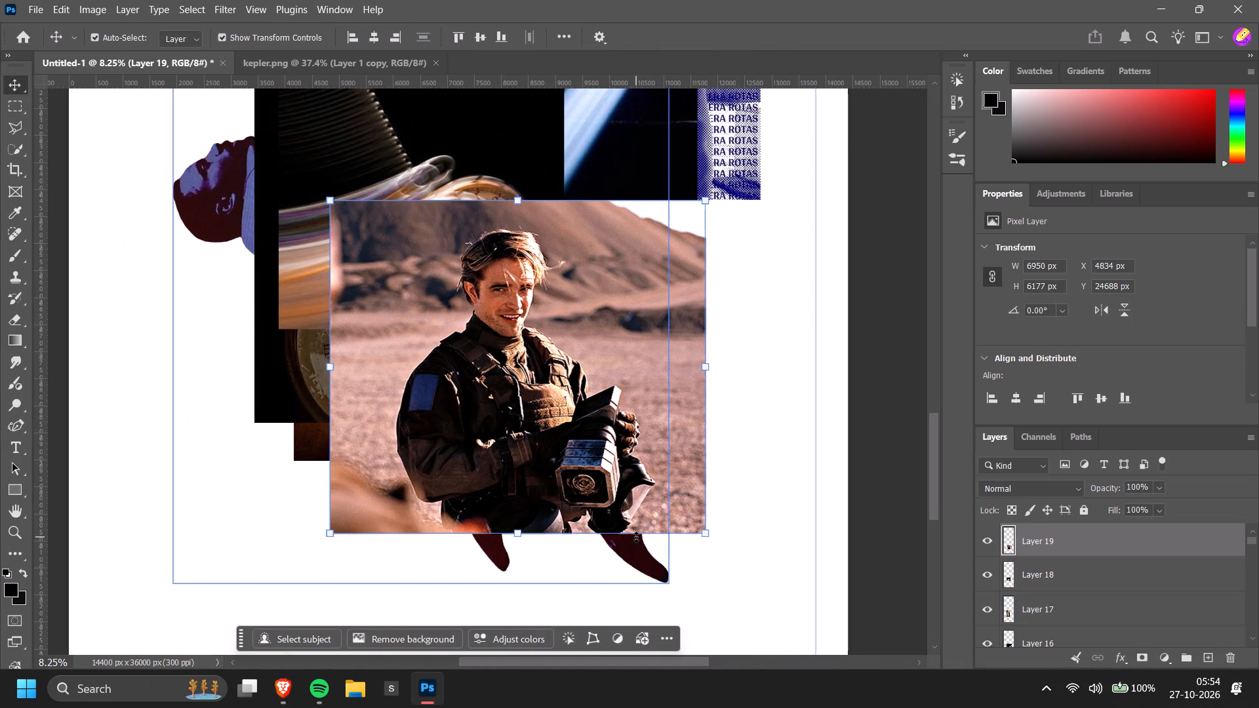
alt+scroll(527, 328, up, 4)
Return to Pinterest and examine the pins related to "TENET Full HD wallpaper" for more collage images.
key(alt+Tab)
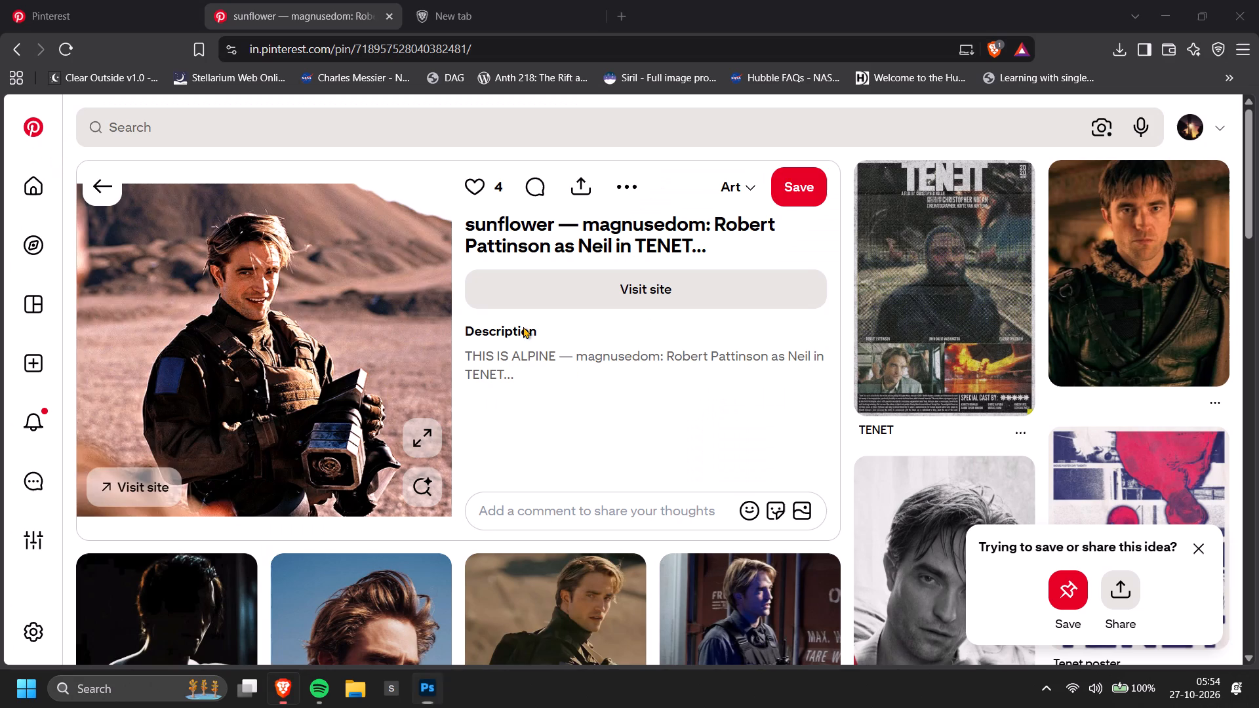
scroll(626, 445, down, 3)
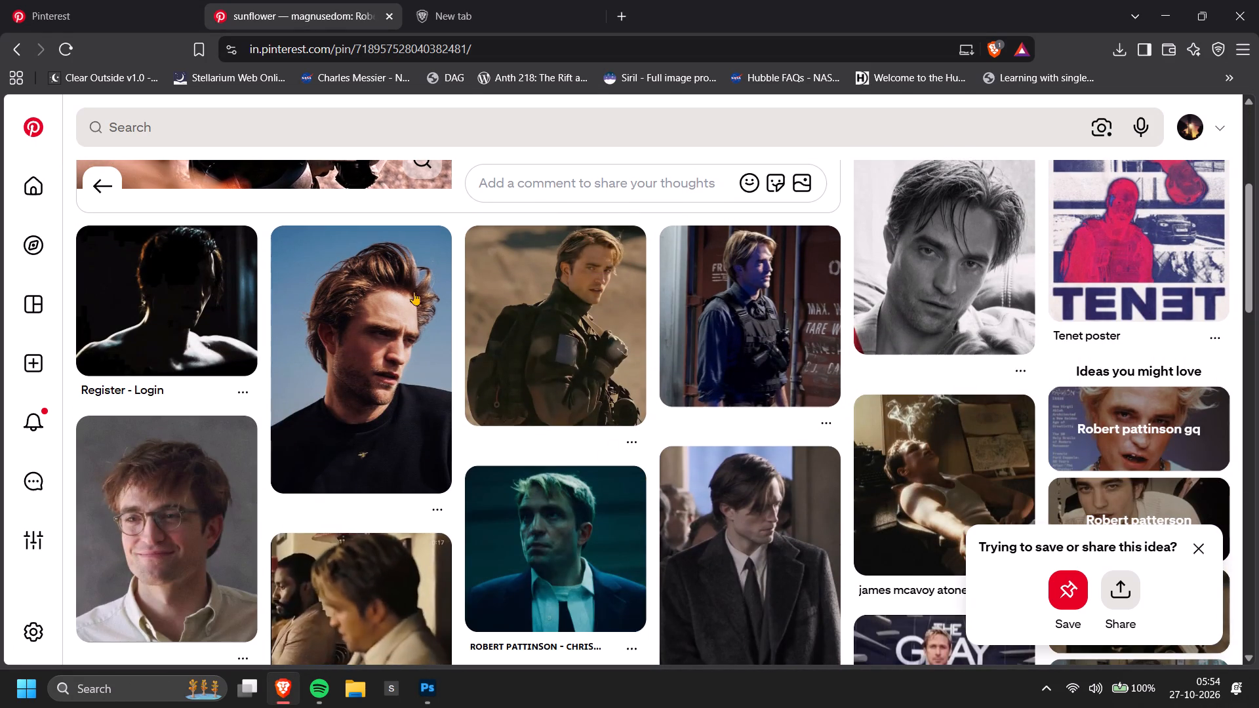
click(106, 185)
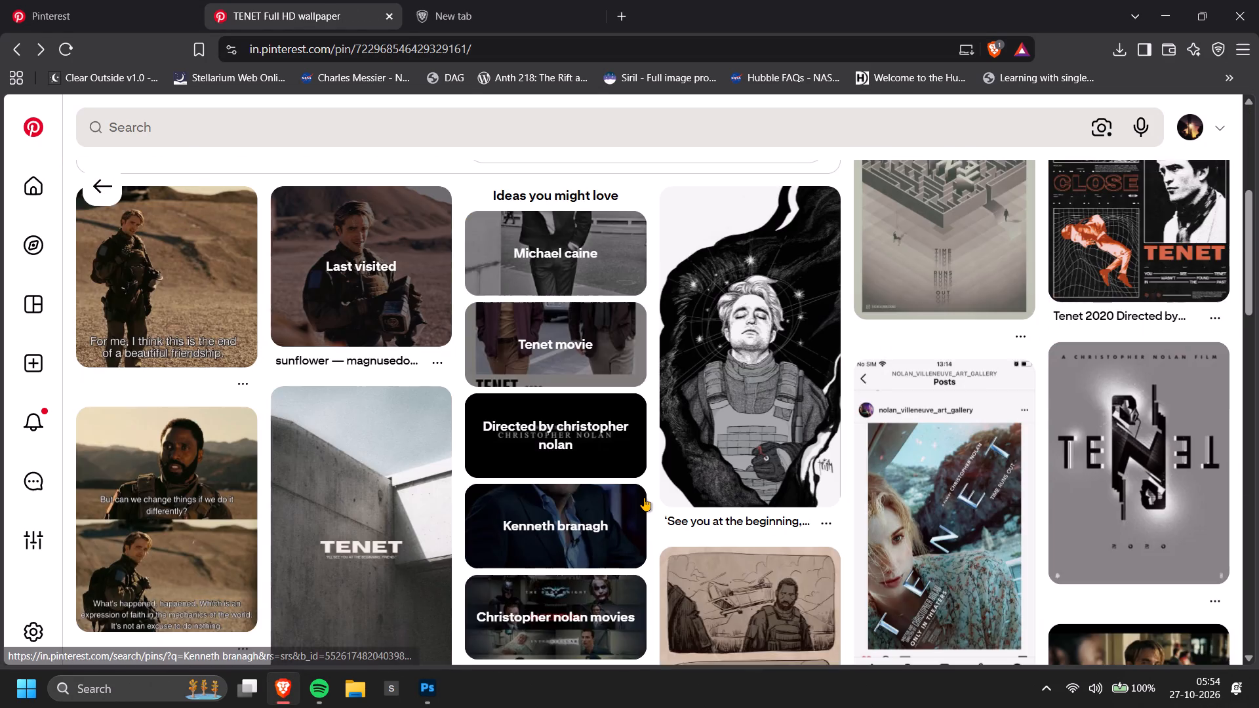
scroll(644, 498, down, 4)
scroll(644, 498, up, 2)
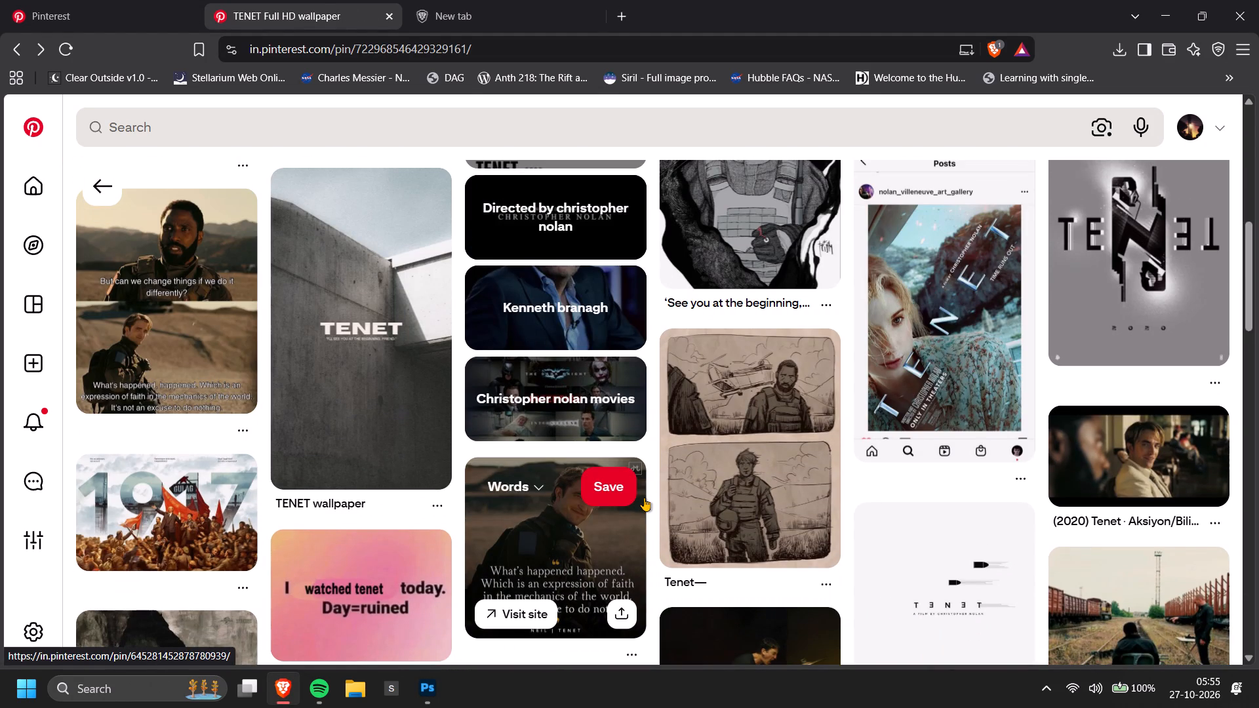
scroll(644, 498, down, 3)
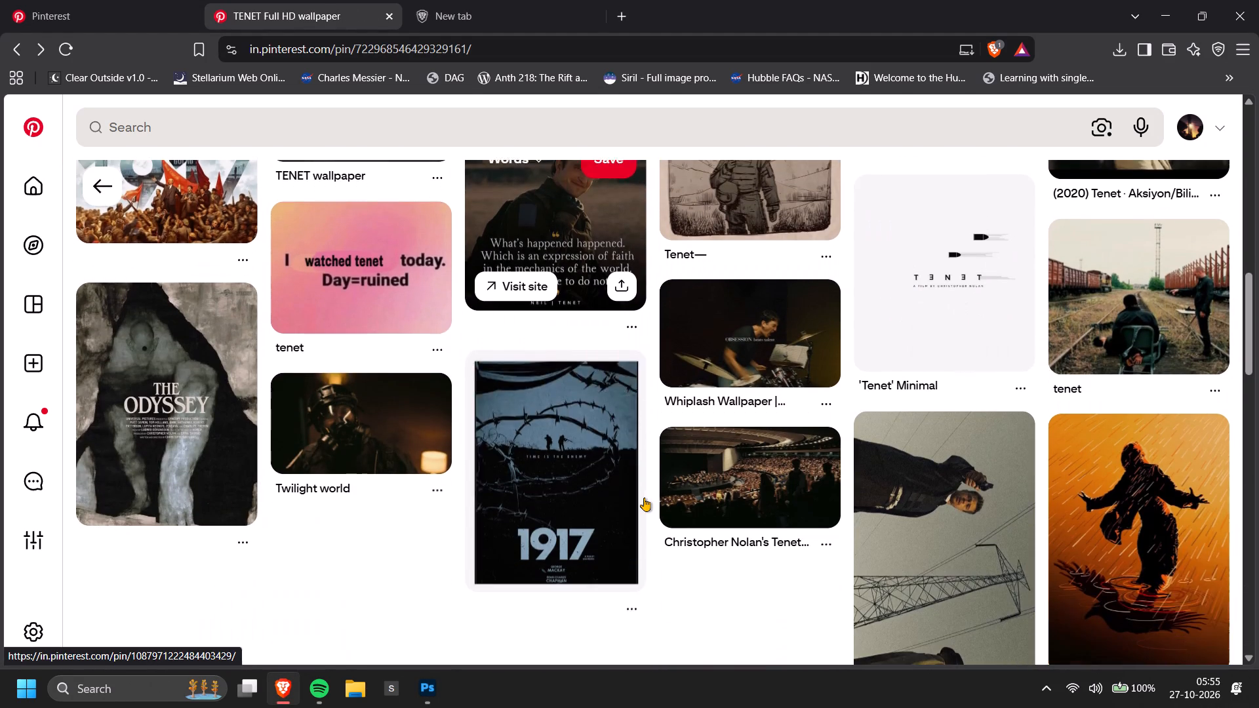
scroll(644, 498, up, 1)
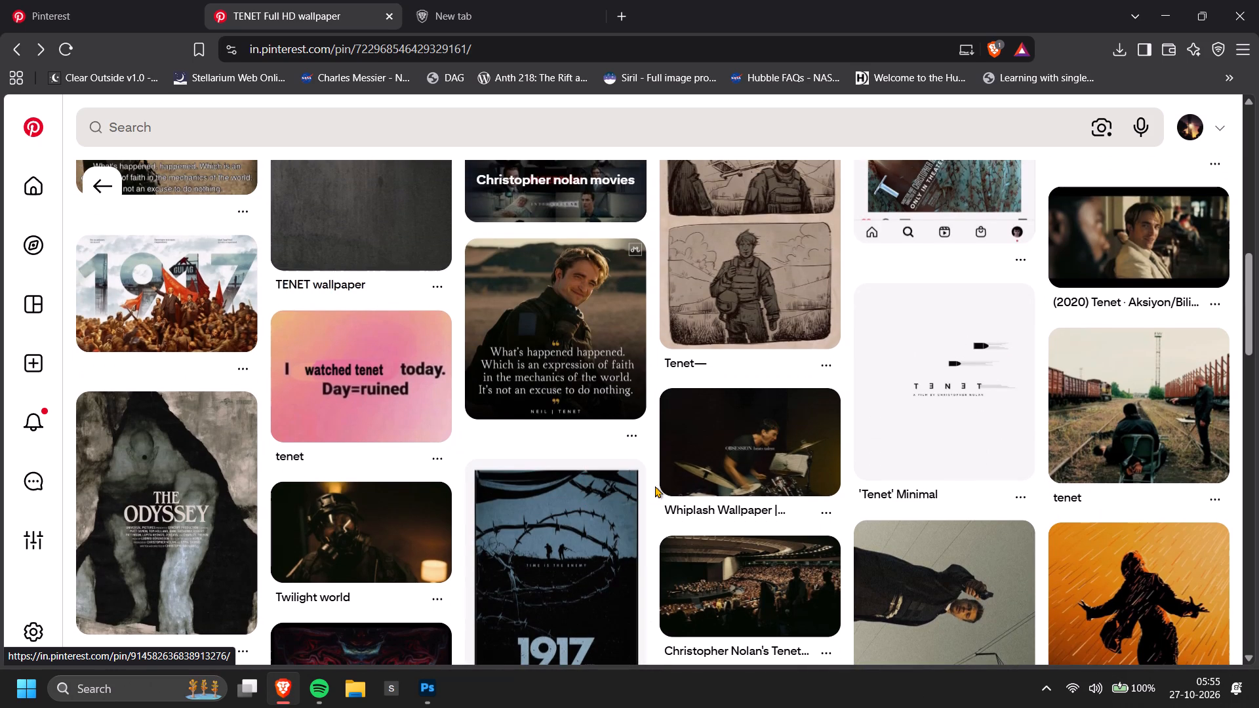
scroll(651, 487, down, 2)
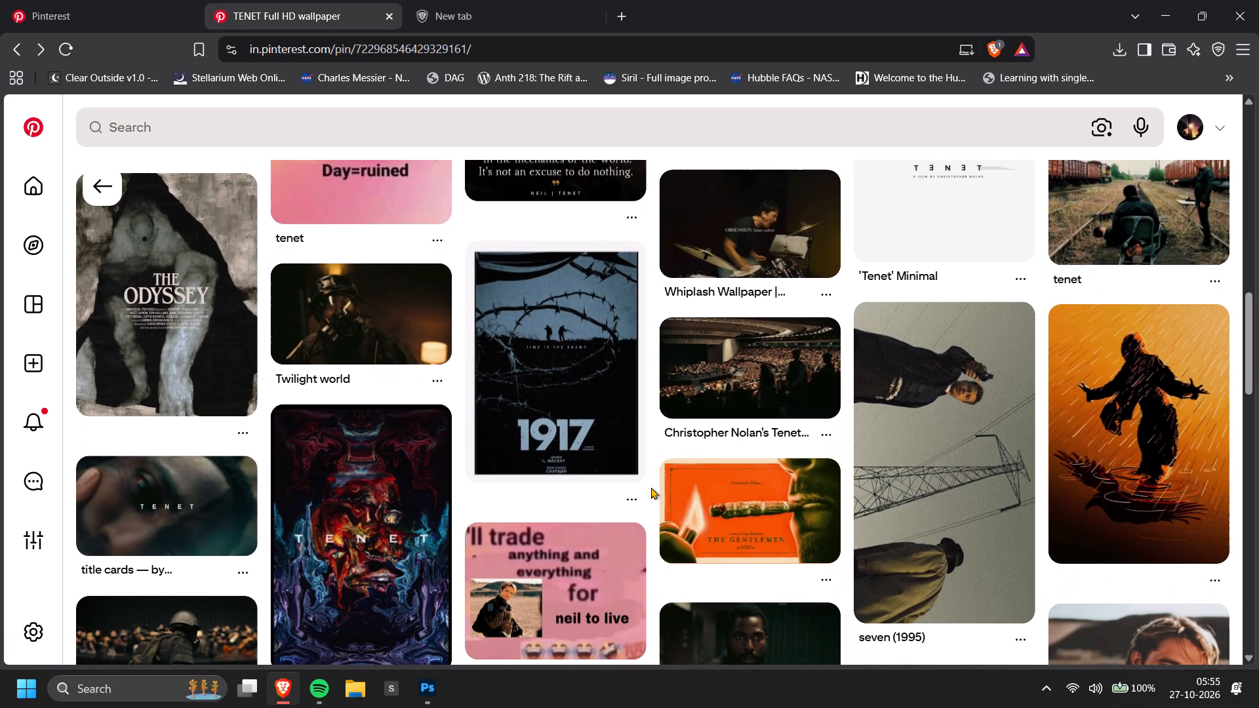
scroll(651, 487, down, 2)
scroll(650, 488, up, 2)
scroll(650, 488, down, 6)
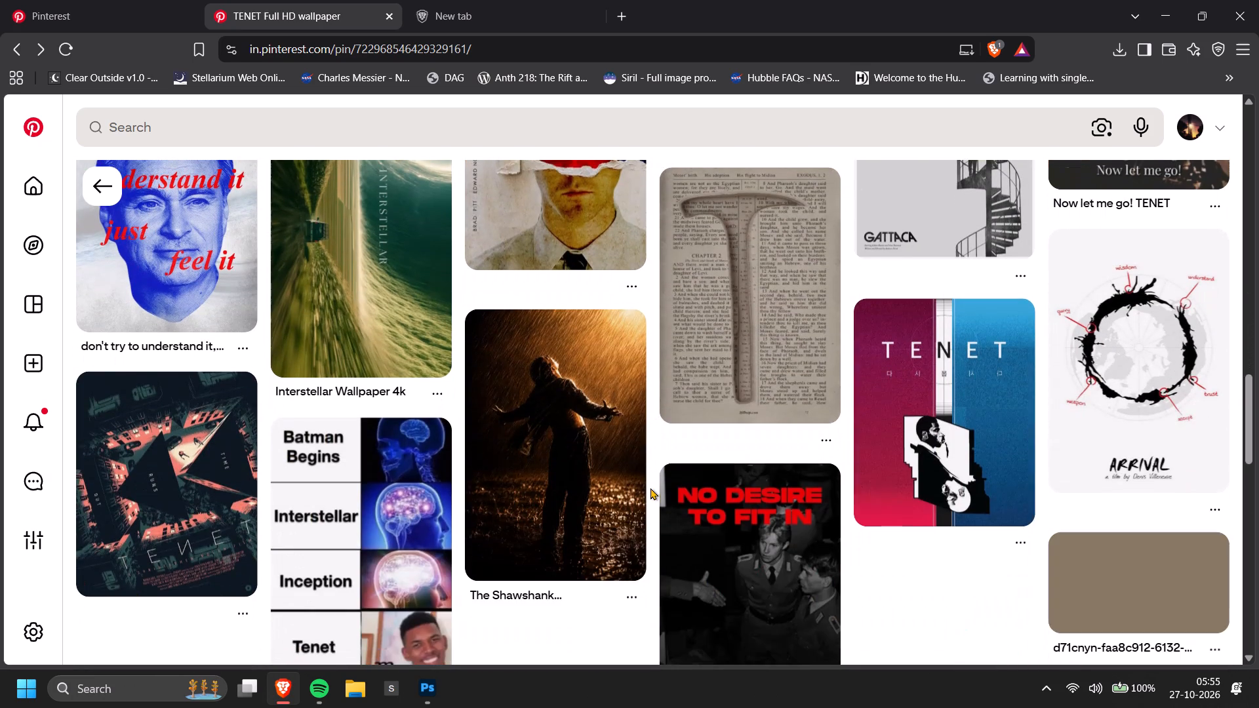
scroll(650, 488, up, 1)
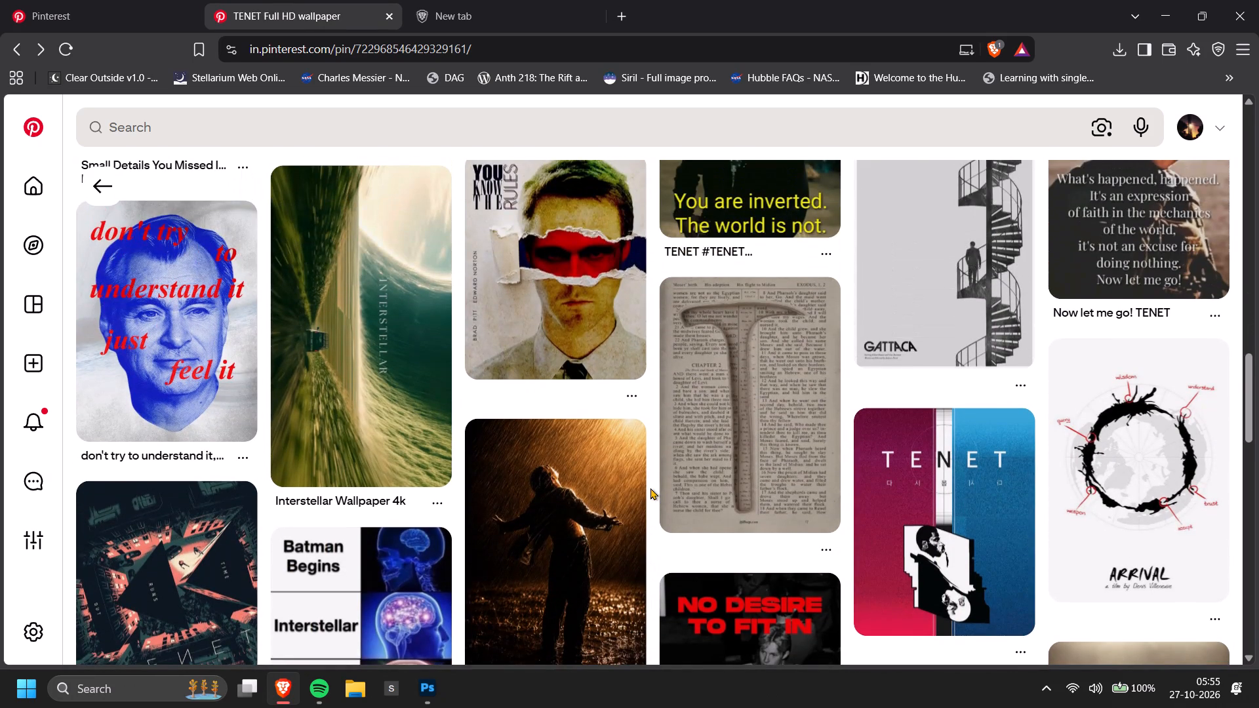
scroll(650, 488, down, 3)
scroll(650, 488, up, 3)
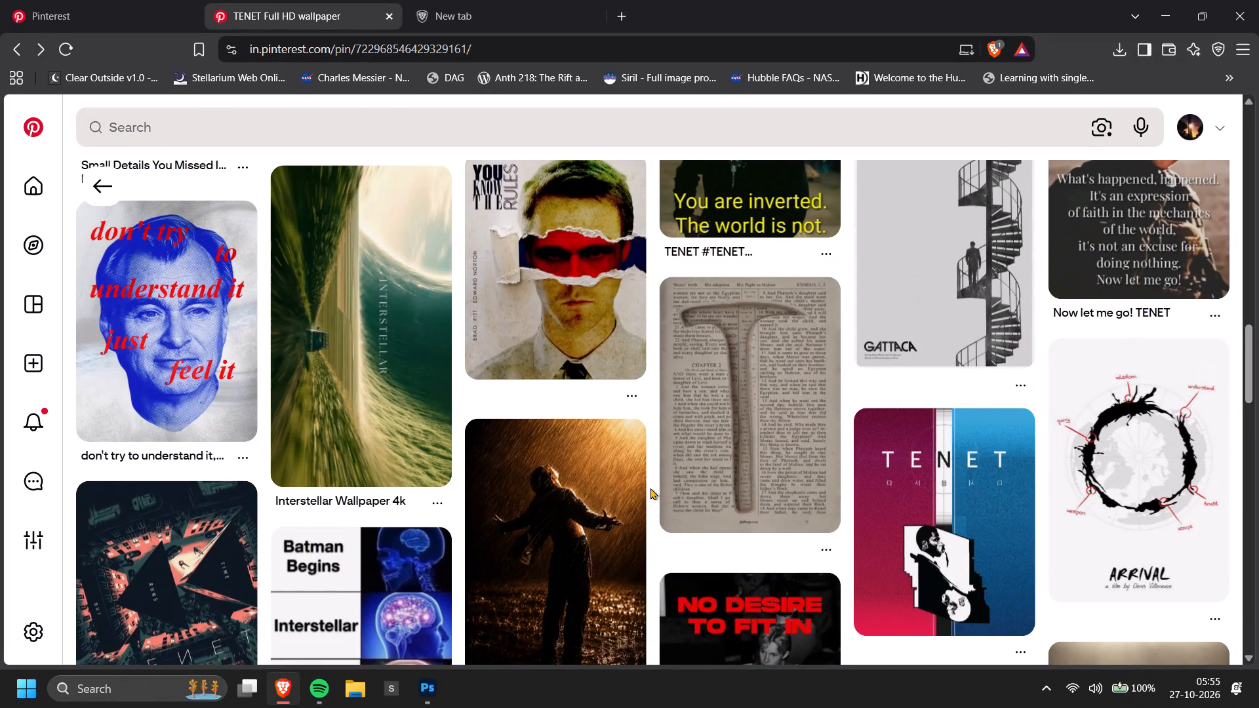
scroll(650, 488, down, 5)
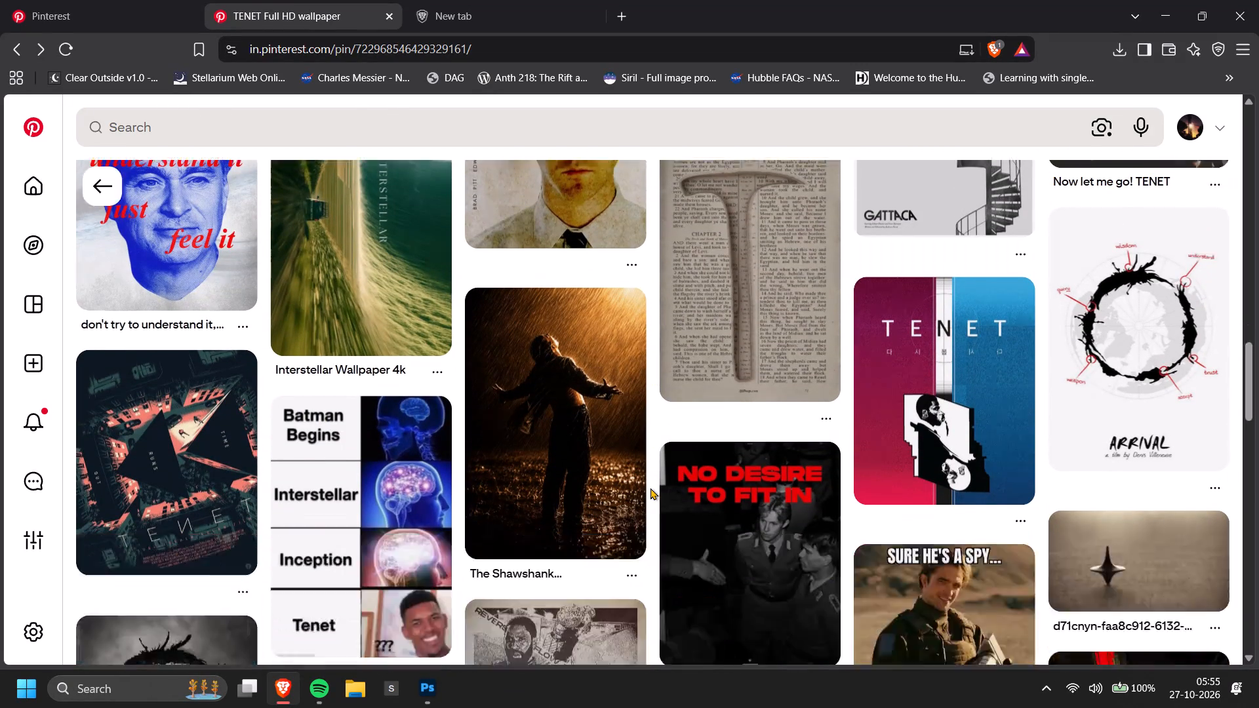
scroll(650, 488, down, 1)
alt+scroll(650, 488, down, 3)
scroll(650, 488, up, 3)
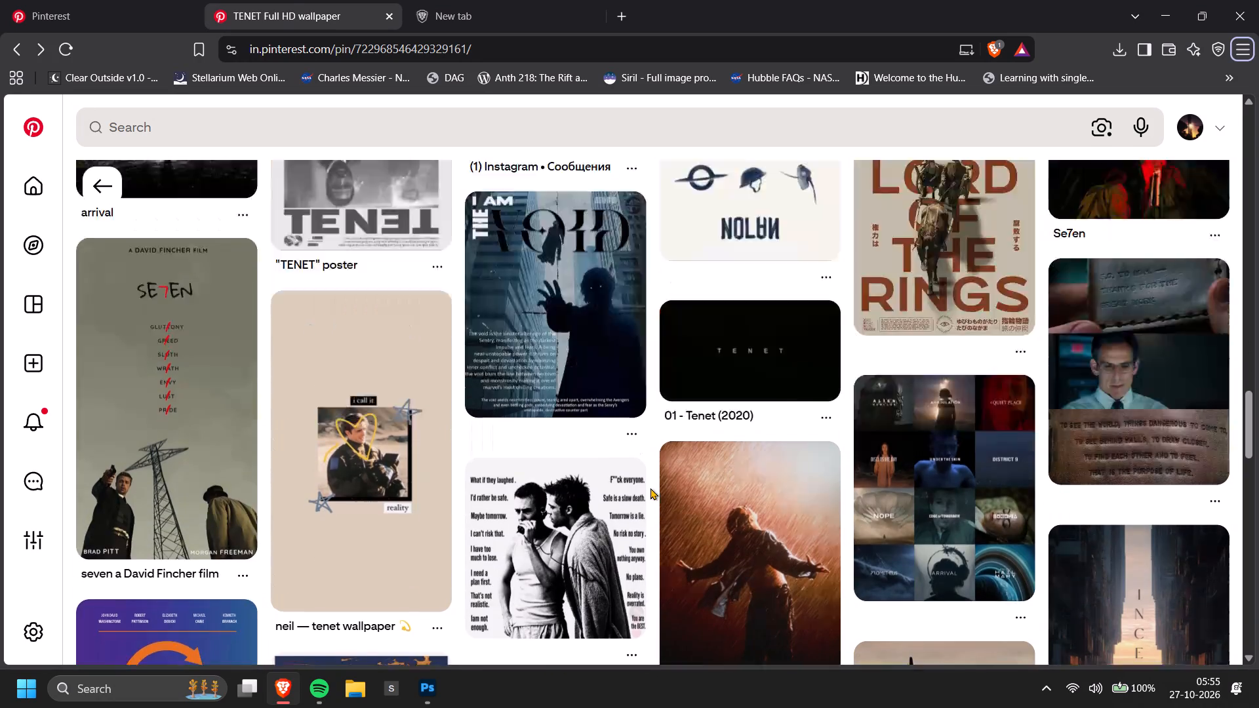
scroll(650, 488, up, 7)
Back in the Photoshop banner, move the OPERA ROTAS text poster, clock image, light-ray image and teal Tenet poster down and leftward.
key(alt+Tab)
scroll(697, 501, up, 5)
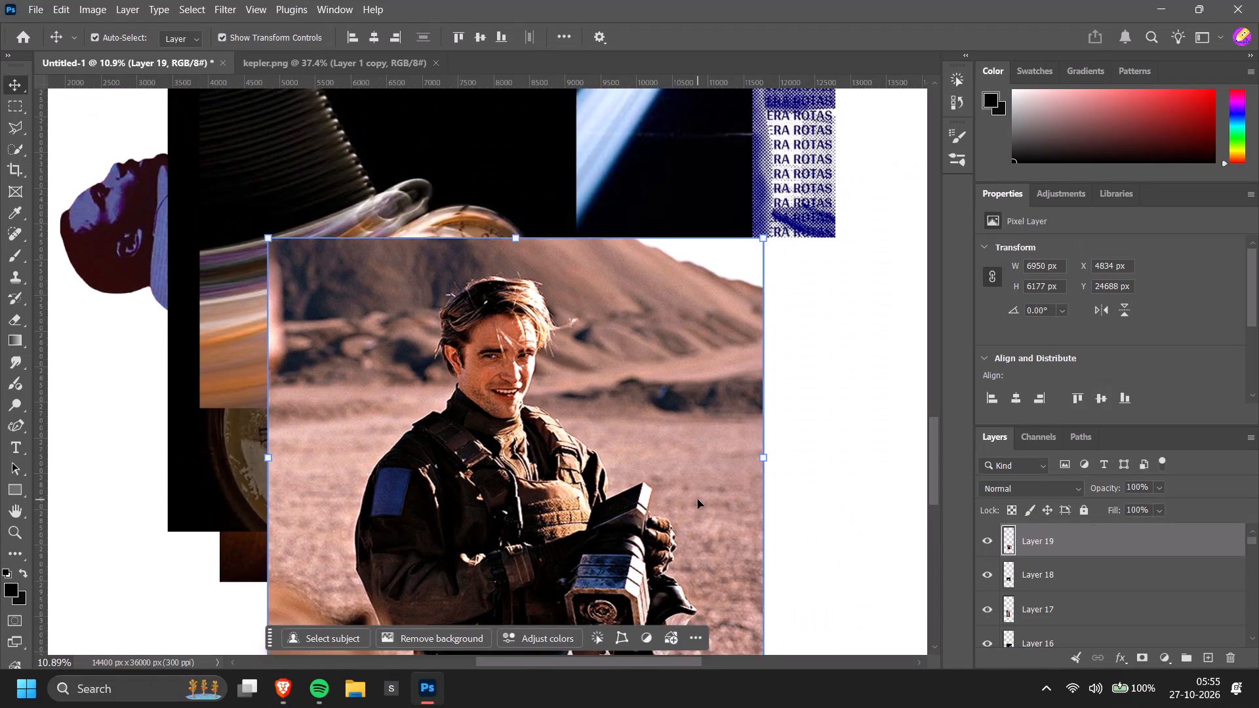
alt+scroll(698, 500, down, 14)
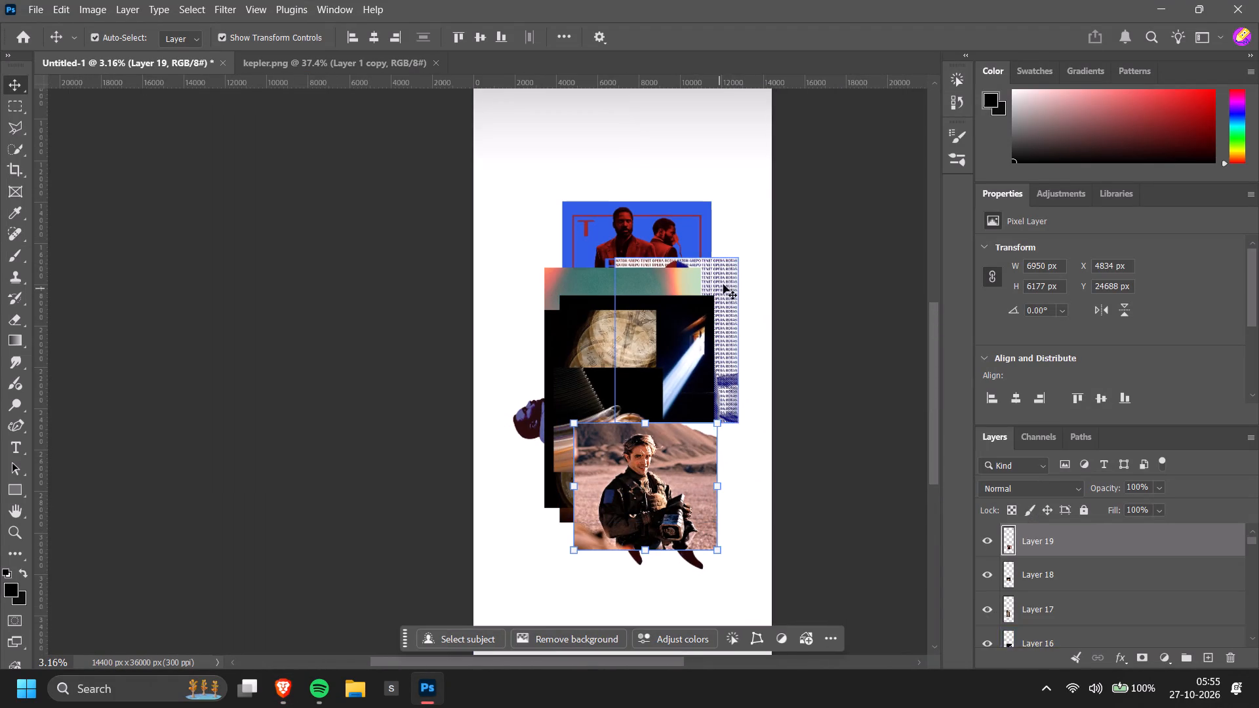
drag(725, 281, 569, 412)
drag(635, 357, 609, 424)
drag(681, 325, 670, 425)
drag(645, 286, 553, 381)
Move the blue-and-red Tenet poster up out of the pile, near the banner's left edge, and deselect it.
drag(690, 262, 622, 168)
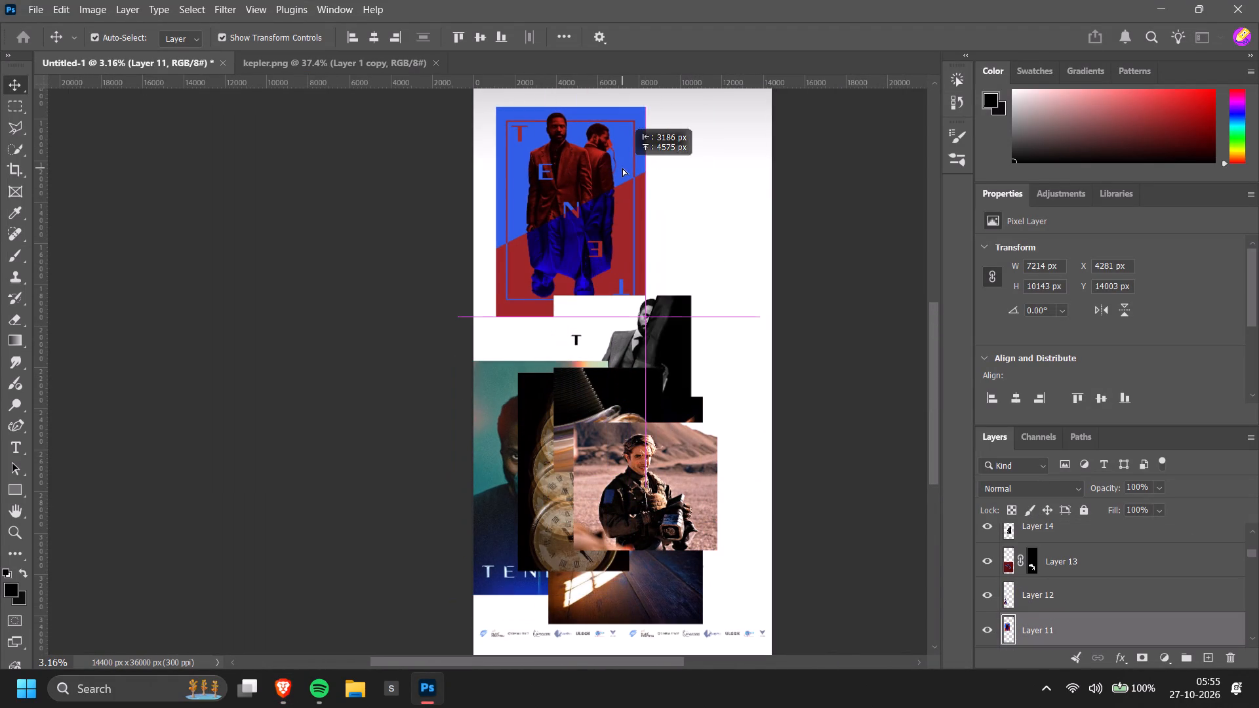
drag(622, 168, 607, 168)
click(793, 323)
scroll(793, 323, up, 4)
Look over the related Tenet pins in Pinterest again and leave the "TENET Full HD wallpaper" pin.
key(alt+Tab)
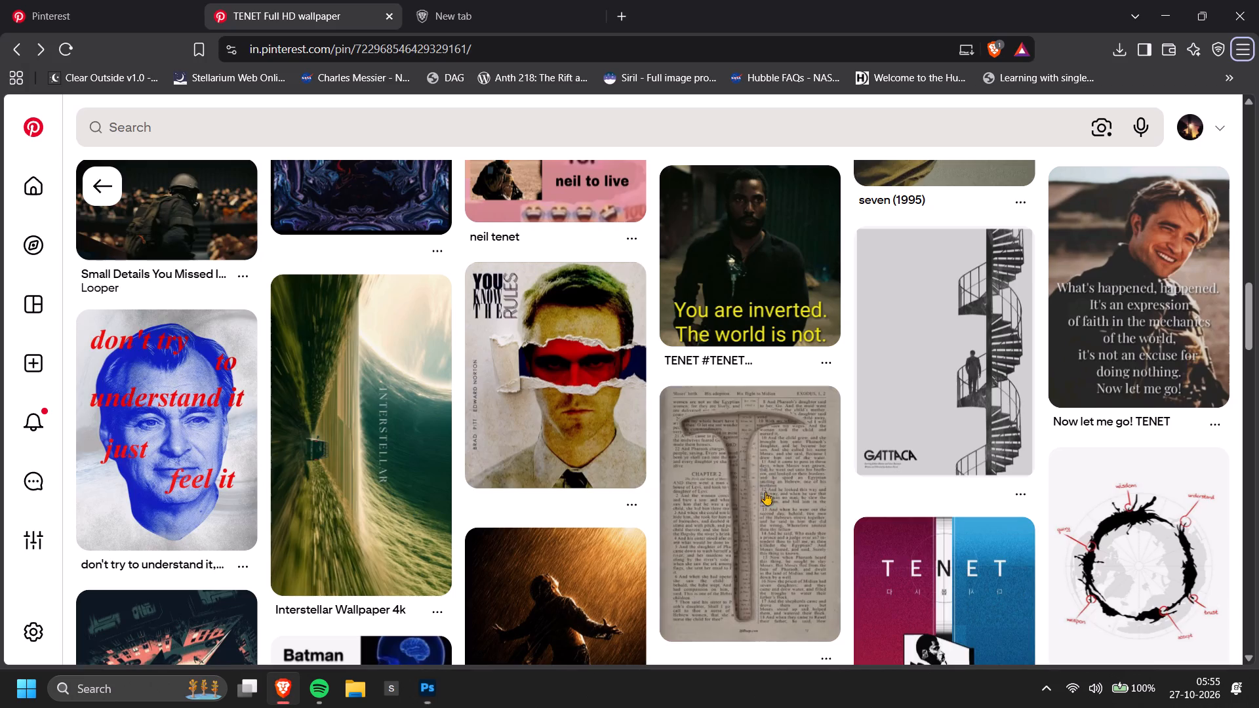
scroll(861, 529, down, 3)
scroll(818, 535, up, 12)
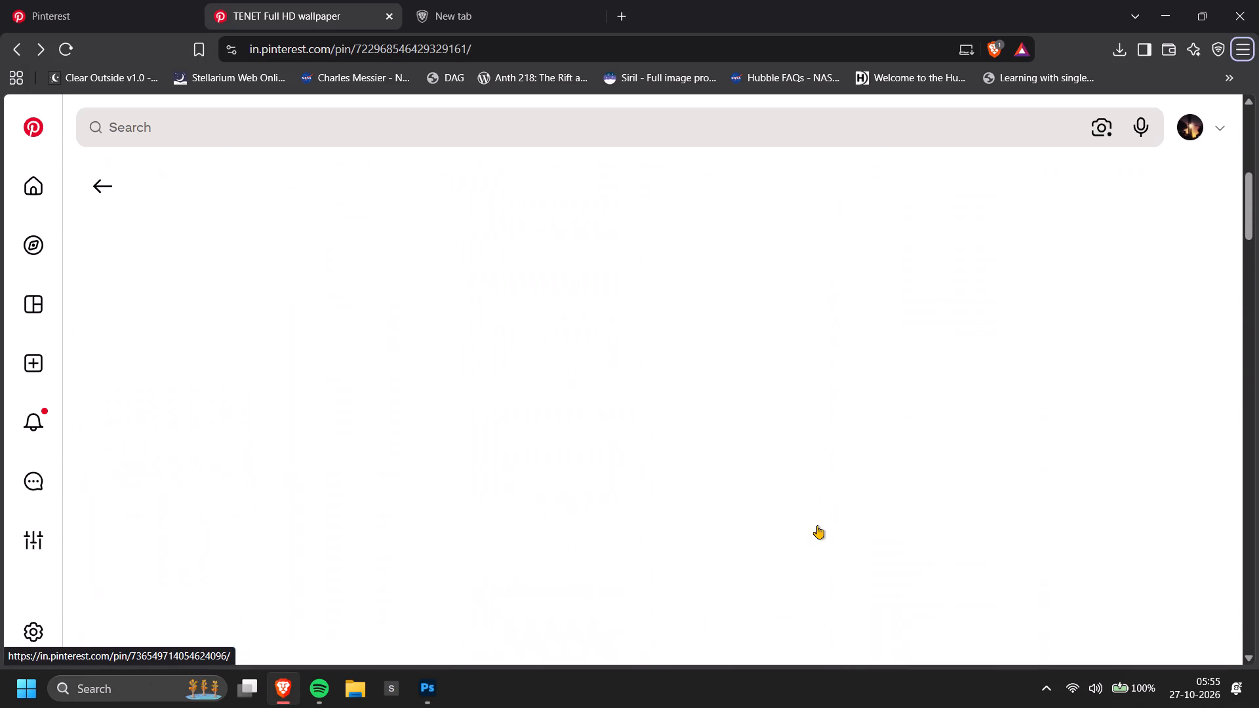
scroll(817, 525, up, 11)
click(109, 188)
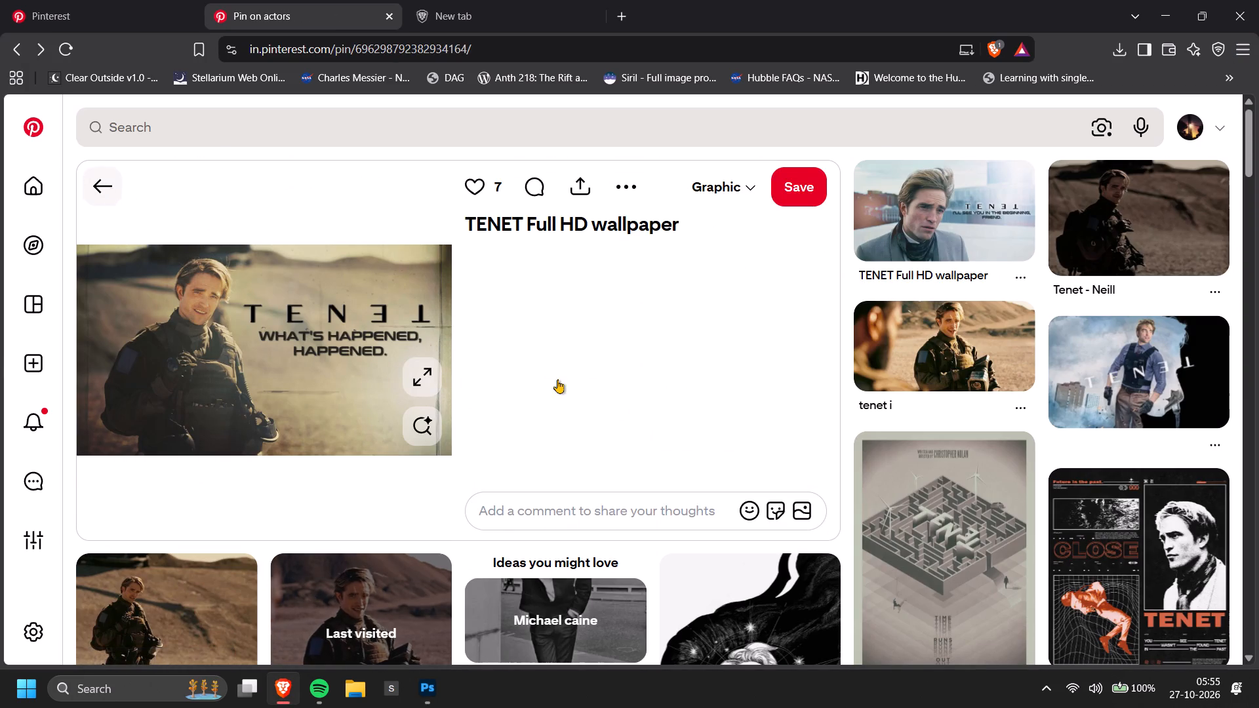
Switch back to the Photoshop banner and examine its artwork and the layer stack from the collage images down to the background.
key(alt+Tab)
scroll(831, 353, up, 7)
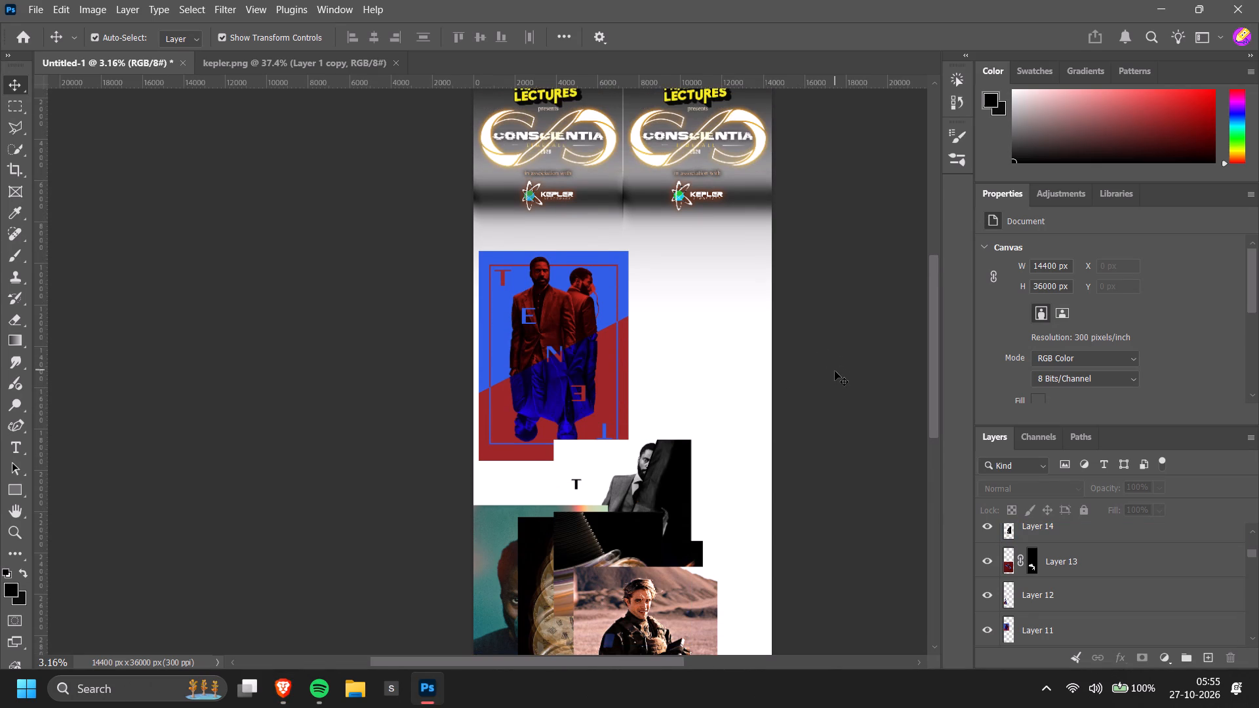
click(835, 371)
scroll(835, 371, up, 6)
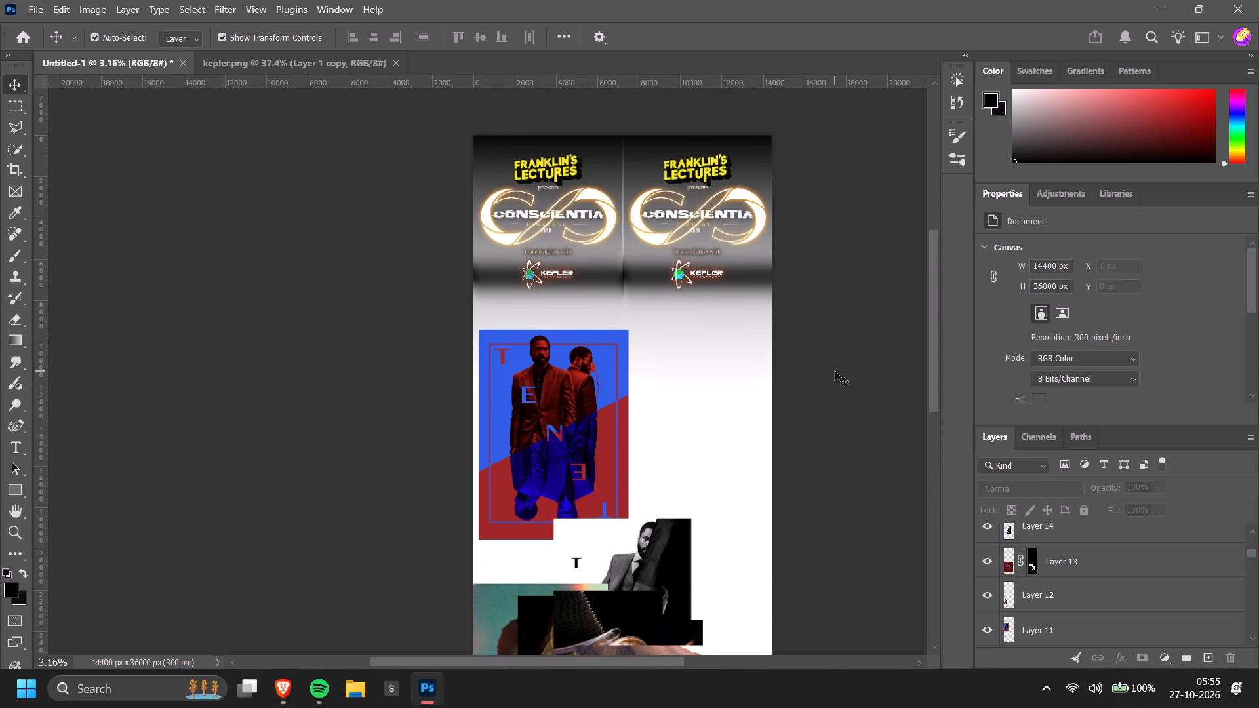
ctrl+scroll(835, 372, up, 2)
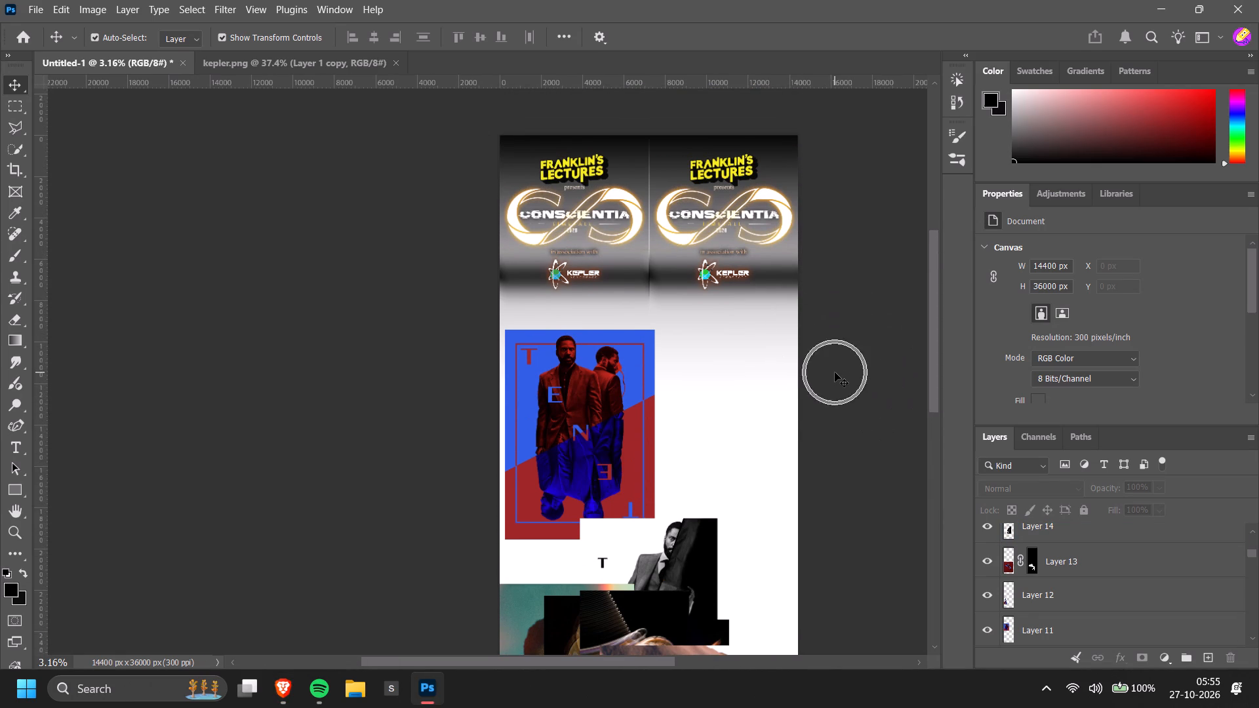
scroll(835, 372, up, 1)
scroll(1073, 622, down, 10)
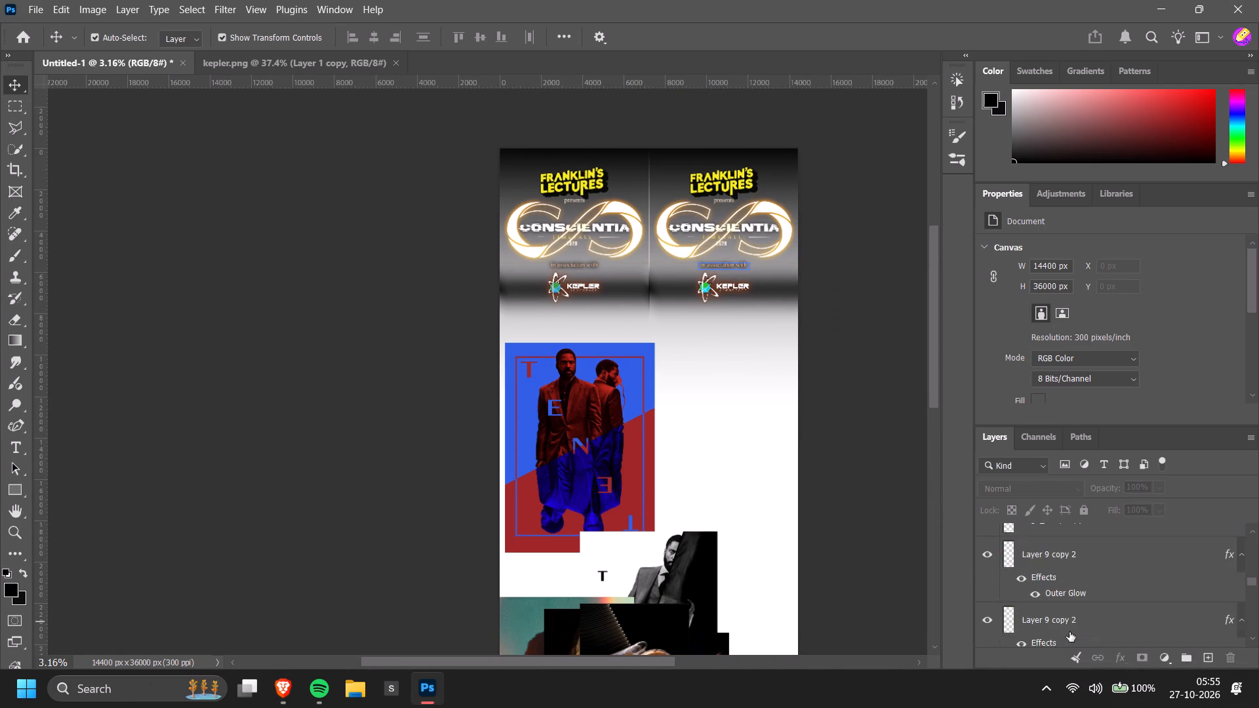
scroll(1069, 632, down, 20)
scroll(1069, 632, down, 11)
scroll(1083, 624, up, 2)
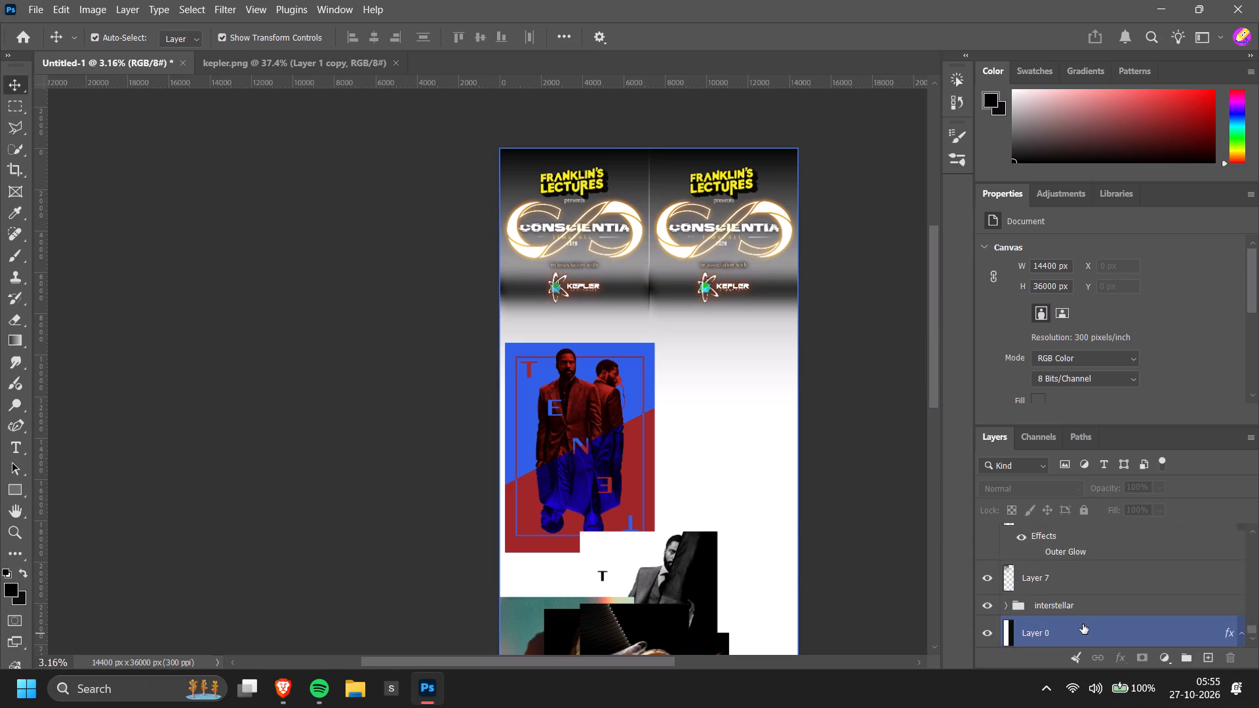
scroll(1083, 624, down, 1)
scroll(1028, 610, up, 5)
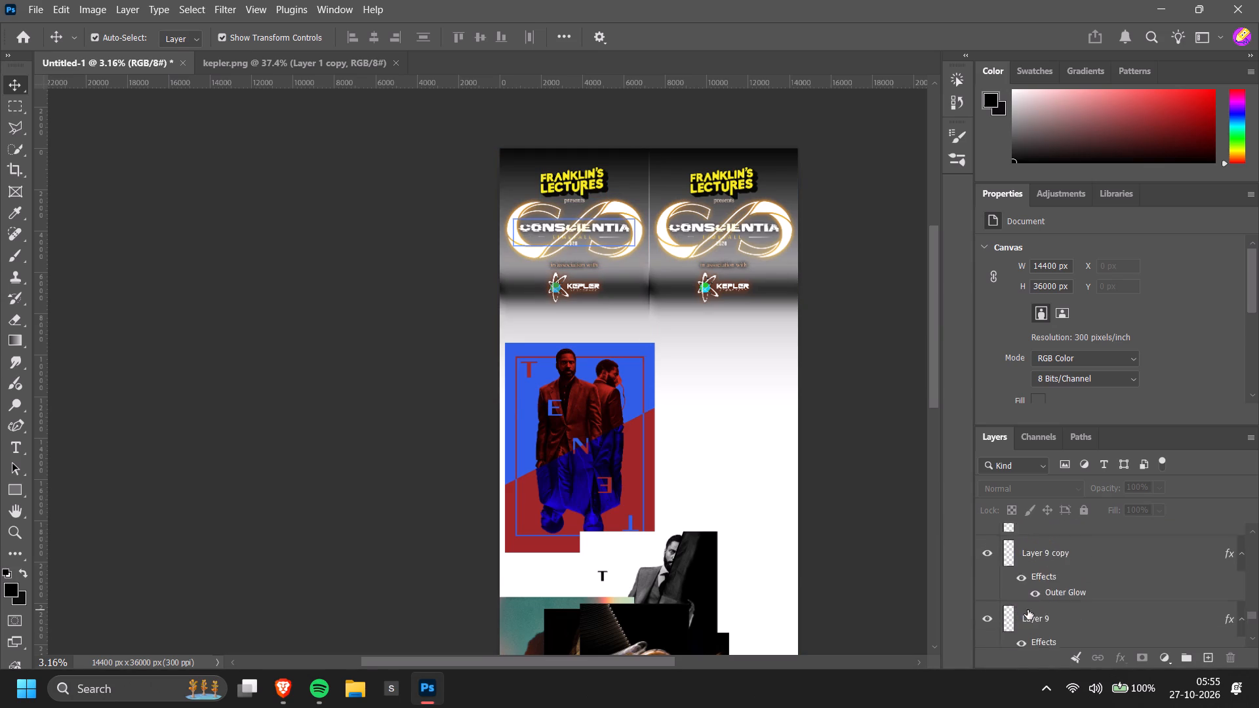
scroll(1028, 610, up, 16)
scroll(1028, 610, down, 17)
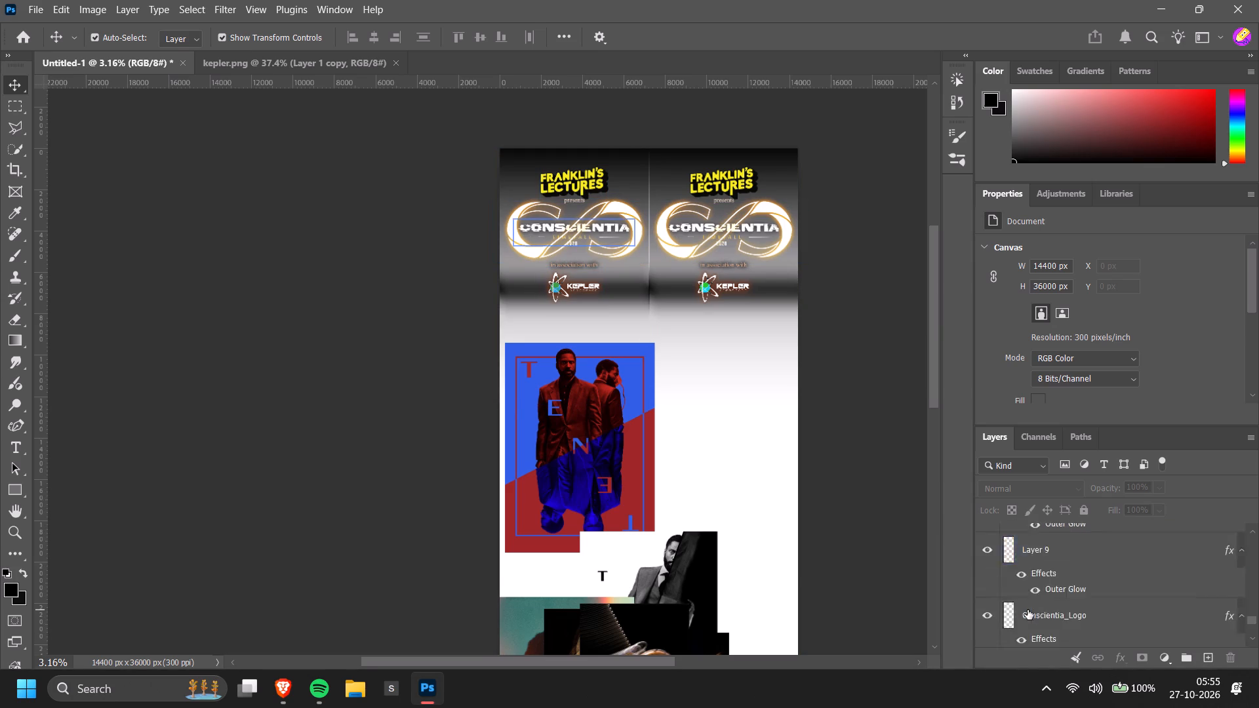
scroll(1028, 610, down, 9)
scroll(1028, 610, up, 20)
scroll(1028, 610, up, 6)
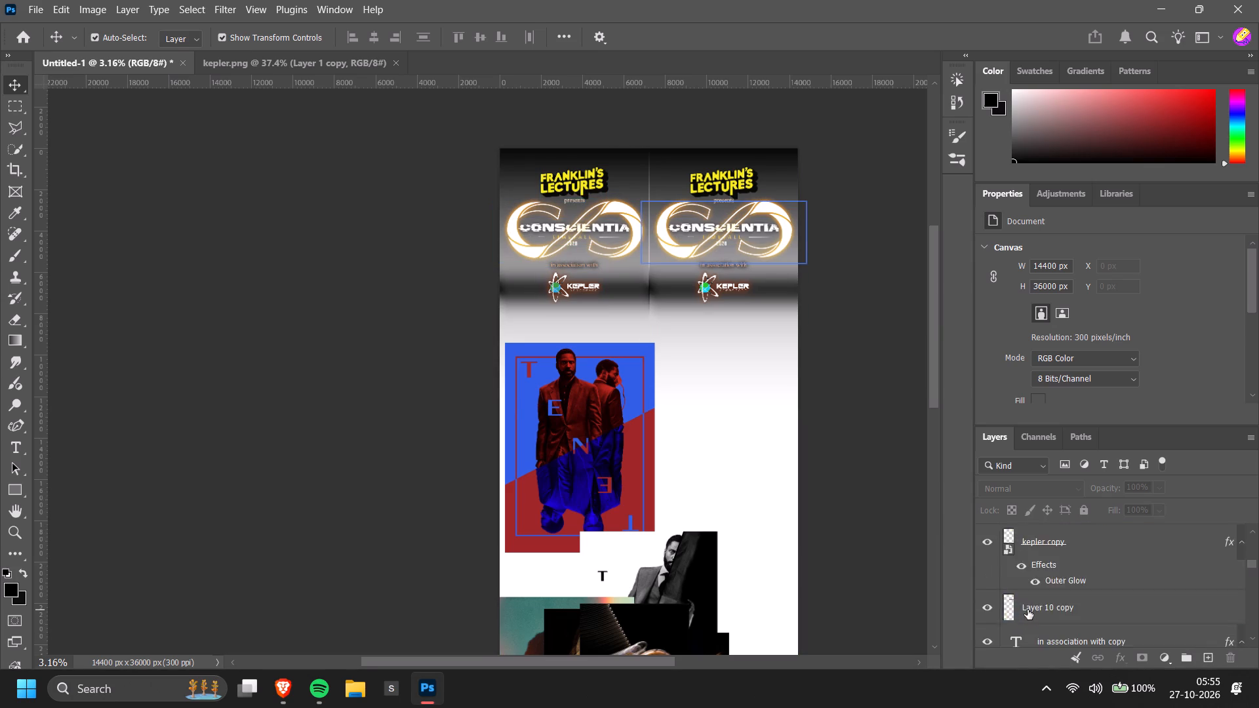
scroll(1028, 610, up, 12)
scroll(886, 284, up, 4)
scroll(884, 293, down, 8)
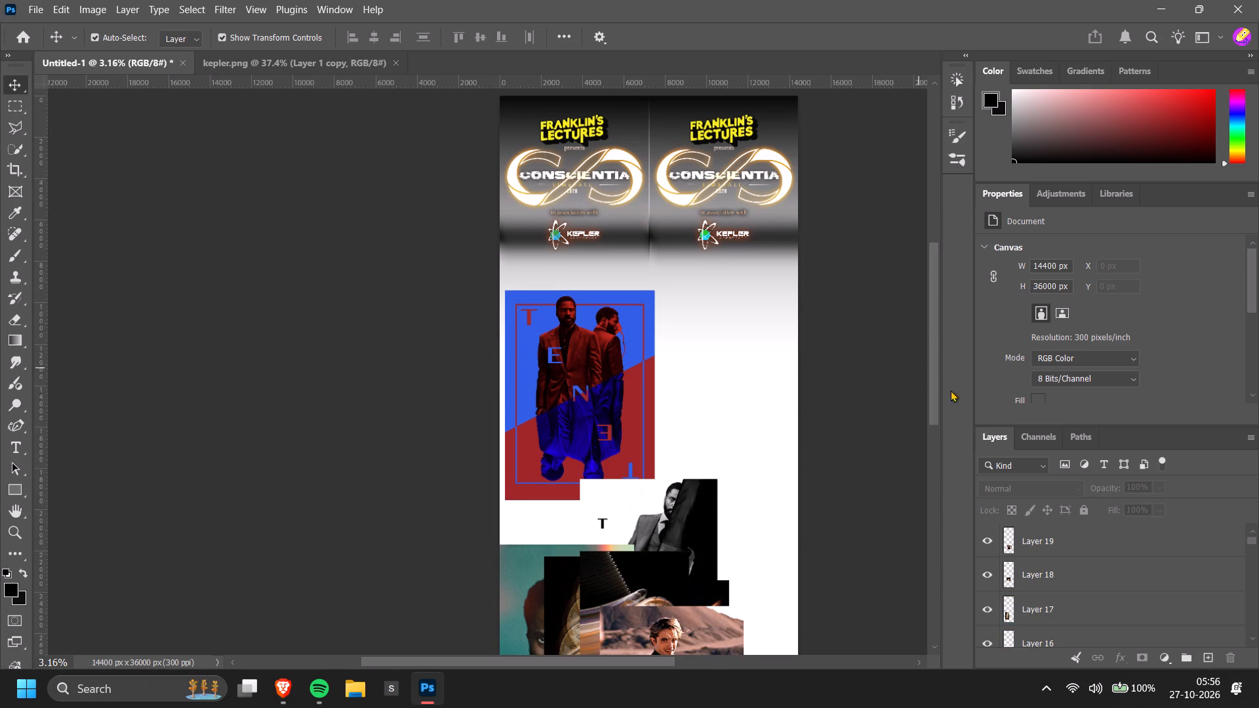
Add a new empty layer directly above the background layer, Layer 0, and beneath the interstellar group.
scroll(1084, 510, down, 20)
scroll(1084, 510, down, 19)
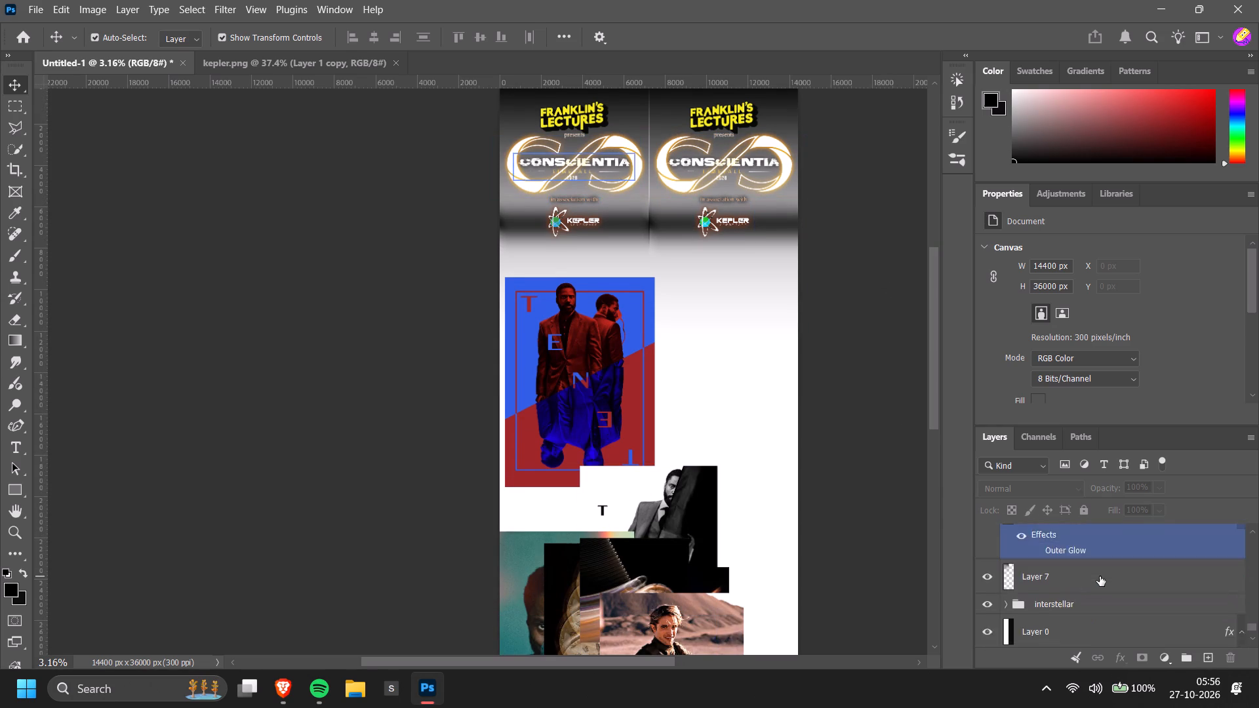
scroll(1100, 576, down, 7)
click(1106, 597)
click(1205, 662)
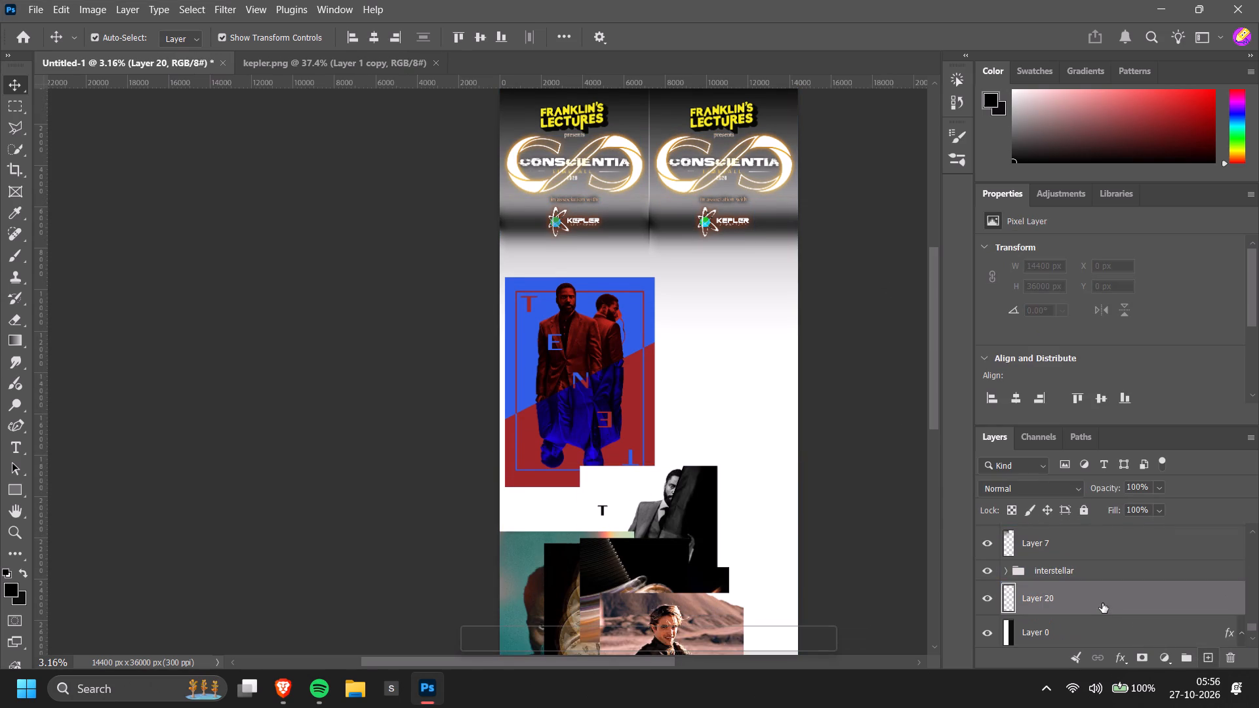
click(1102, 603)
scroll(1102, 603, up, 2)
scroll(1098, 606, down, 7)
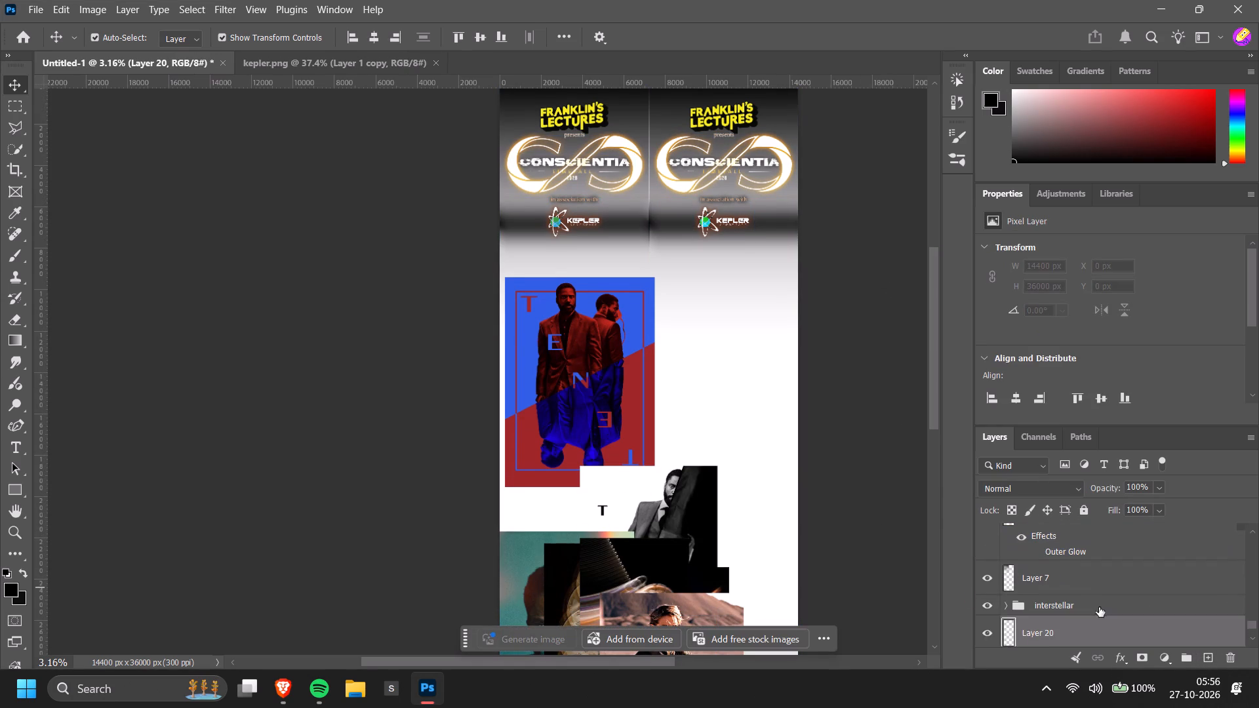
Activate the Rectangle tool and divide the canvas with a light red guide layout of 2 columns and 3 rows.
key(u)
scroll(538, 463, up, 5)
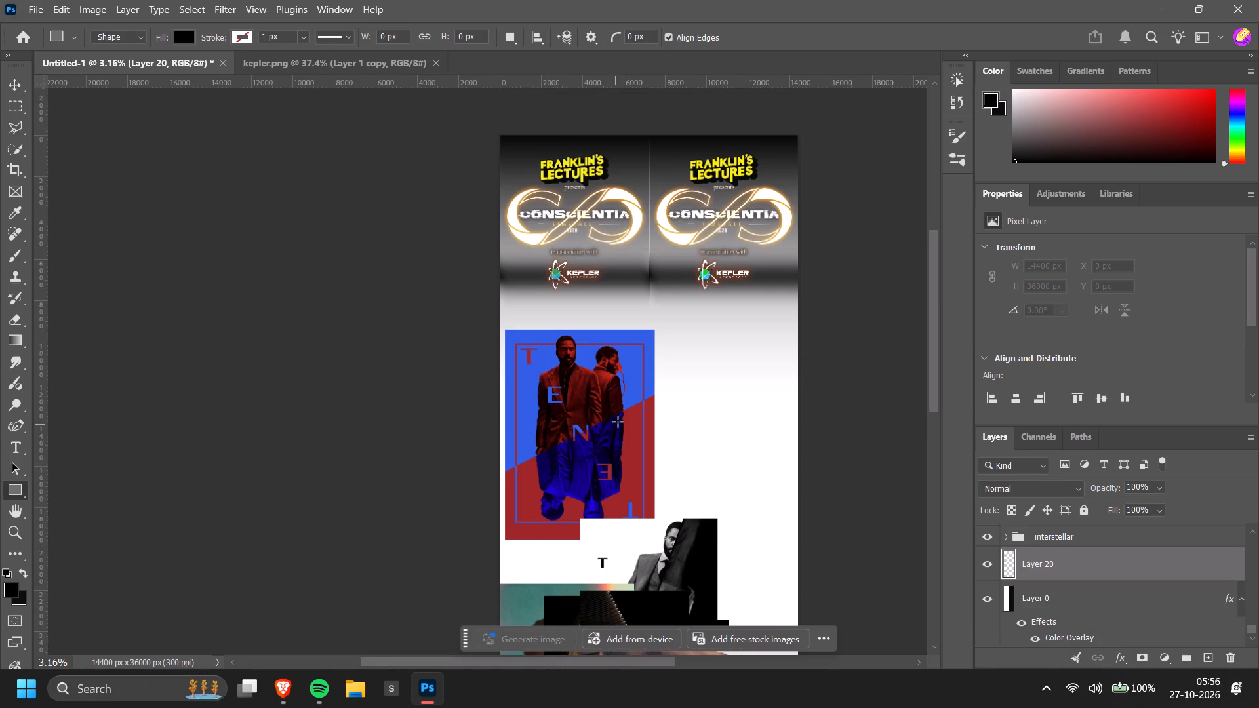
scroll(618, 422, up, 3)
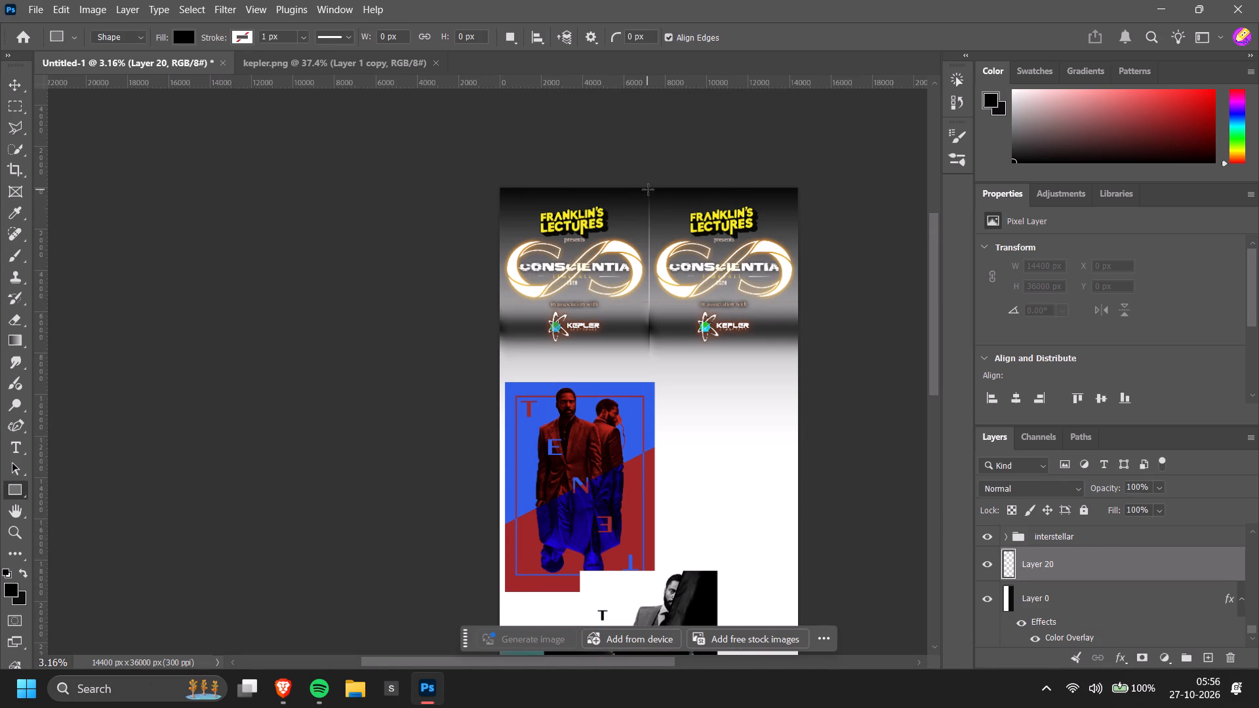
click(250, 5)
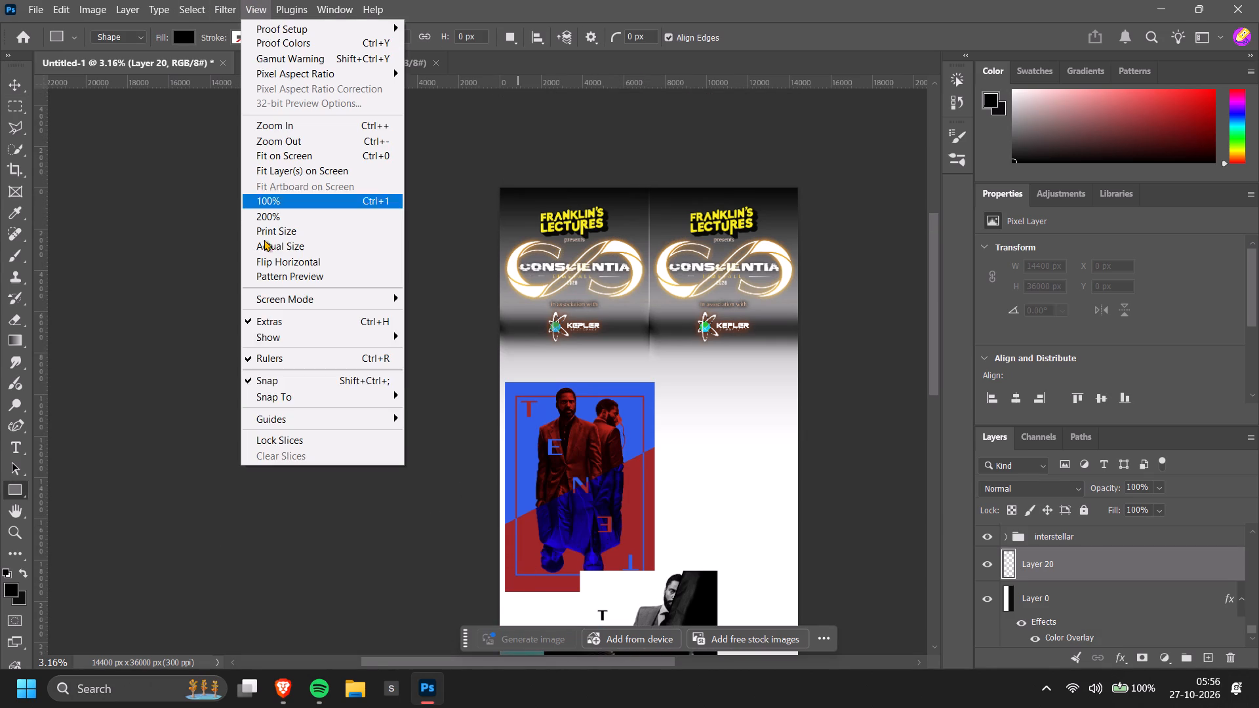
click(324, 416)
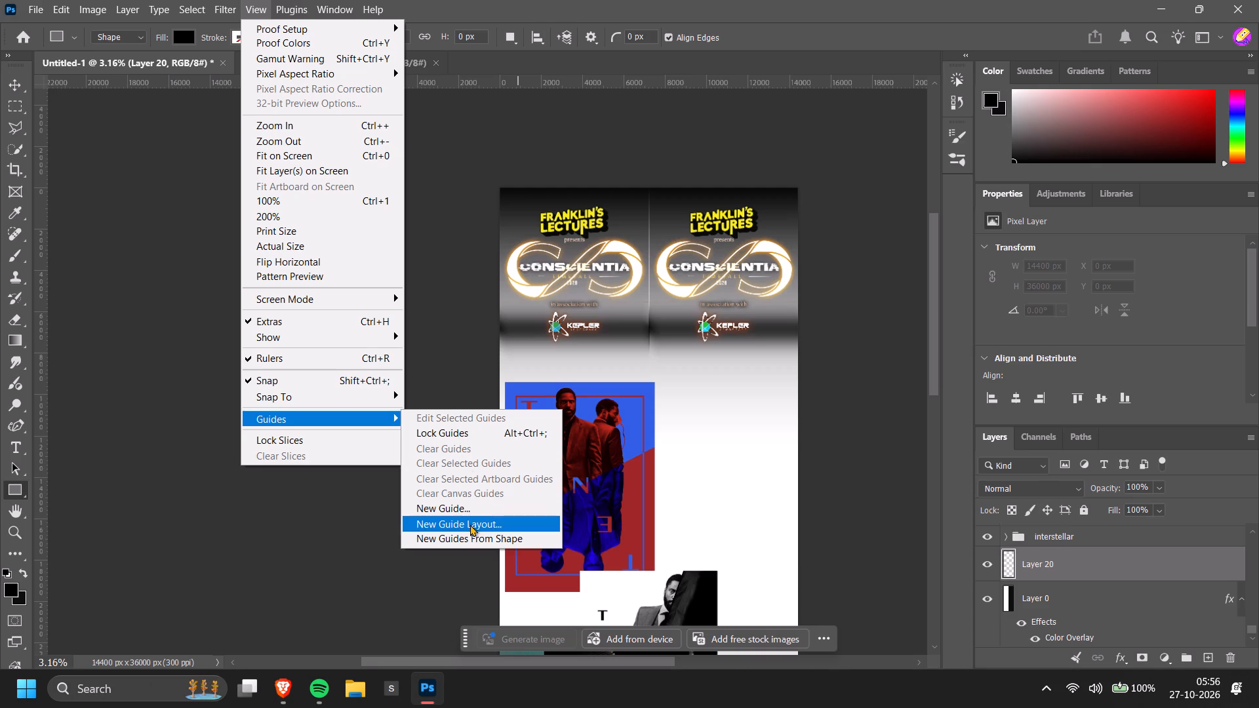
click(476, 526)
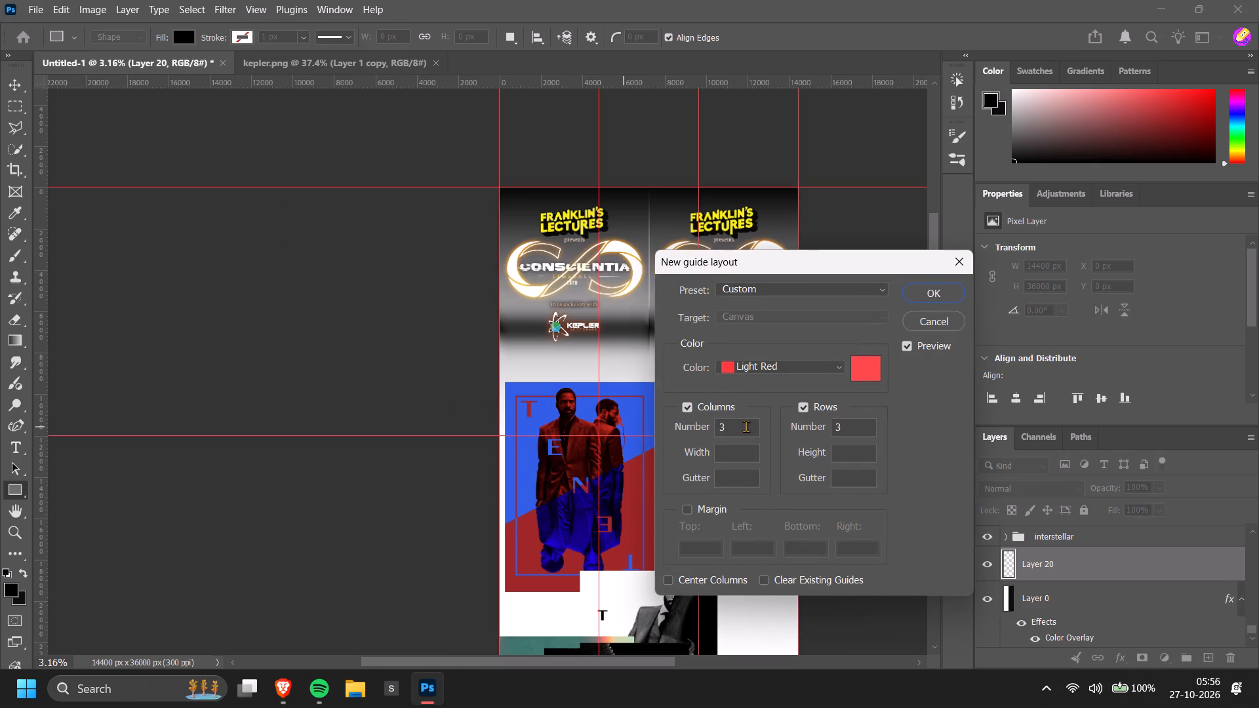
double_click(743, 427)
key(3)
key(2)
key(BackSpace)
key(BackSpace)
key(2)
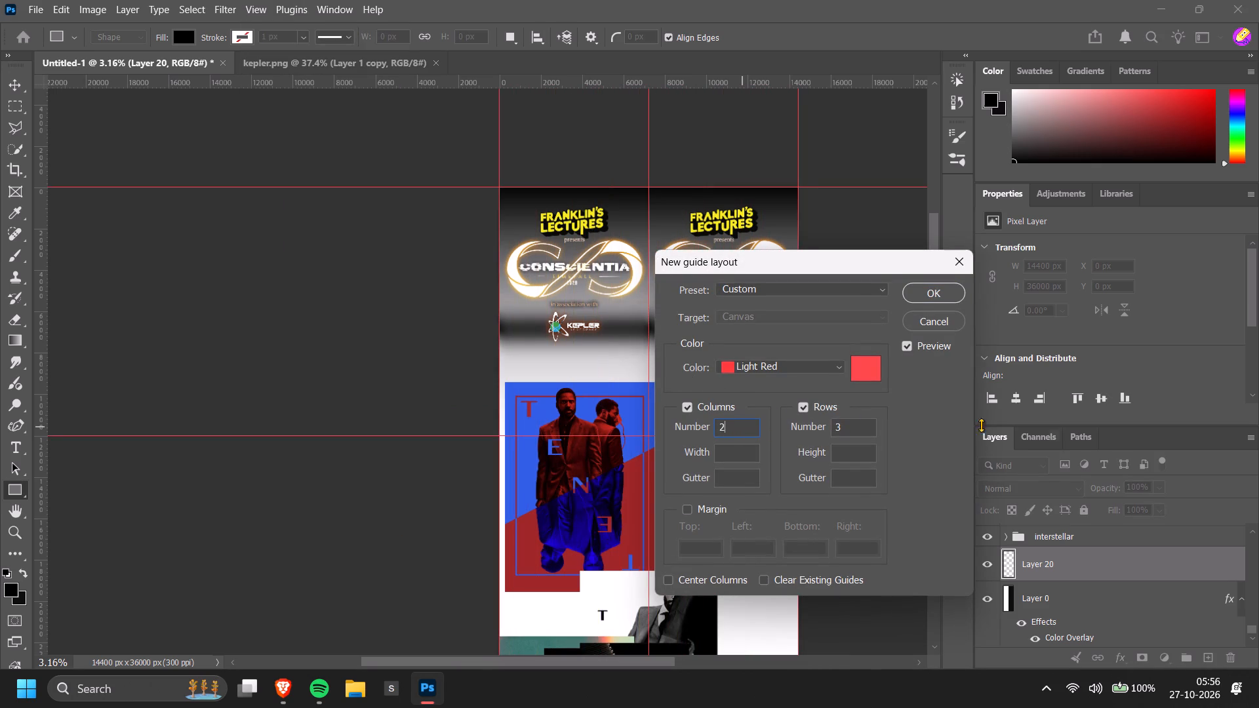
double_click(841, 427)
key(3)
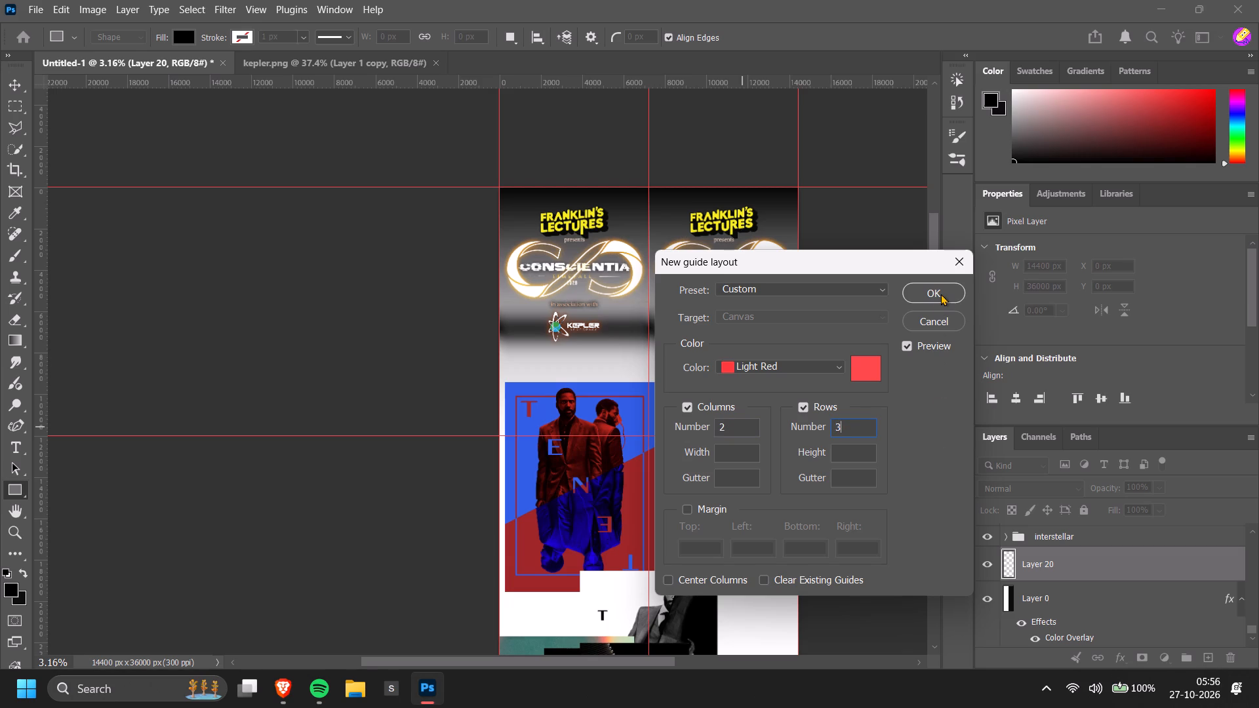
click(941, 294)
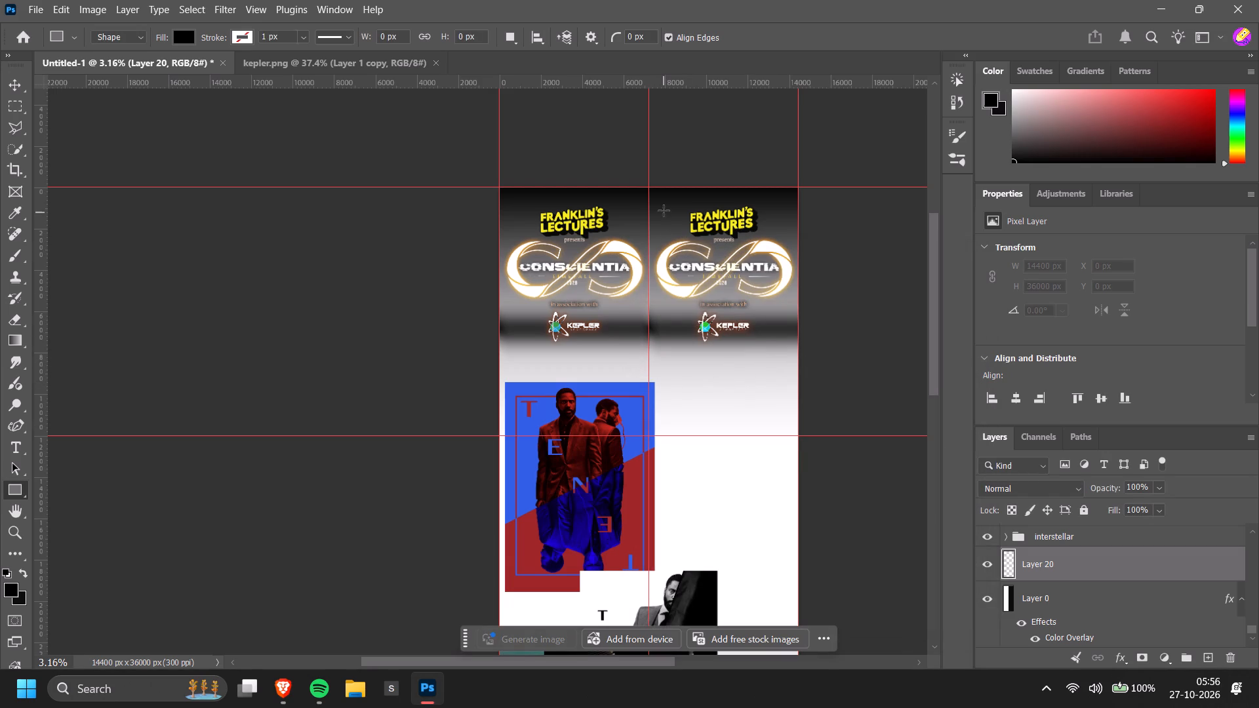
Draw a 7200 x 36000 px rectangle covering the banner's right half from the centre guide to the bottom edge.
drag(647, 189, 685, 230)
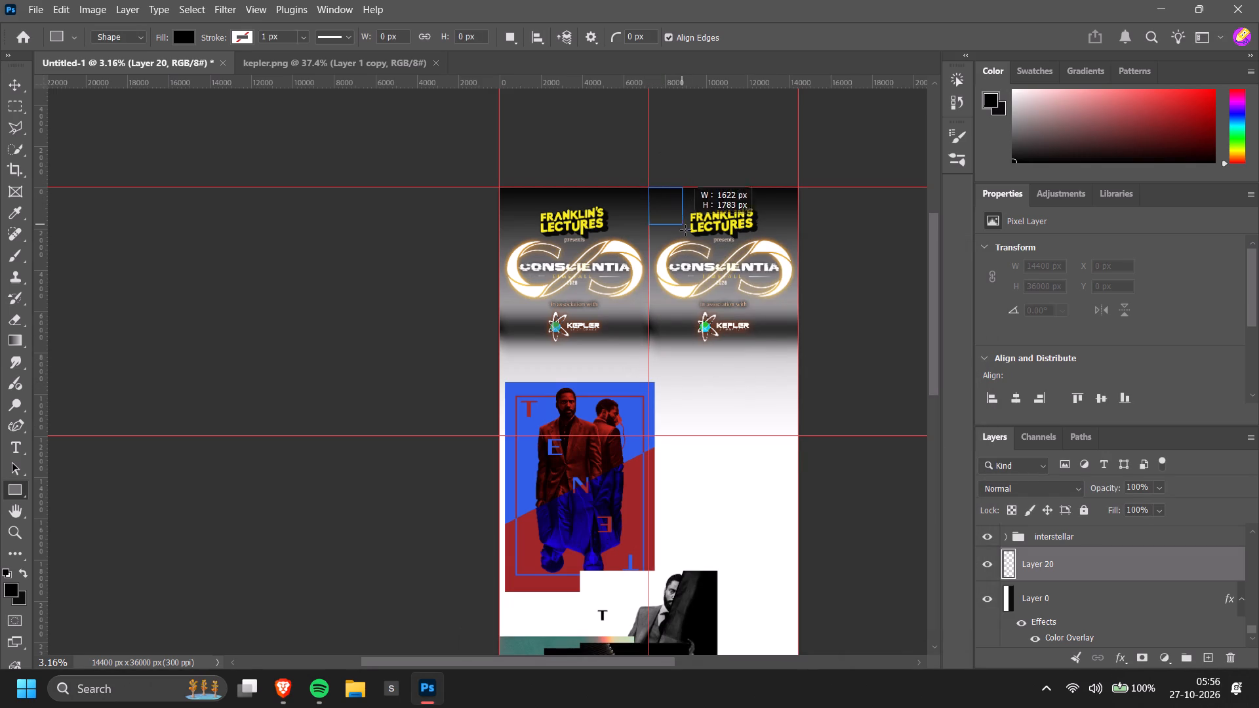
drag(685, 230, 796, 681)
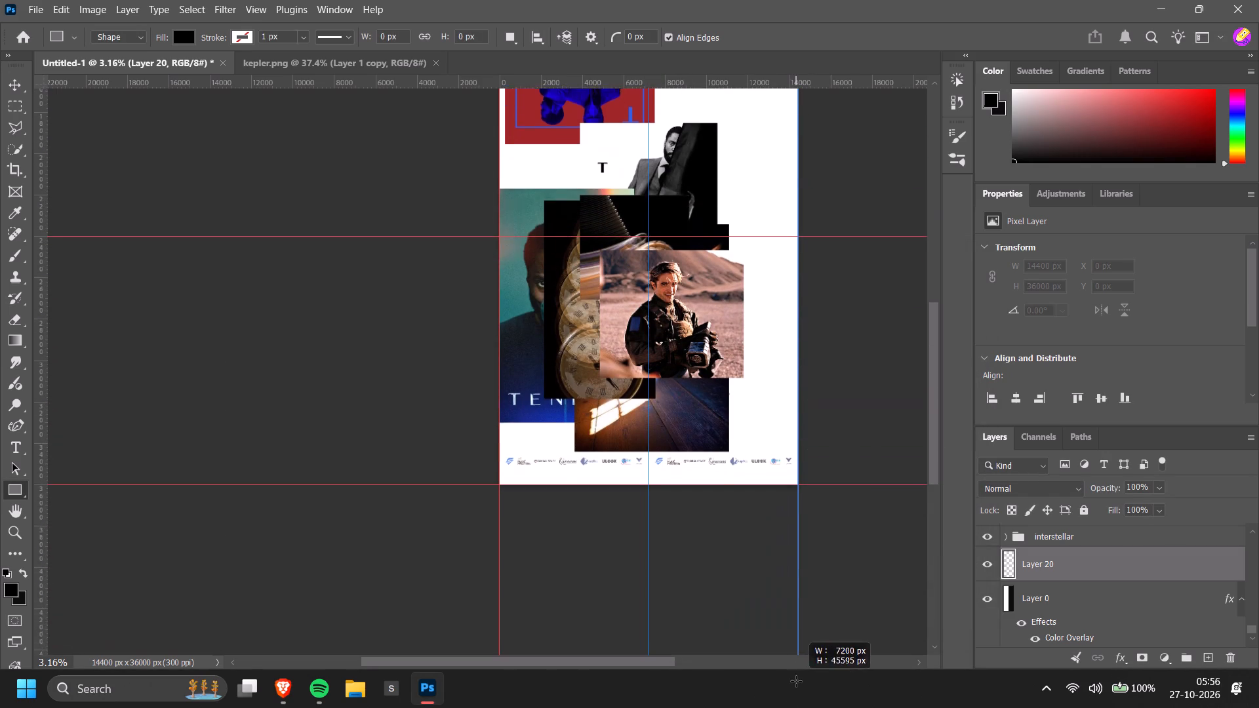
drag(796, 681, 800, 418)
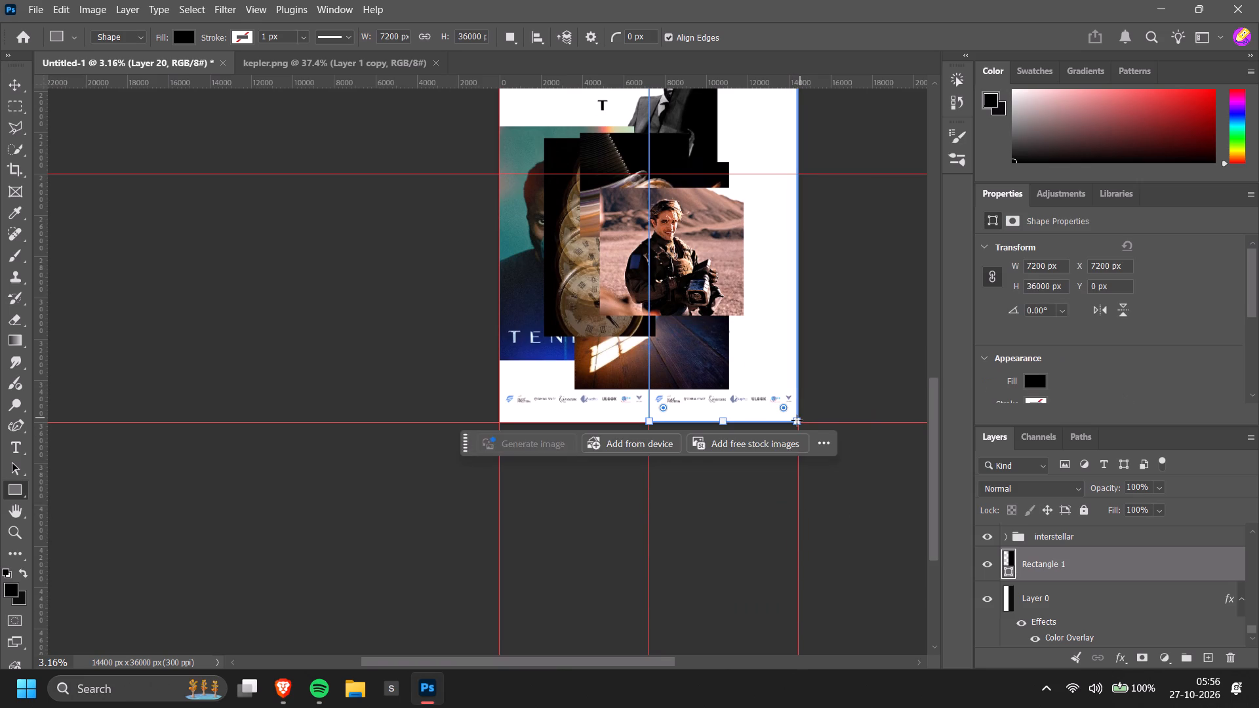
Fill the rectangle with dark red #9e2627 sampled from the blue-and-red Tenet poster, and deselect it.
scroll(797, 420, up, 6)
click(1043, 375)
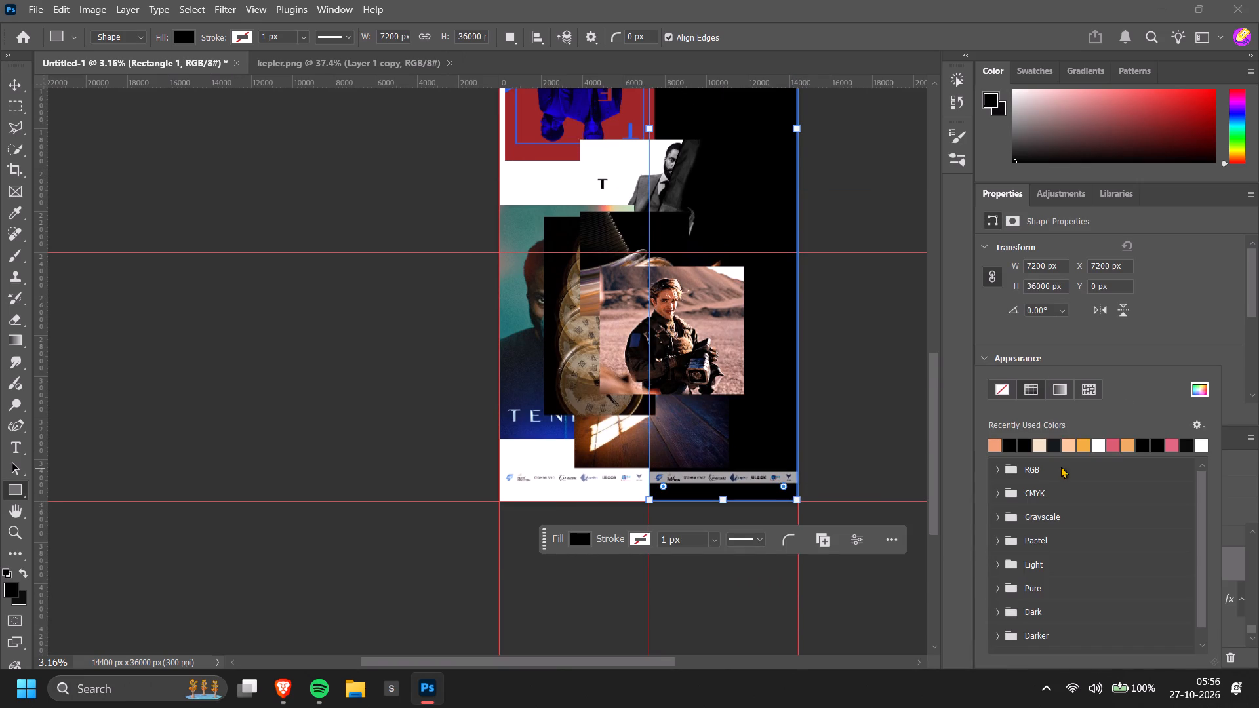
click(1064, 390)
click(1004, 390)
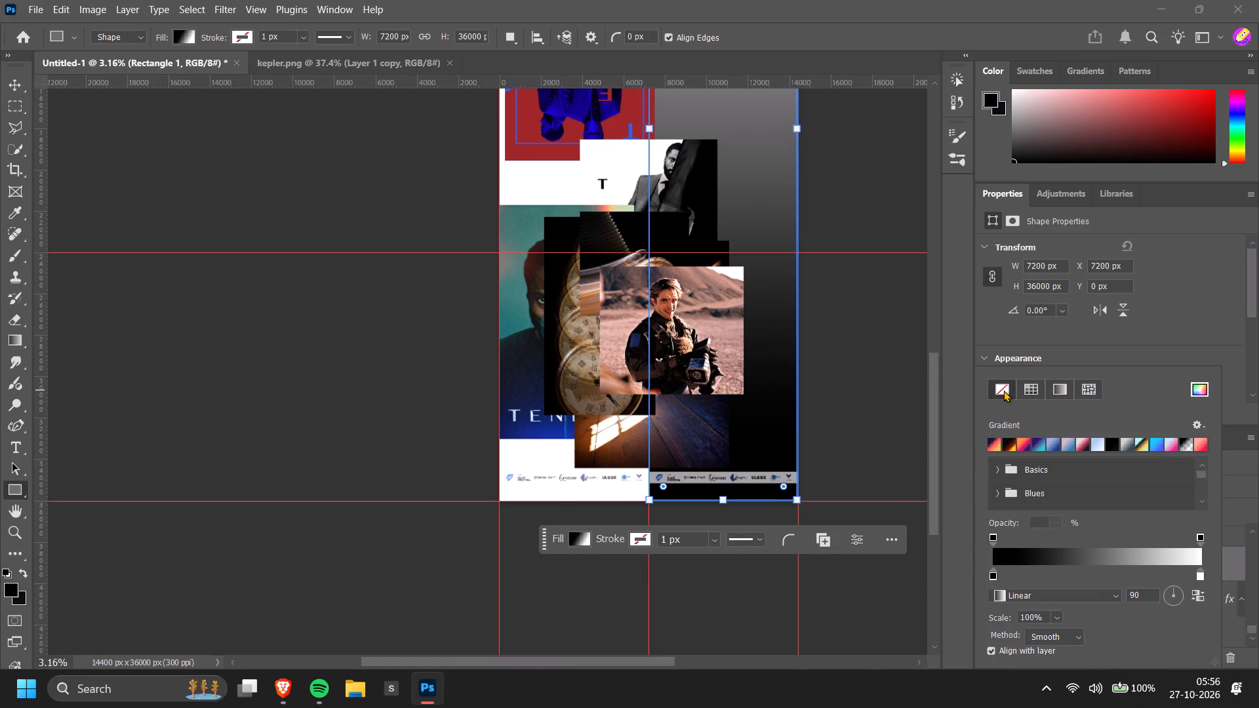
click(590, 538)
click(762, 387)
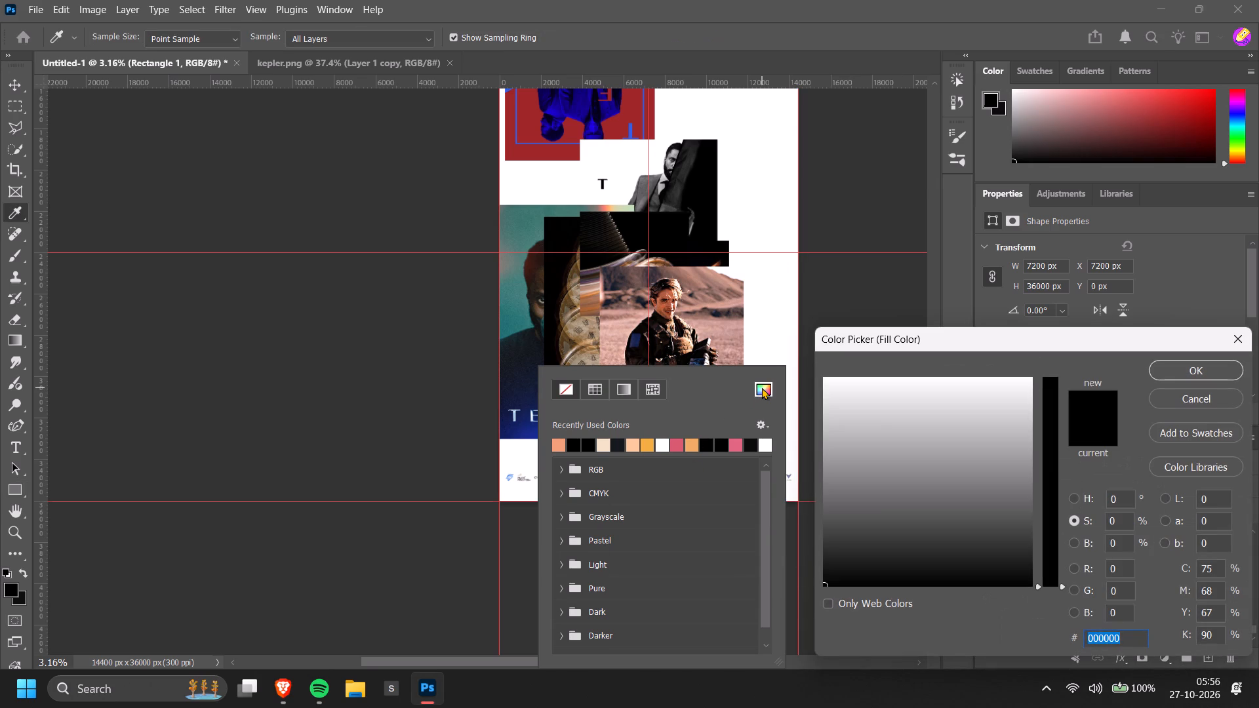
drag(868, 453, 757, 295)
drag(1053, 421, 1054, 404)
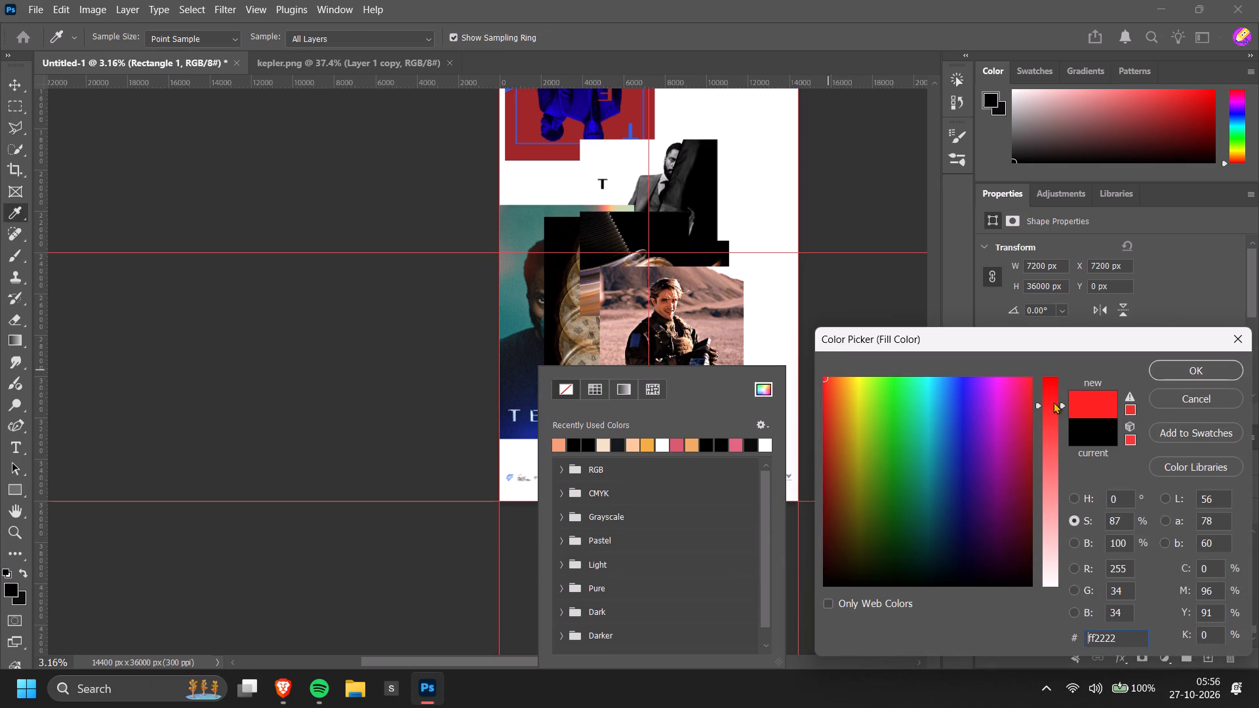
scroll(628, 244, up, 5)
drag(1041, 344, 1040, 311)
click(551, 151)
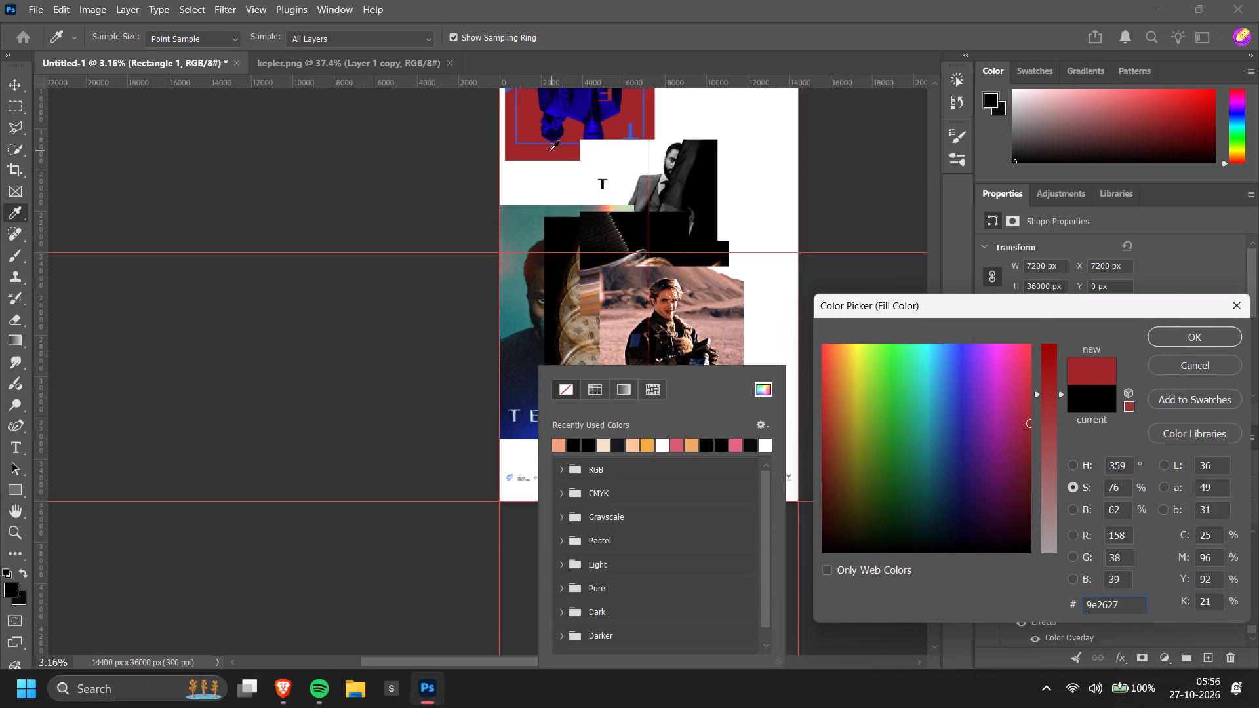
click(1137, 338)
click(1160, 338)
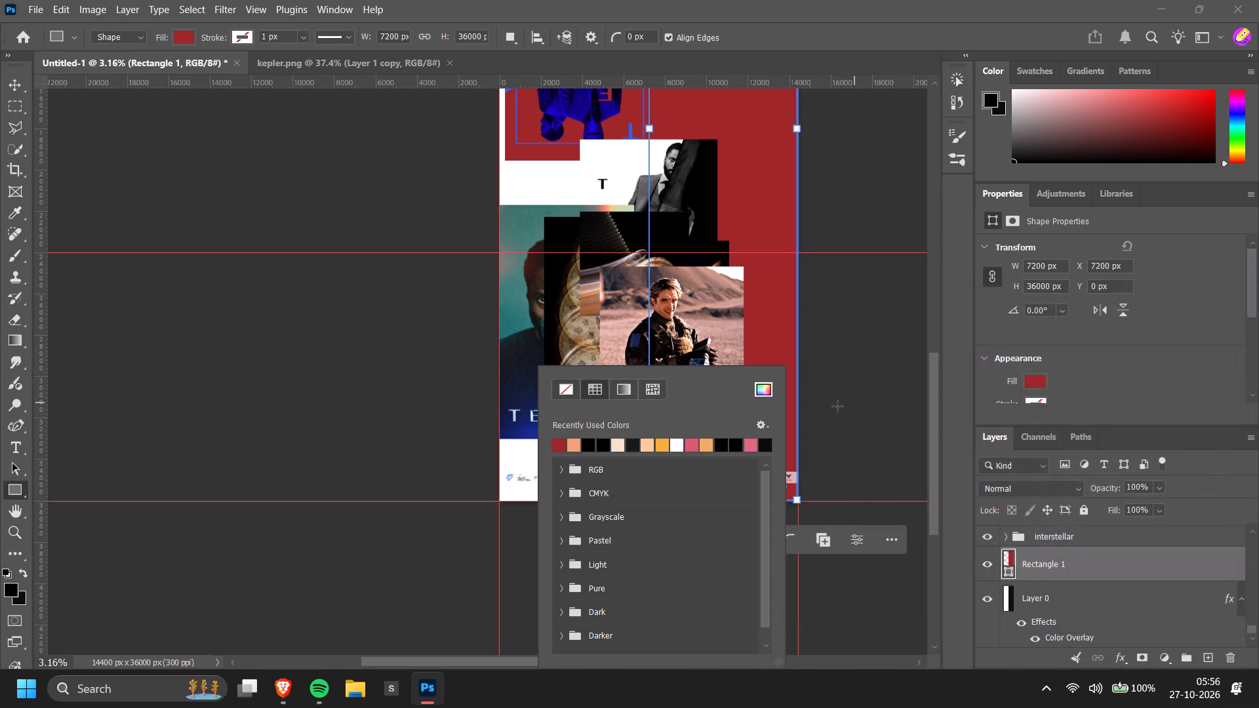
key(v)
click(871, 401)
Change Layer 0's Color Overlay to blue #305ee5 sampled from the blue-and-red Tenet poster.
scroll(871, 401, up, 4)
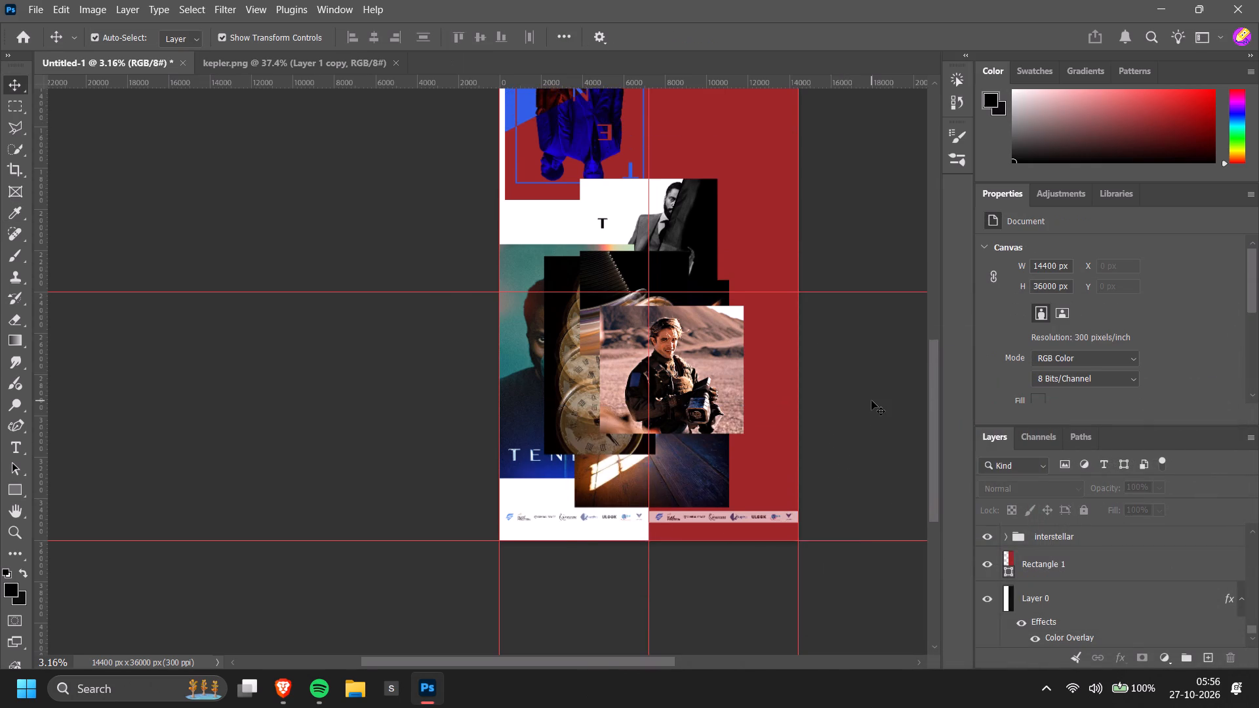
scroll(871, 401, up, 16)
click(535, 444)
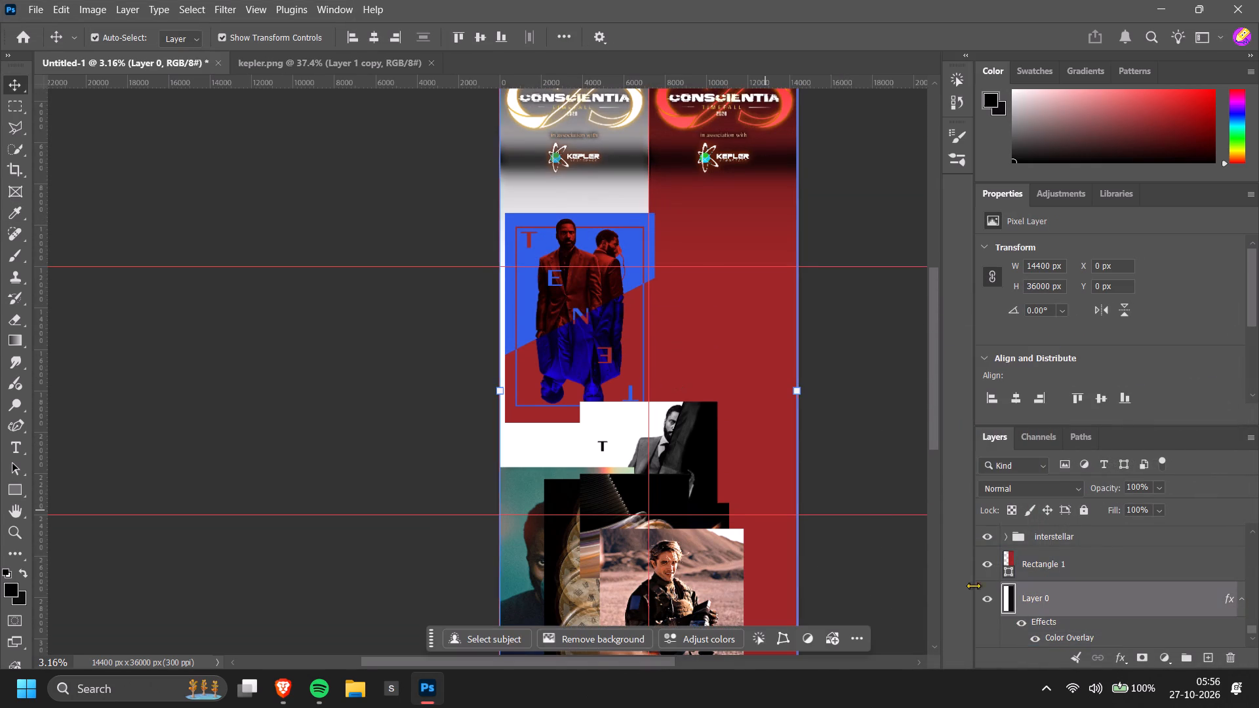
scroll(1155, 644, down, 4)
click(1140, 599)
double_click(1086, 640)
click(1008, 336)
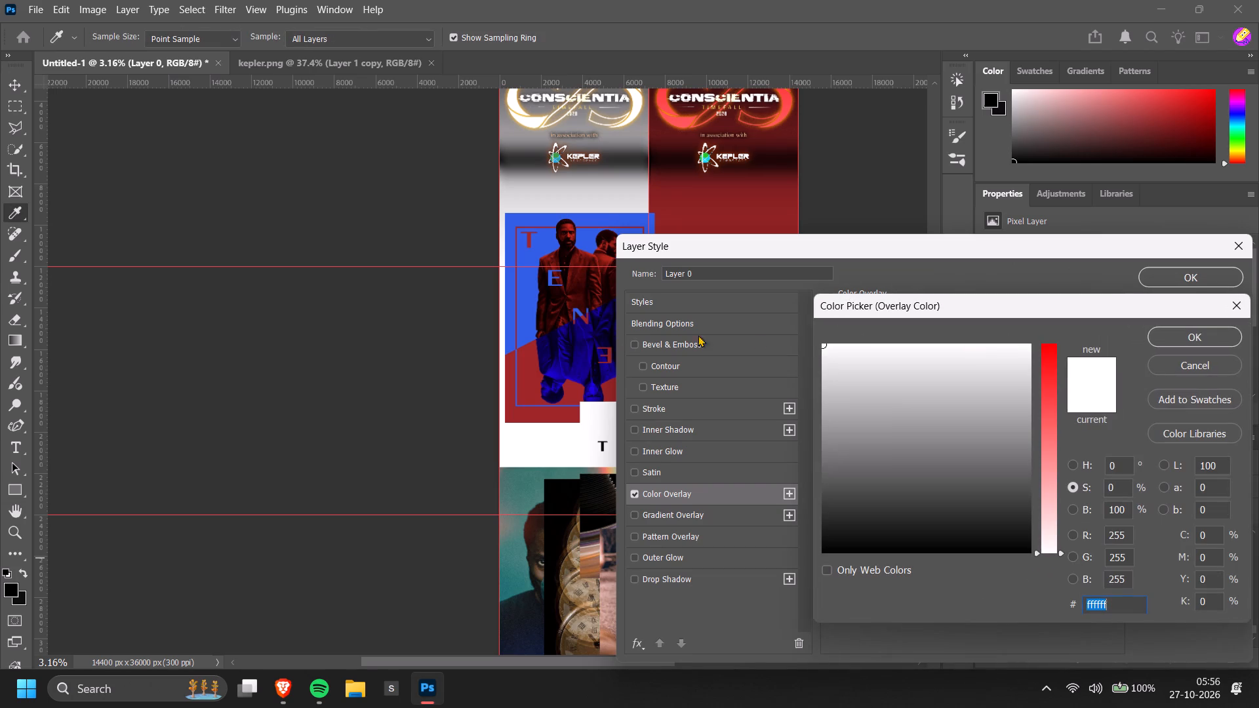
click(525, 289)
click(1201, 344)
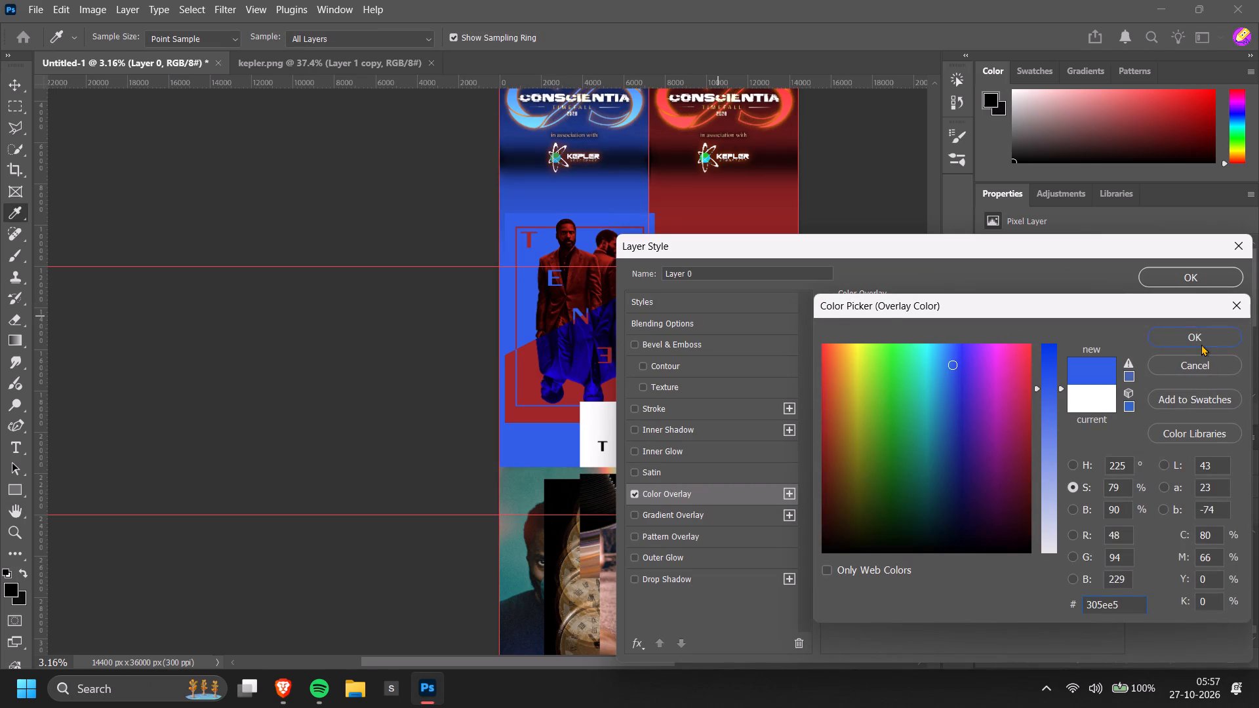
click(1212, 280)
click(875, 342)
Examine the recoloured banner as a whole, and look closely at the overlapping stills around the soldier photo.
alt+scroll(848, 374, down, 4)
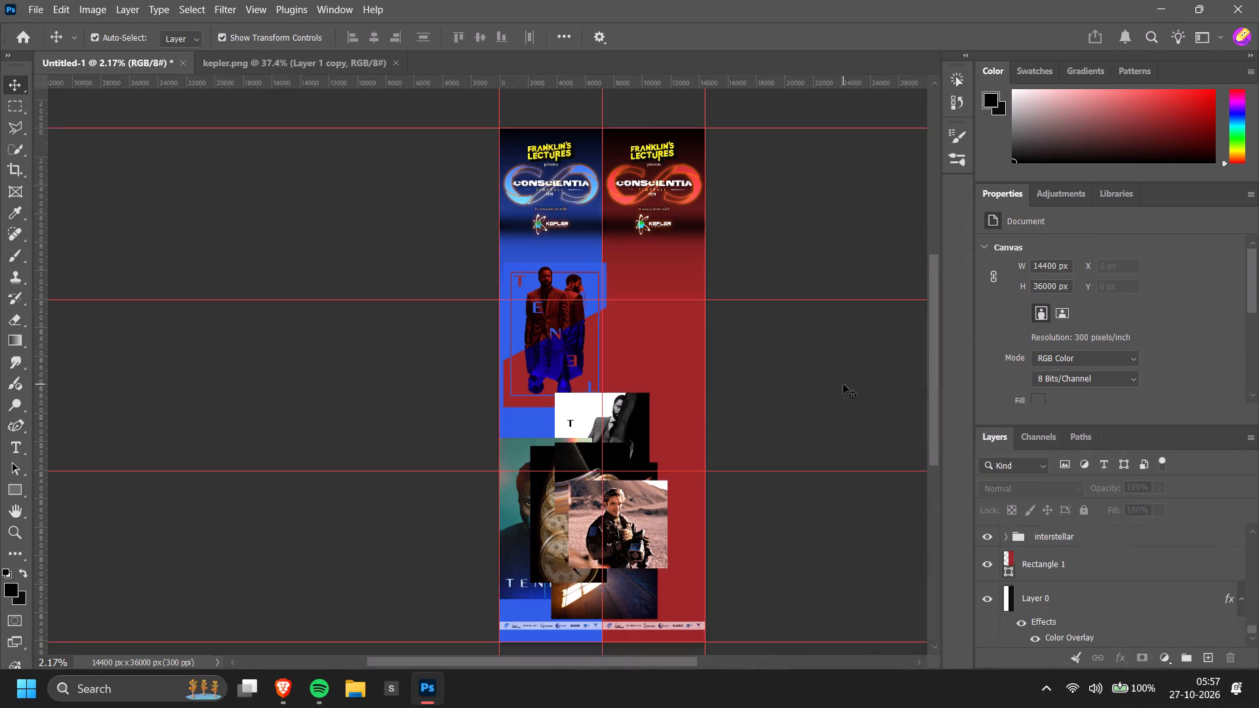
ctrl+scroll(847, 518, up, 4)
scroll(847, 518, down, 3)
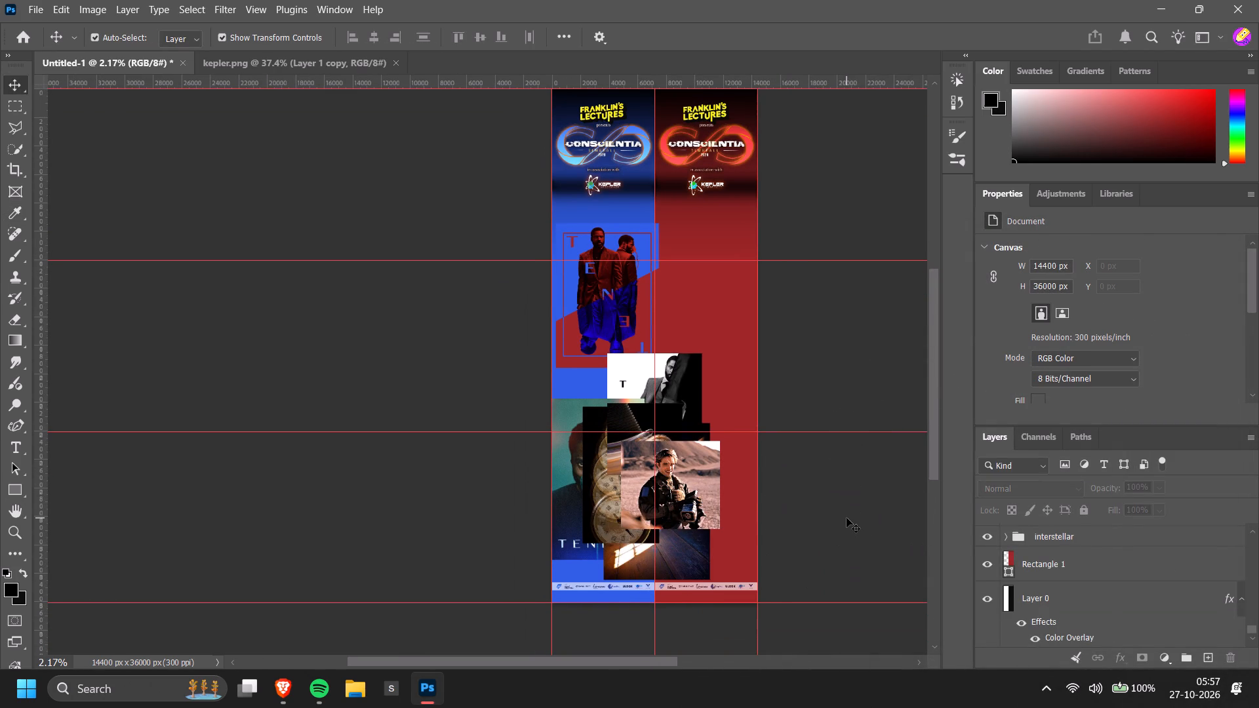
scroll(843, 521, up, 10)
scroll(838, 465, down, 8)
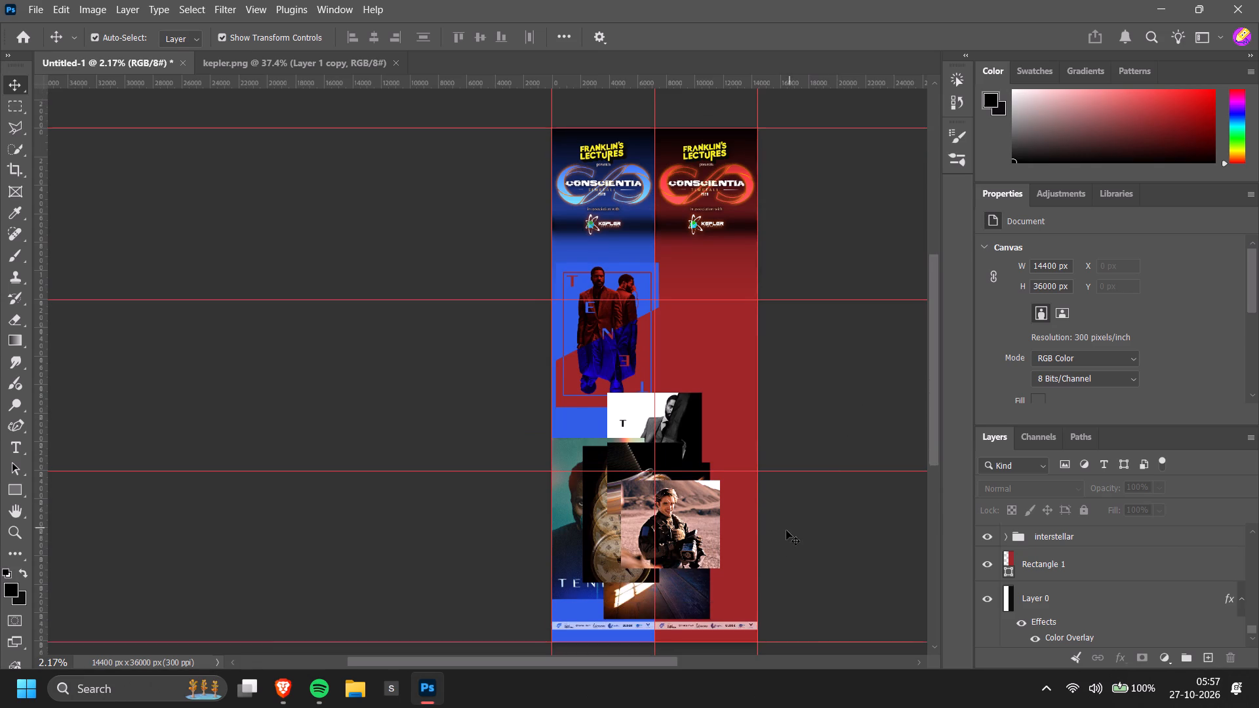
scroll(786, 530, down, 1)
alt+scroll(633, 504, up, 14)
click(671, 517)
ctrl+scroll(730, 492, down, 5)
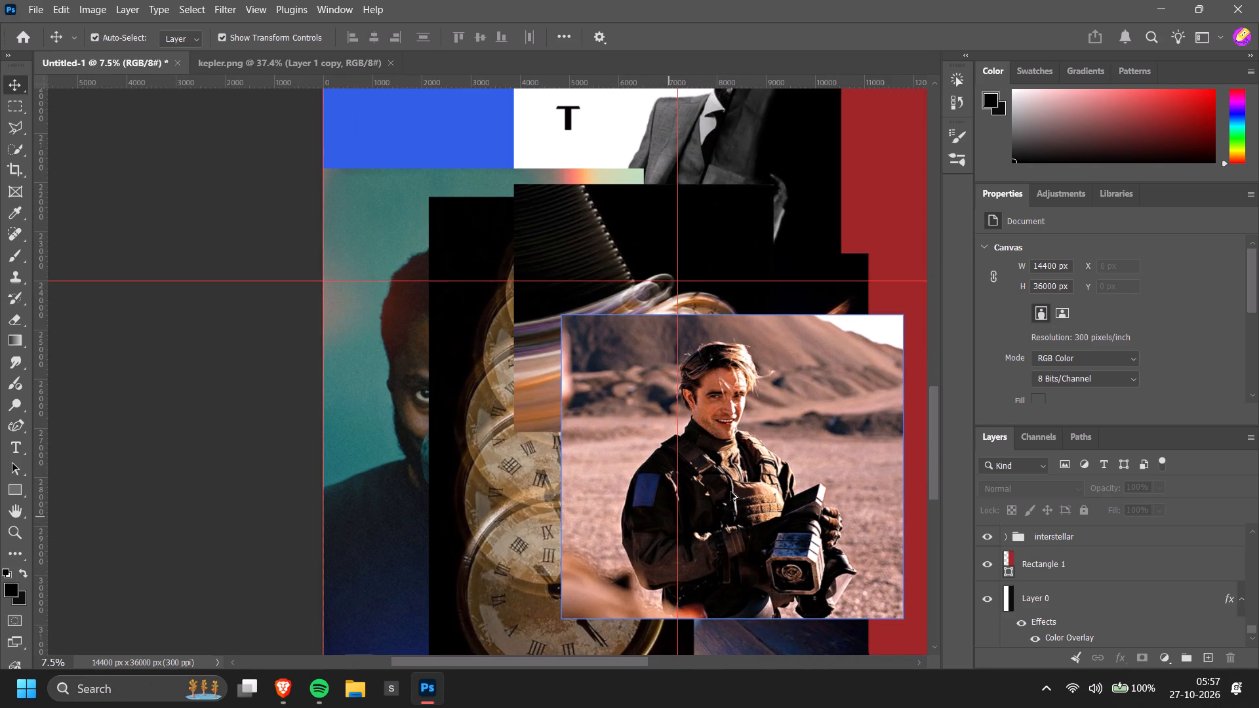
ctrl+scroll(730, 492, down, 9)
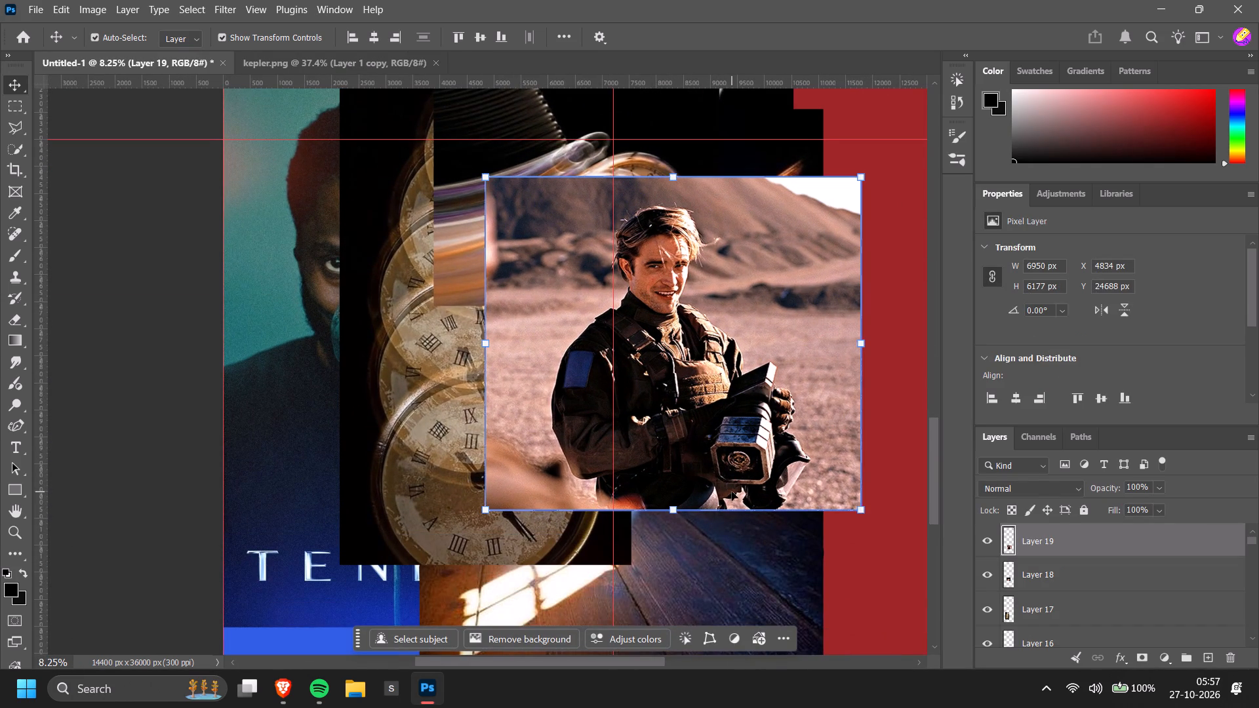
ctrl+scroll(732, 492, down, 4)
Switch to Pinterest in Brave, find the Tenet poster with the exploding airplane among the related pins, and copy its image.
key(alt+Tab)
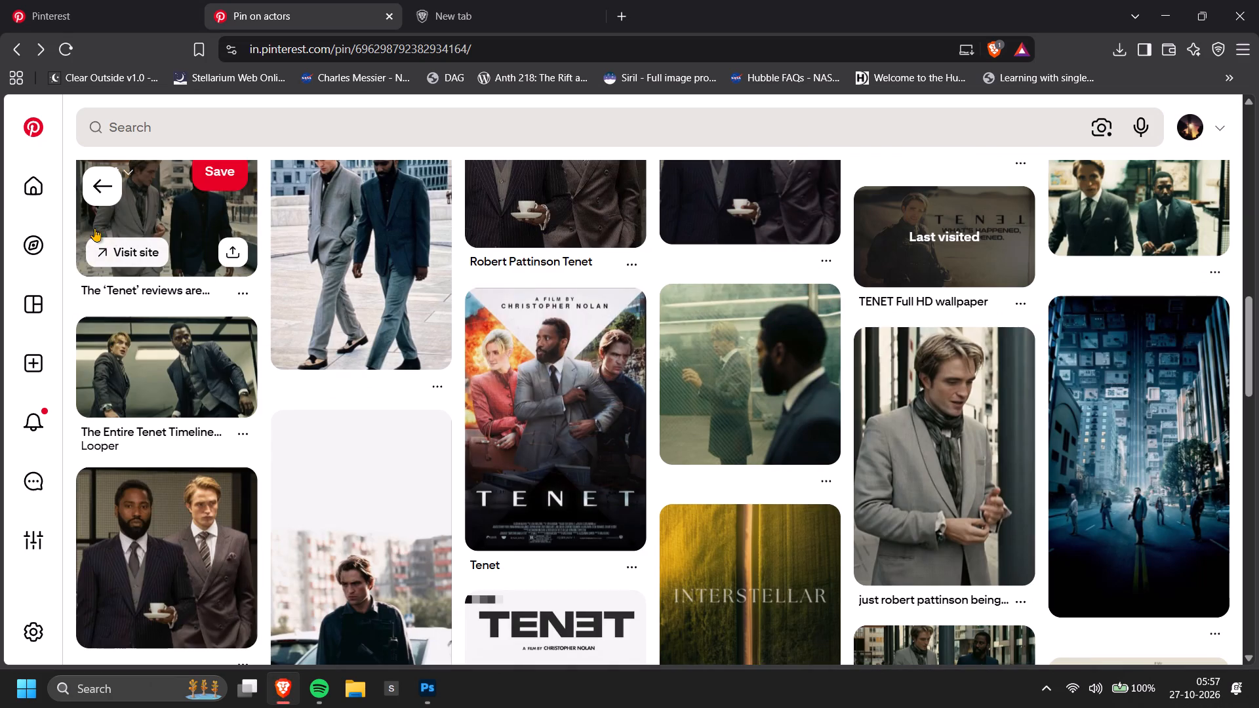
scroll(187, 397, down, 5)
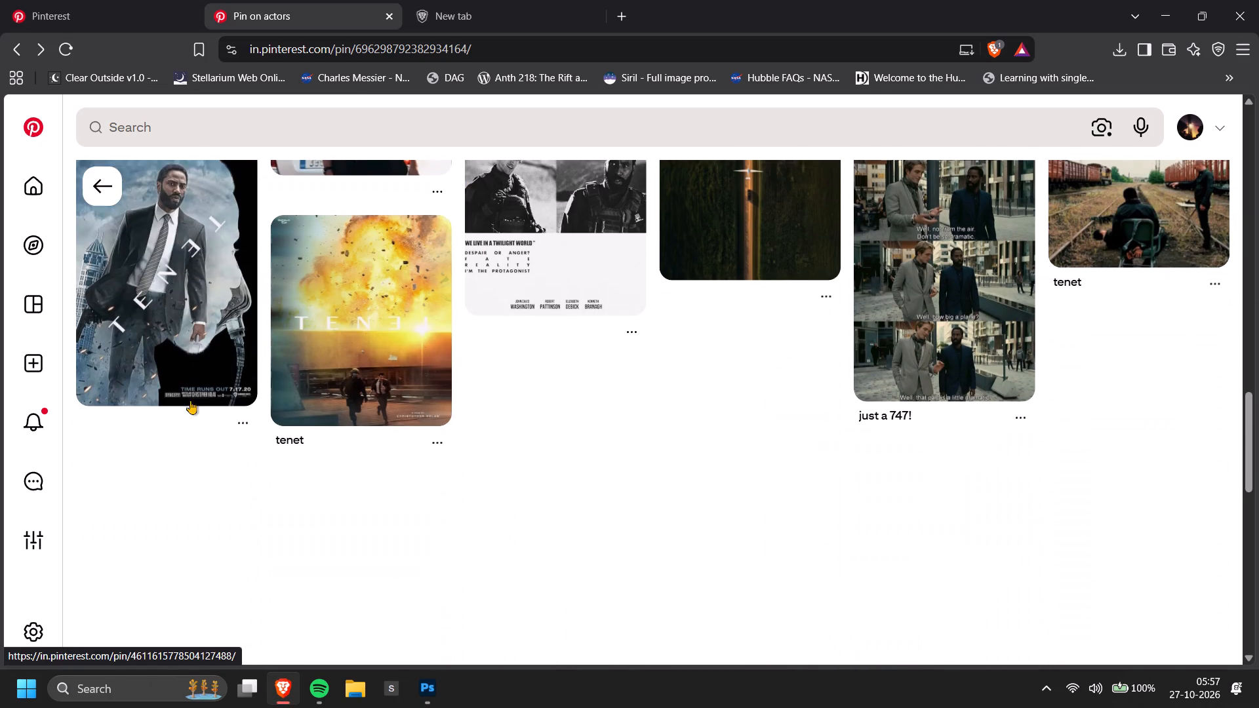
click(386, 331)
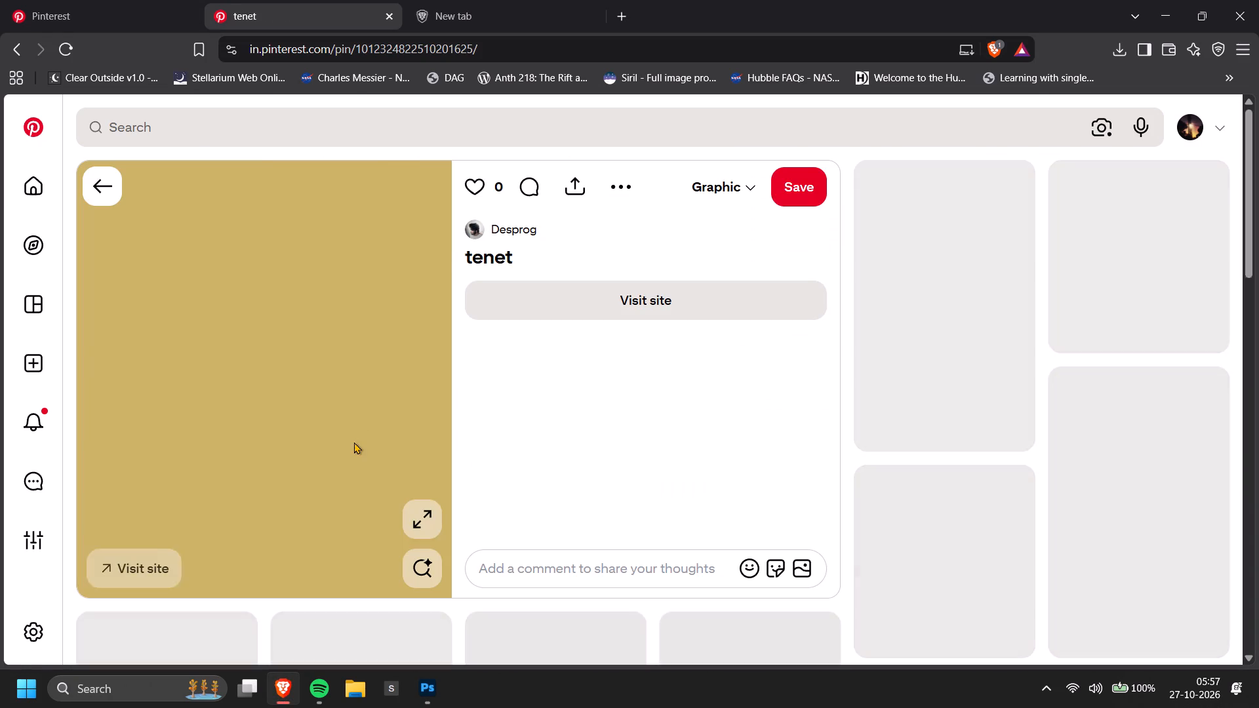
scroll(351, 448, up, 1)
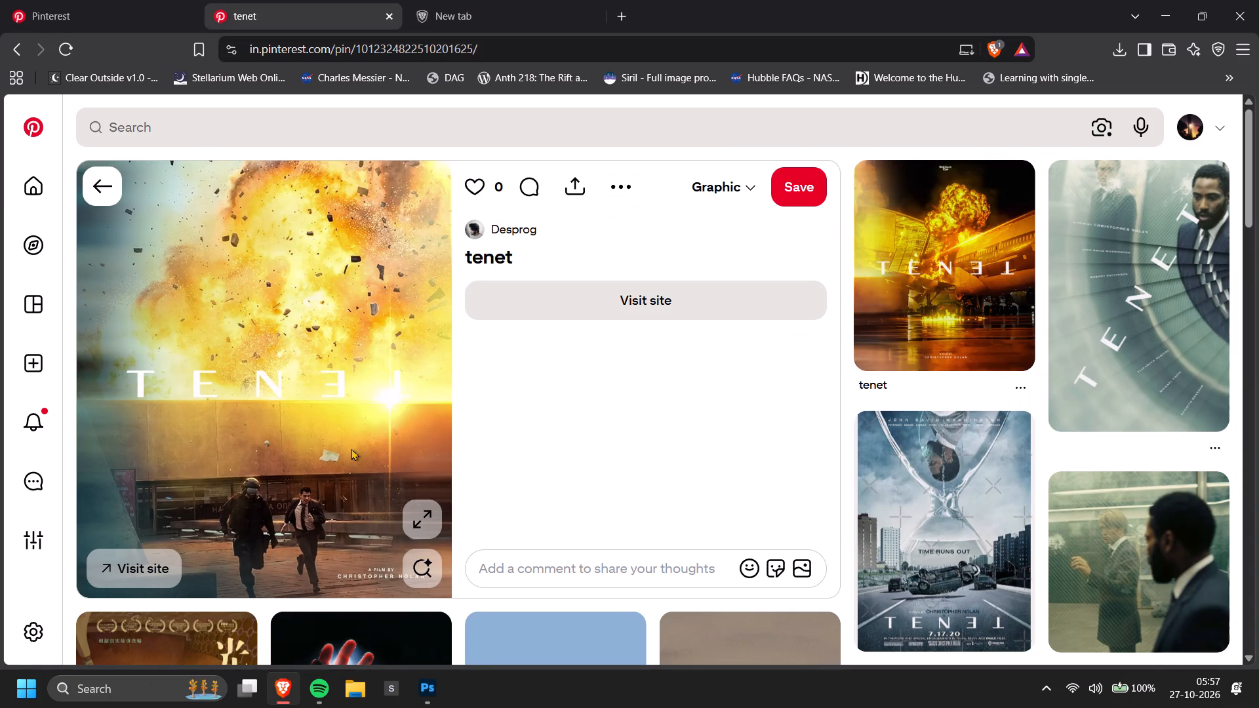
click(957, 285)
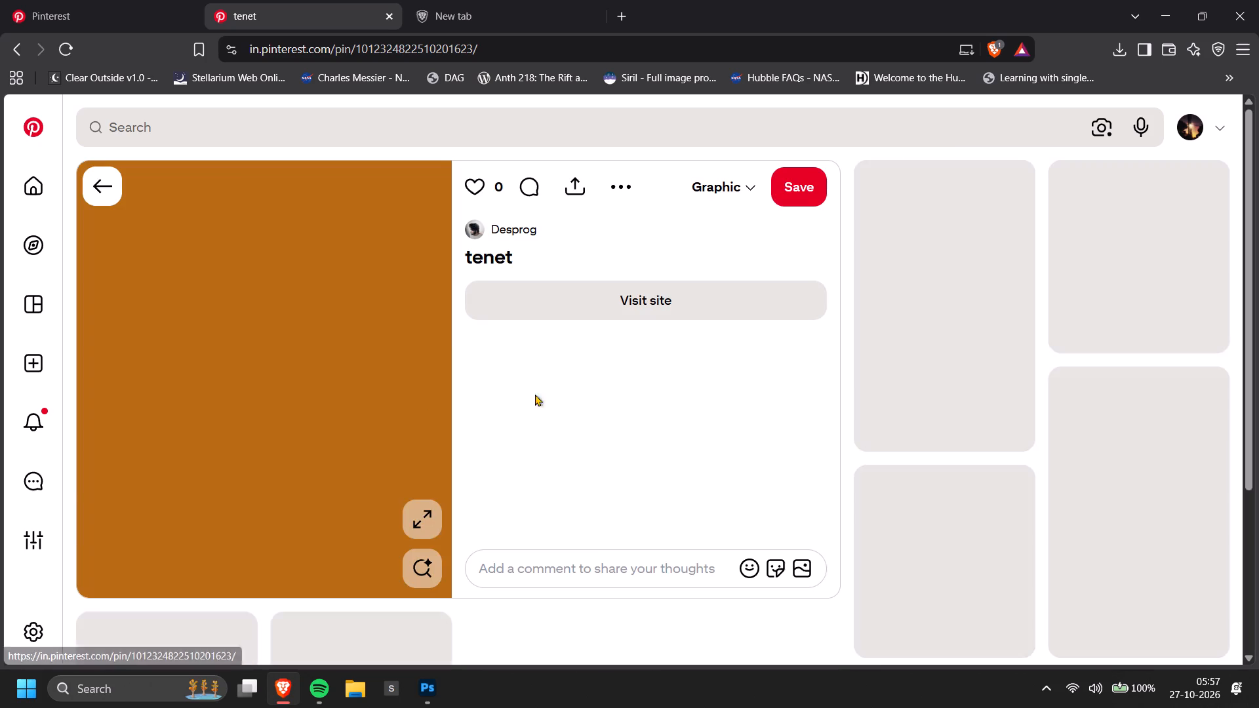
scroll(209, 406, up, 4)
right_click(222, 382)
click(305, 449)
Paste the airplane explosion poster into the Photoshop banner over the soldier still and enlarge it to about 6415 x 7488 px.
key(alt+Tab)
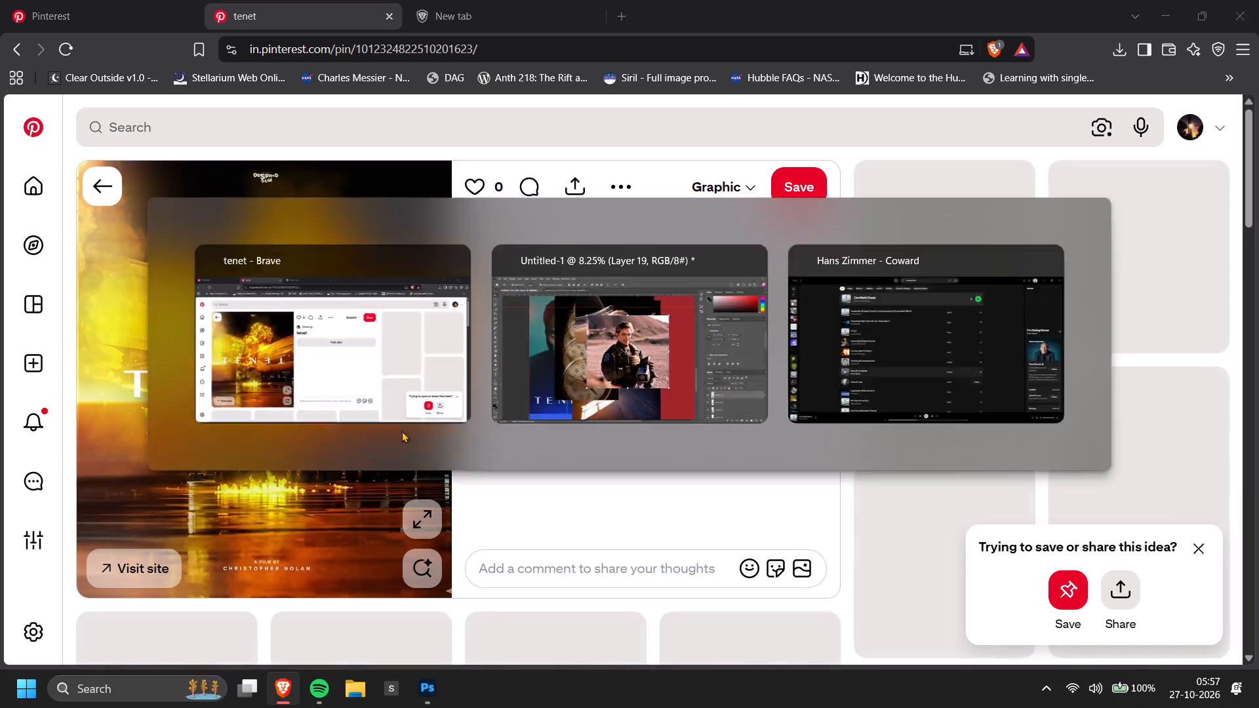
key(ctrl+v)
drag(578, 400, 578, 399)
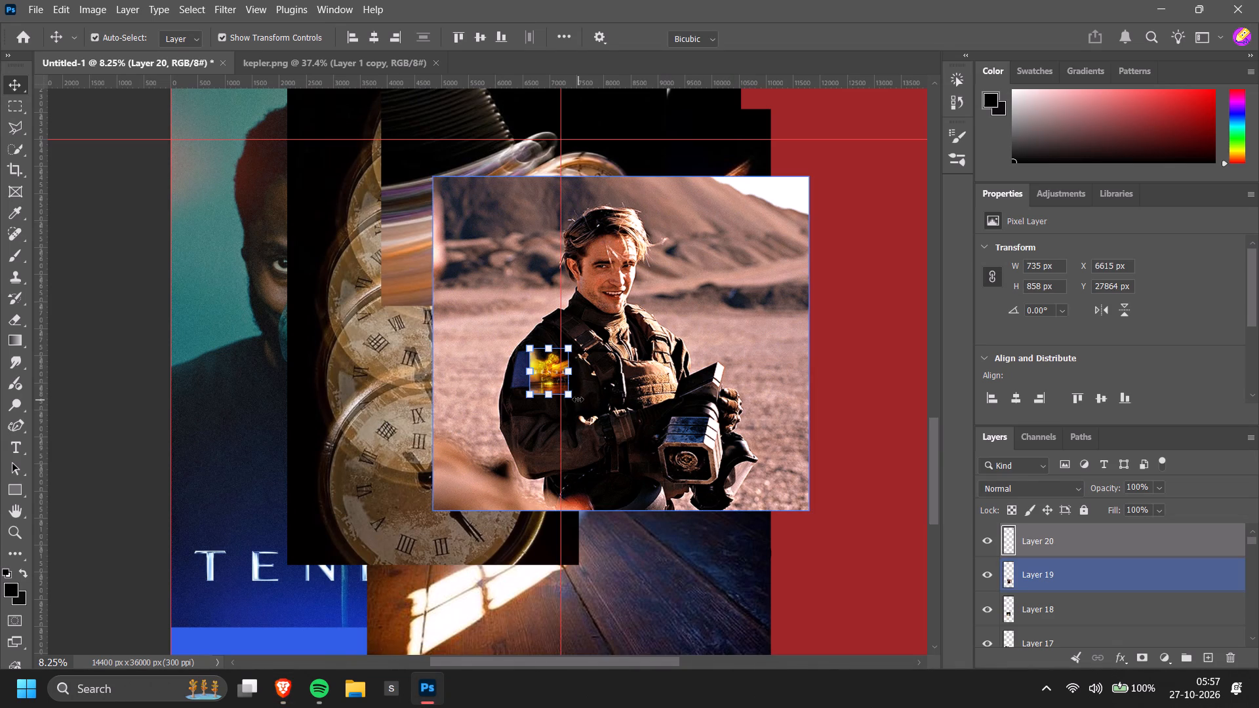
drag(578, 399, 885, 621)
drag(852, 606, 842, 608)
click(838, 608)
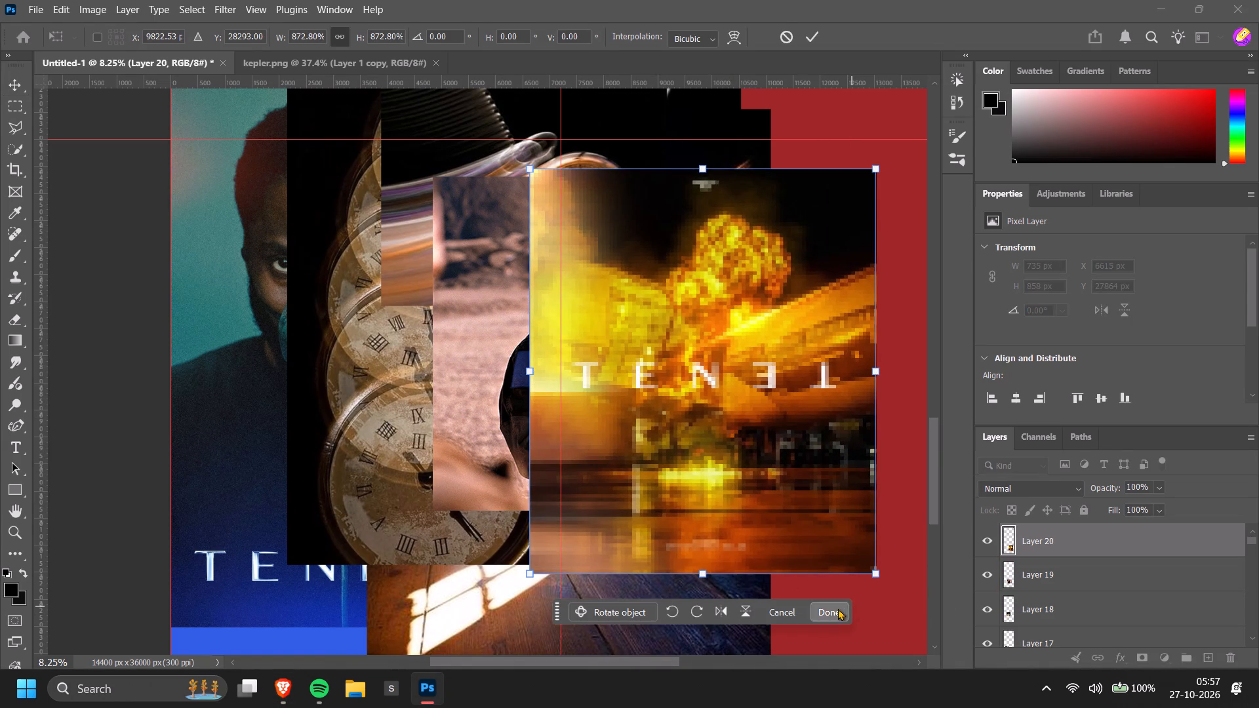
Return to Pinterest in Brave and browse the pins related to the explosion poster for more Tenet images.
key(alt+Tab)
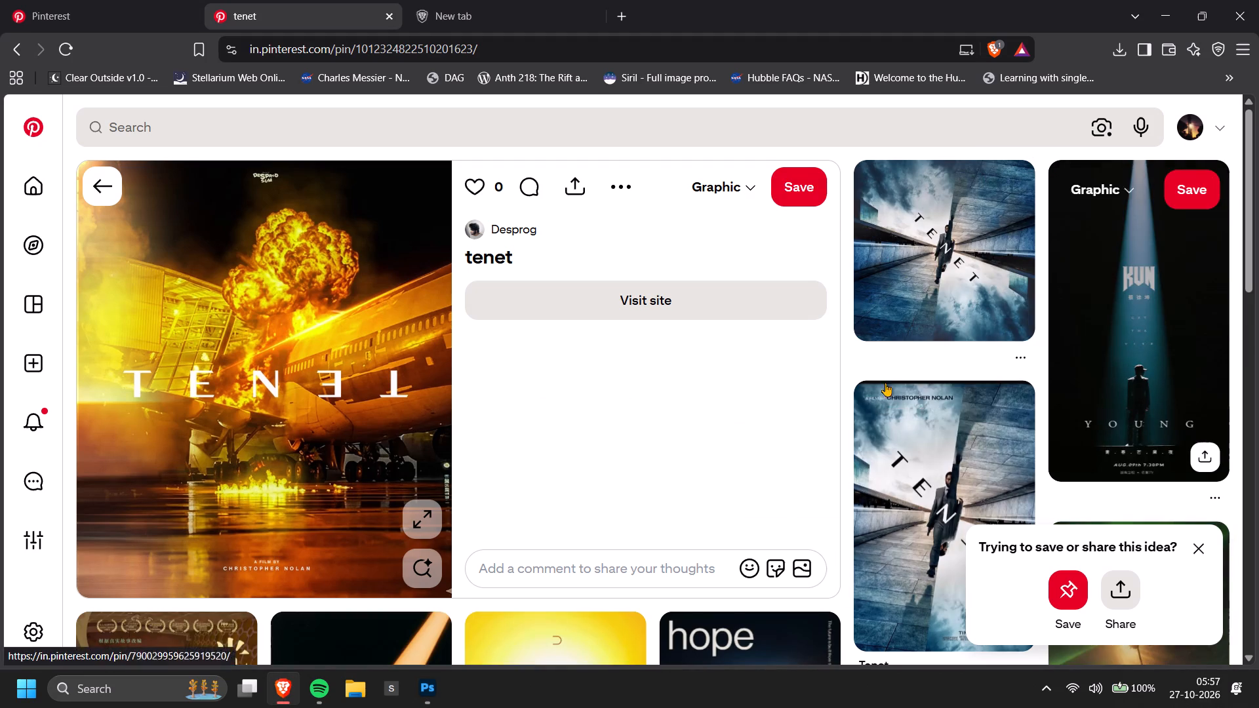
scroll(786, 381, down, 3)
scroll(687, 406, down, 1)
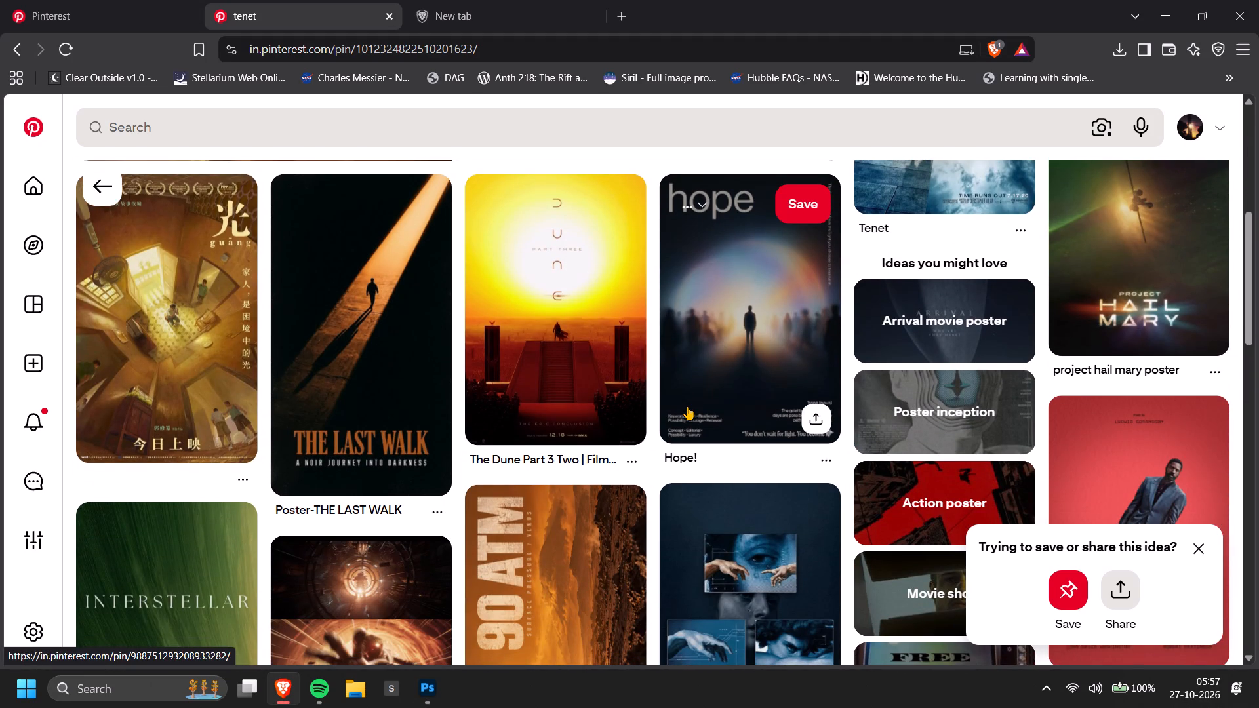
scroll(687, 406, down, 2)
scroll(382, 414, down, 1)
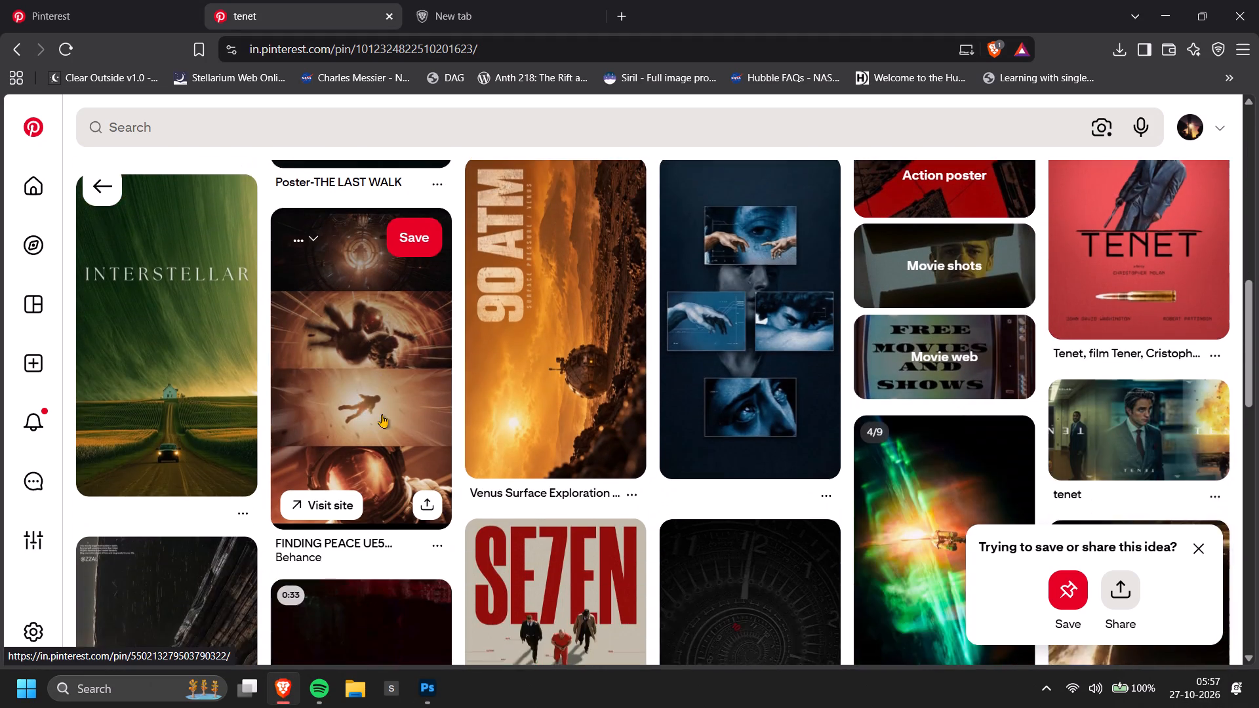
scroll(382, 414, down, 7)
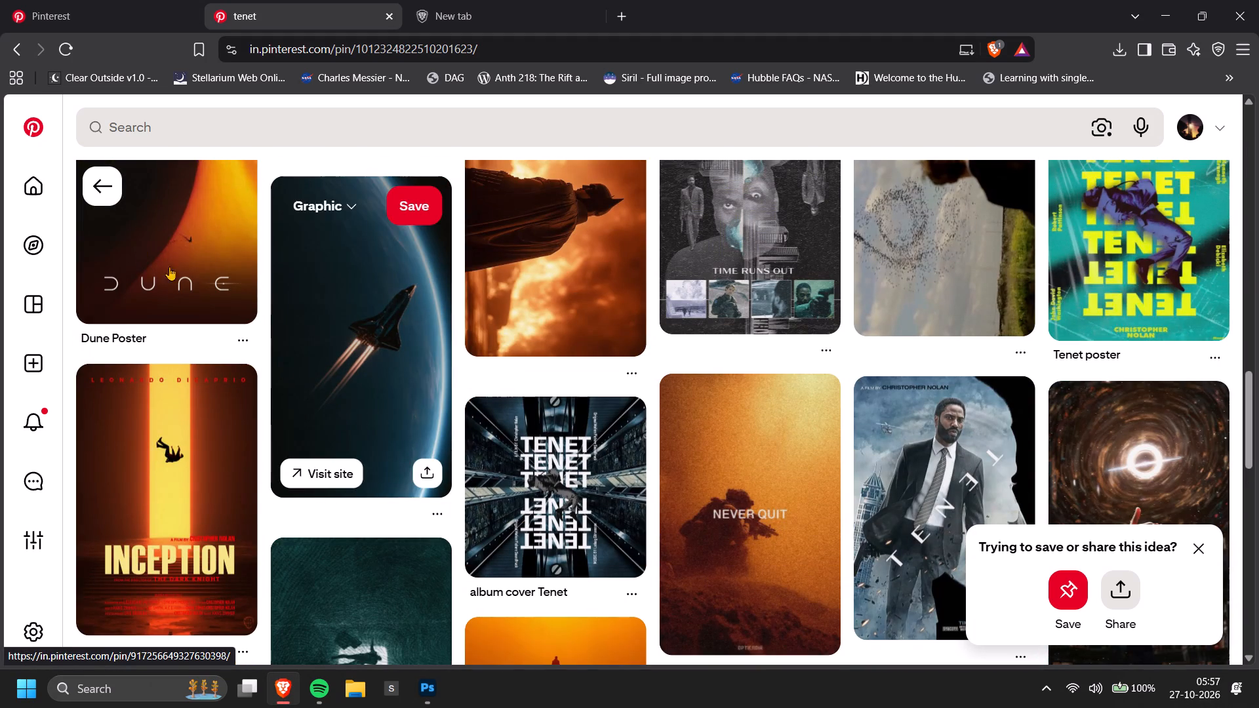
click(90, 181)
click(92, 184)
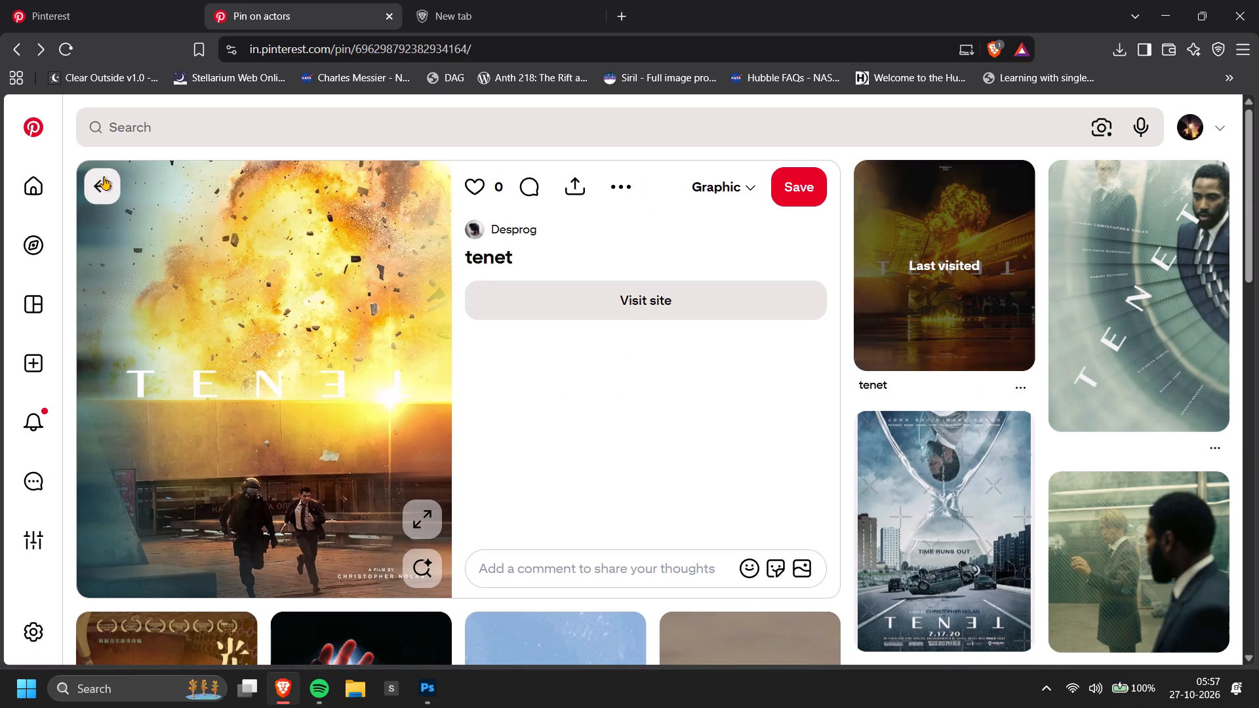
Search Pinterest for "tenet".
click(210, 127)
key(t)
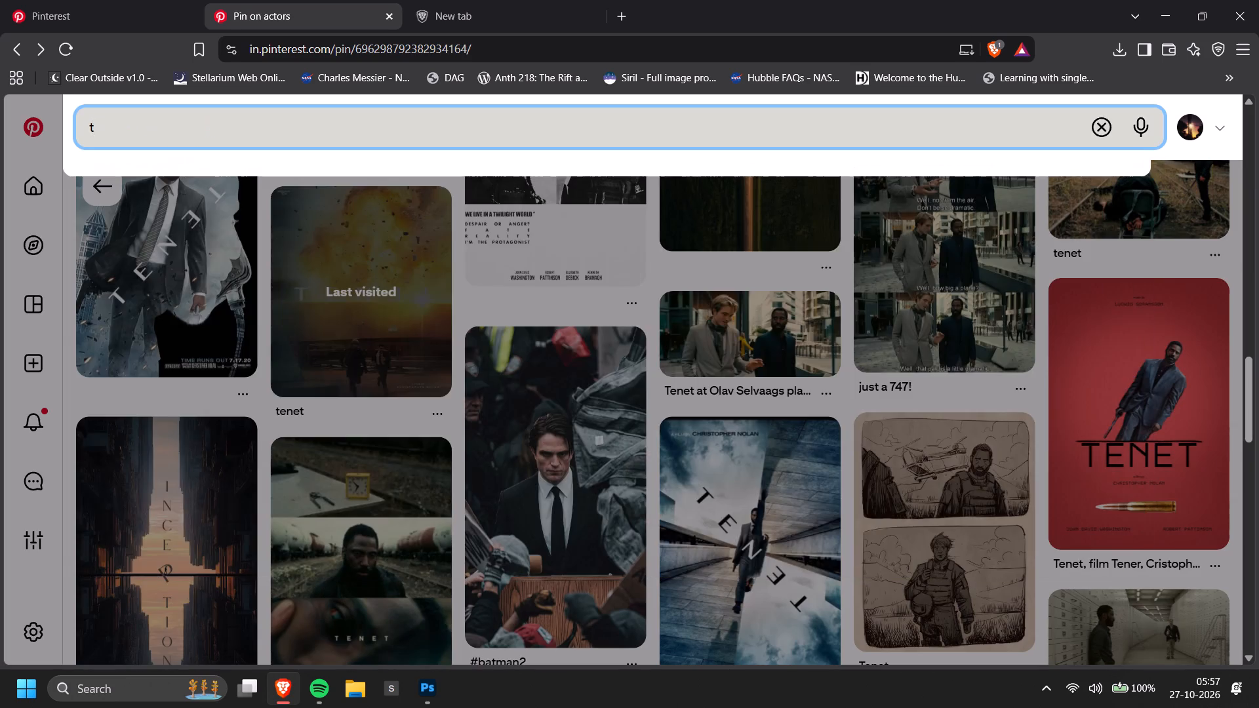
key(BackSpace)
key(t)
text(enet)
key(Return)
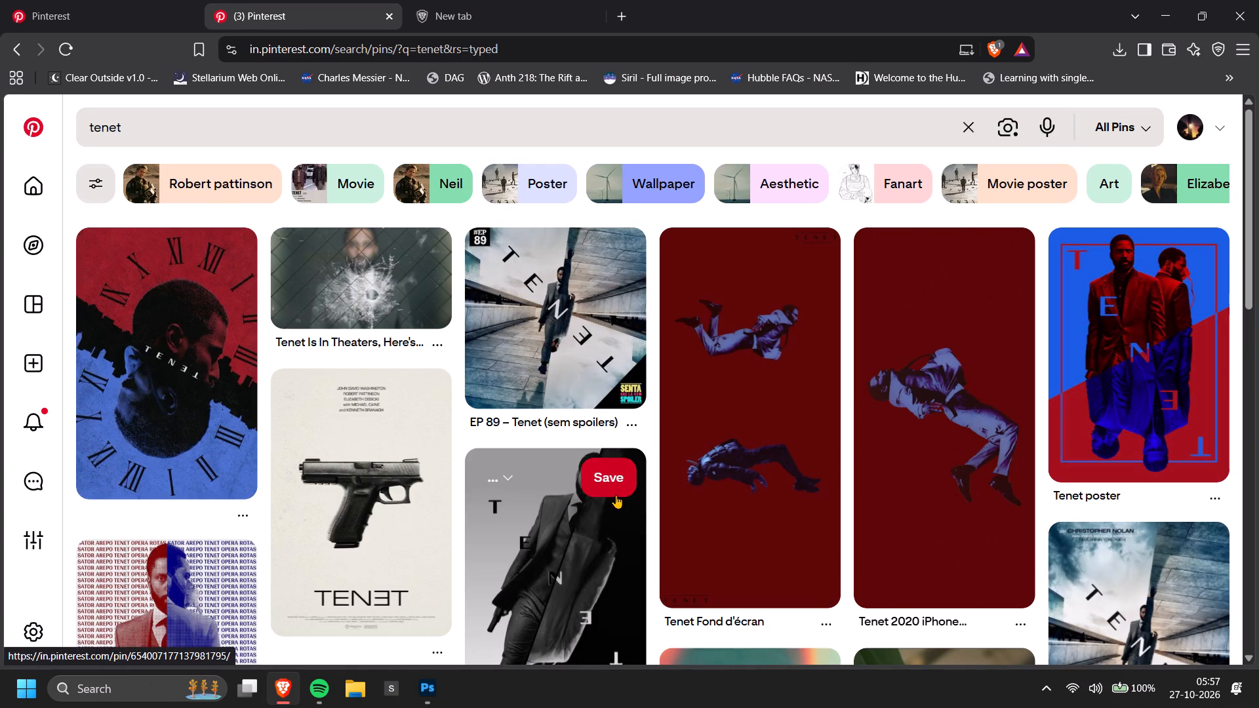
Look through the Tenet search results for usable posters, including a closer view of the pistol poster.
click(390, 508)
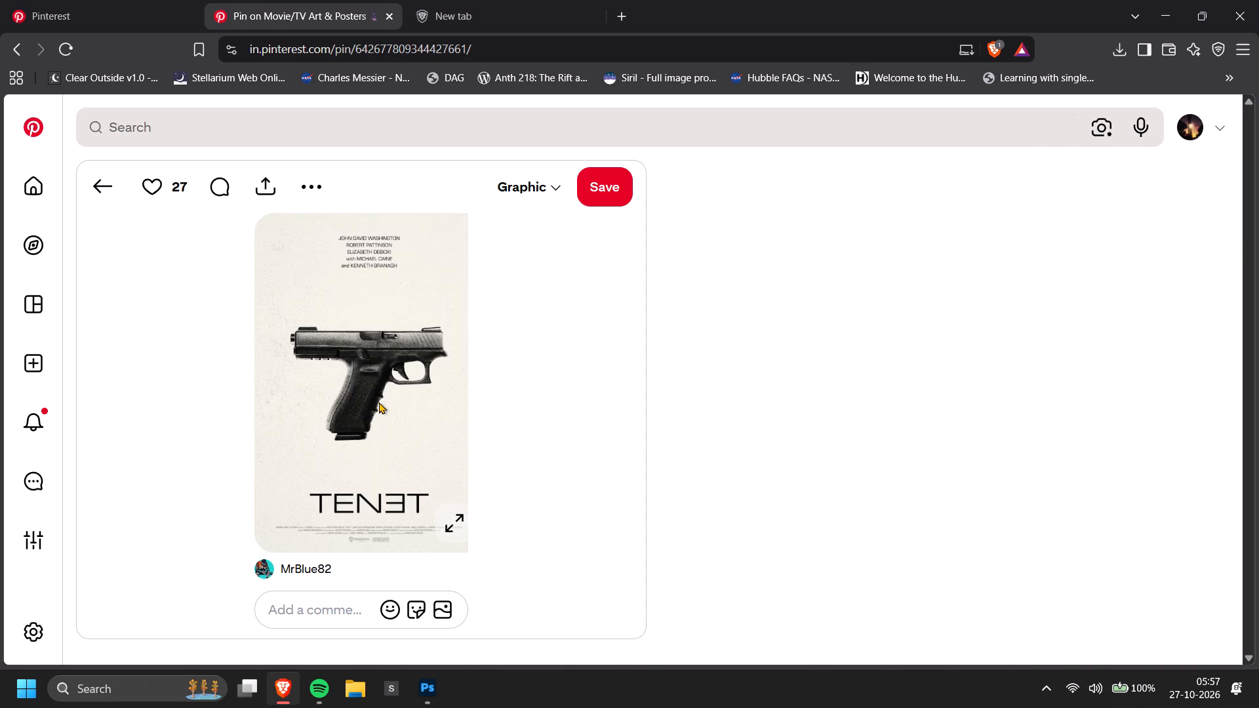
scroll(373, 403, down, 2)
click(100, 178)
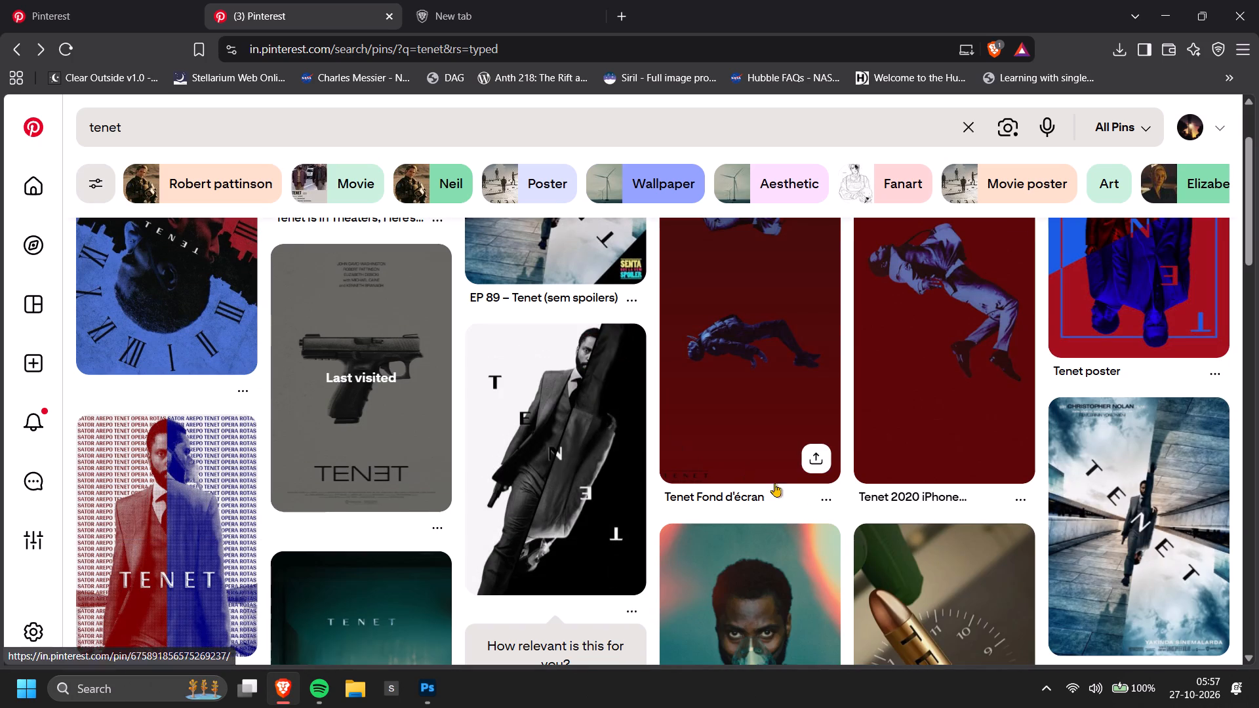
scroll(696, 465, down, 6)
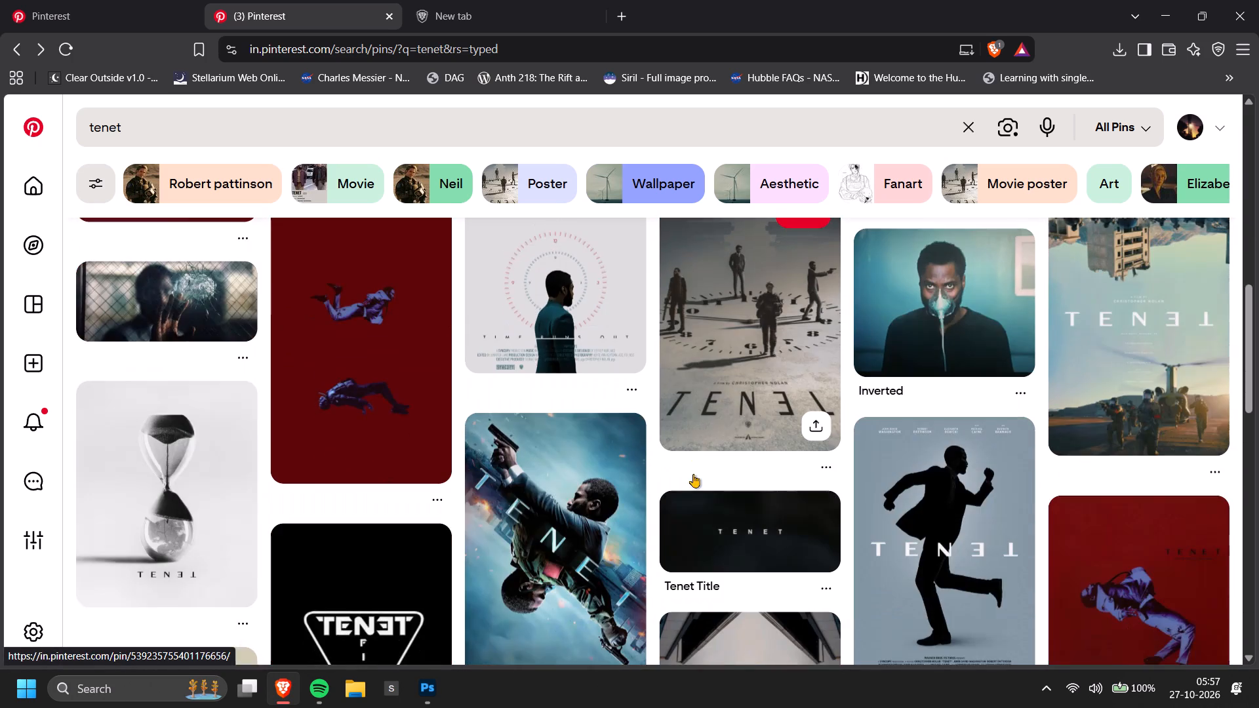
scroll(693, 474, down, 3)
scroll(444, 481, up, 2)
scroll(179, 340, up, 1)
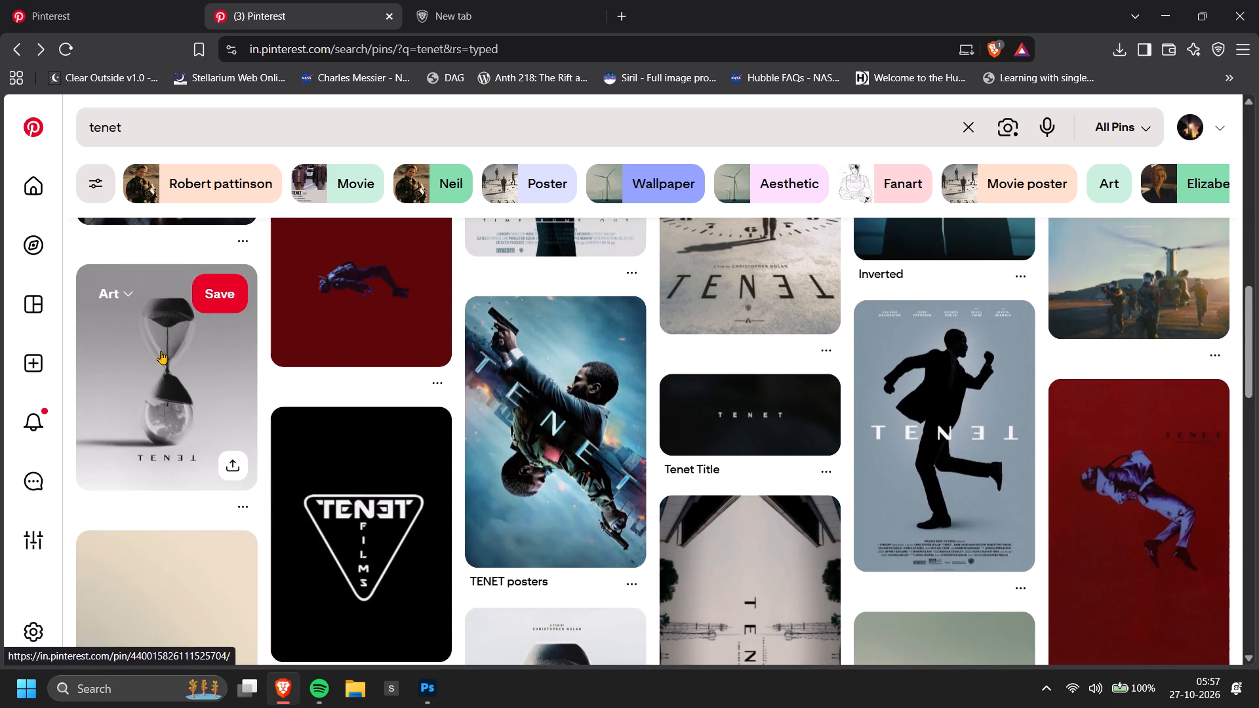
Open the black-and-white Tenet hourglass poster and browse its related hourglass and clock images.
click(158, 360)
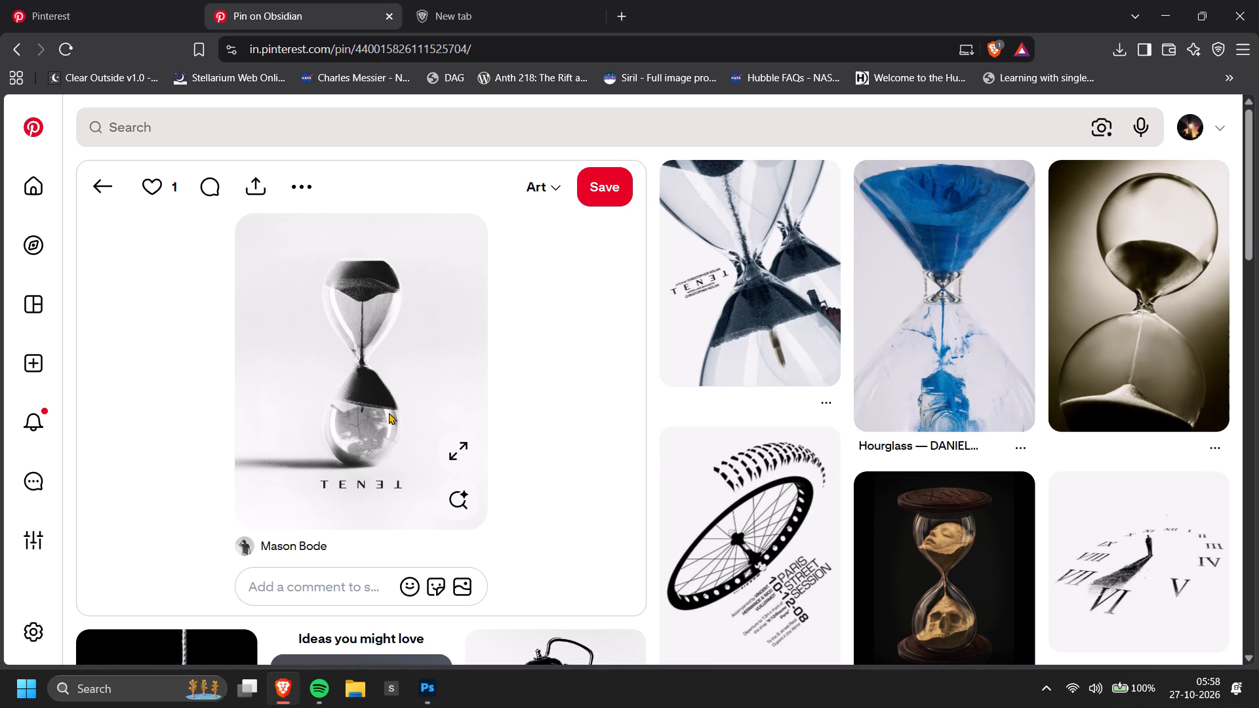
scroll(389, 412, down, 3)
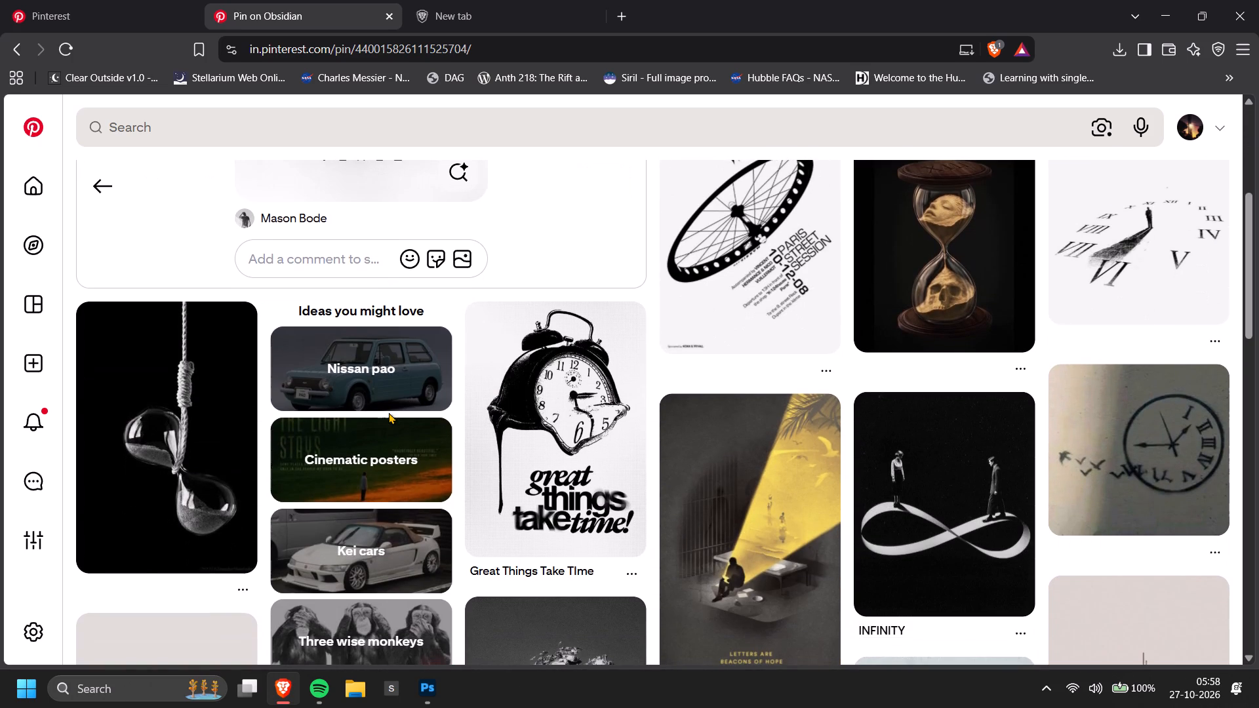
scroll(389, 412, down, 5)
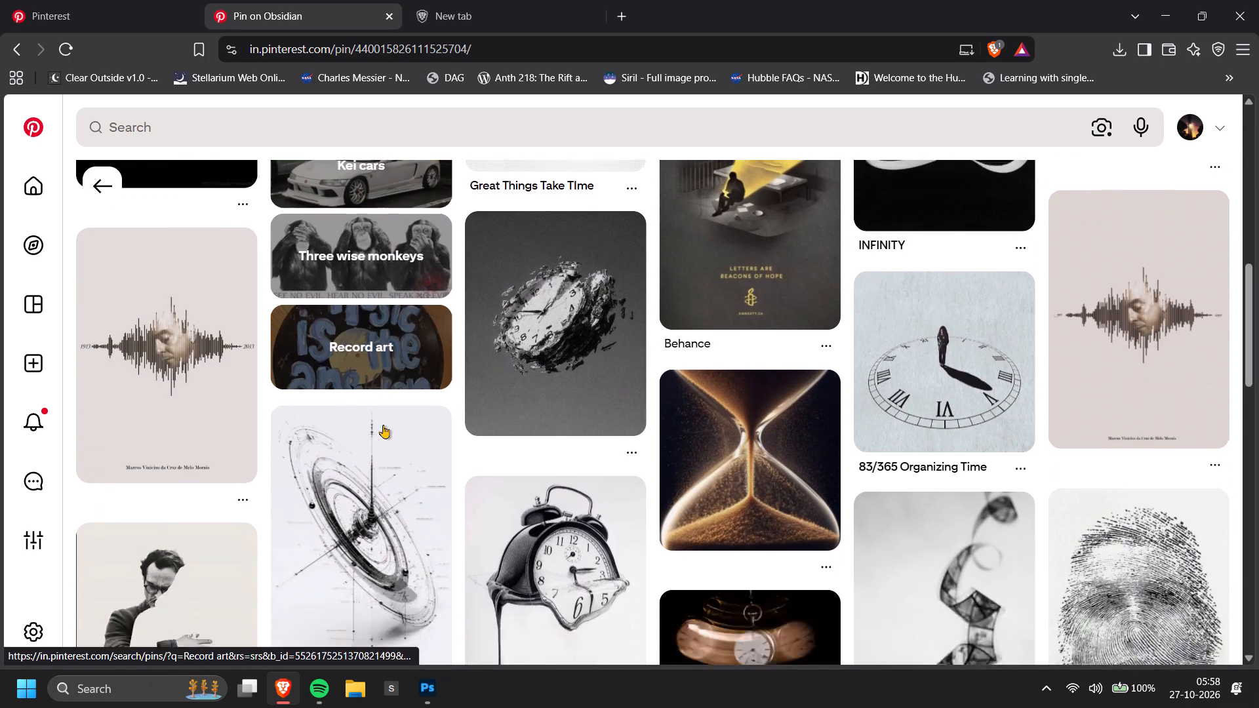
Switch back to Photoshop, review the collage with the explosion poster across both columns, and deselect its layer.
key(alt+Tab)
ctrl+scroll(833, 475, up, 3)
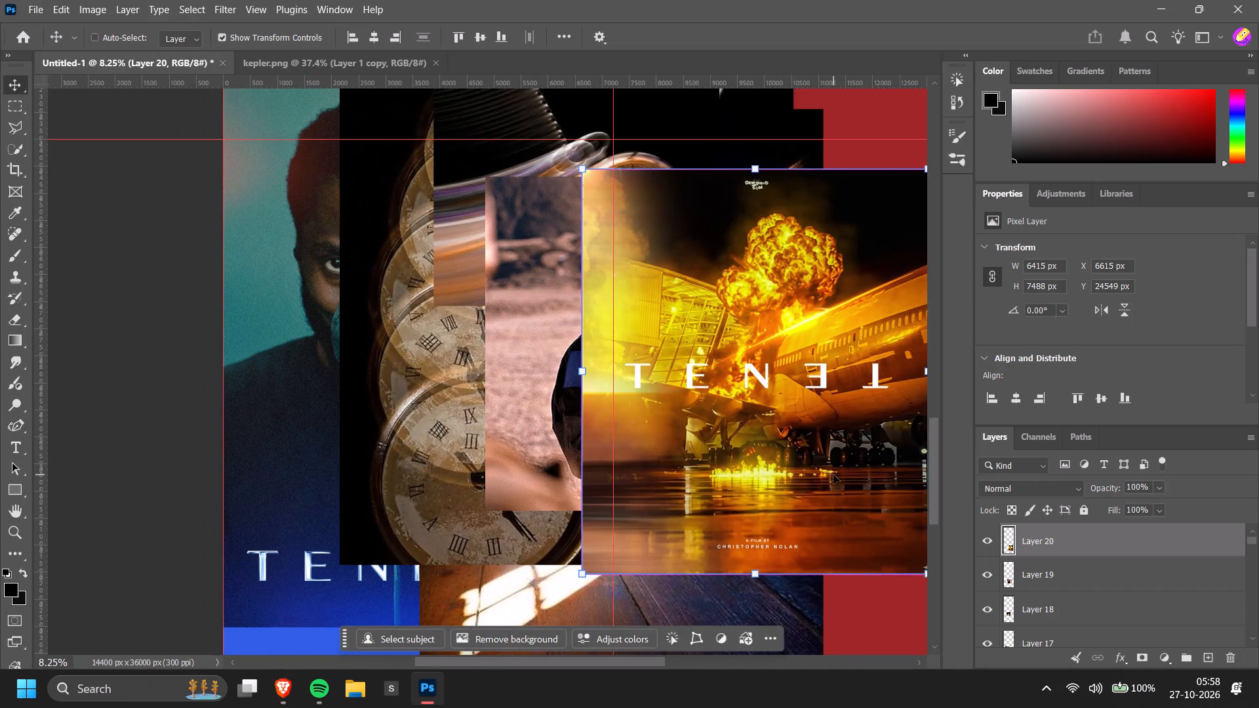
ctrl+scroll(833, 475, up, 2)
alt+scroll(754, 475, down, 17)
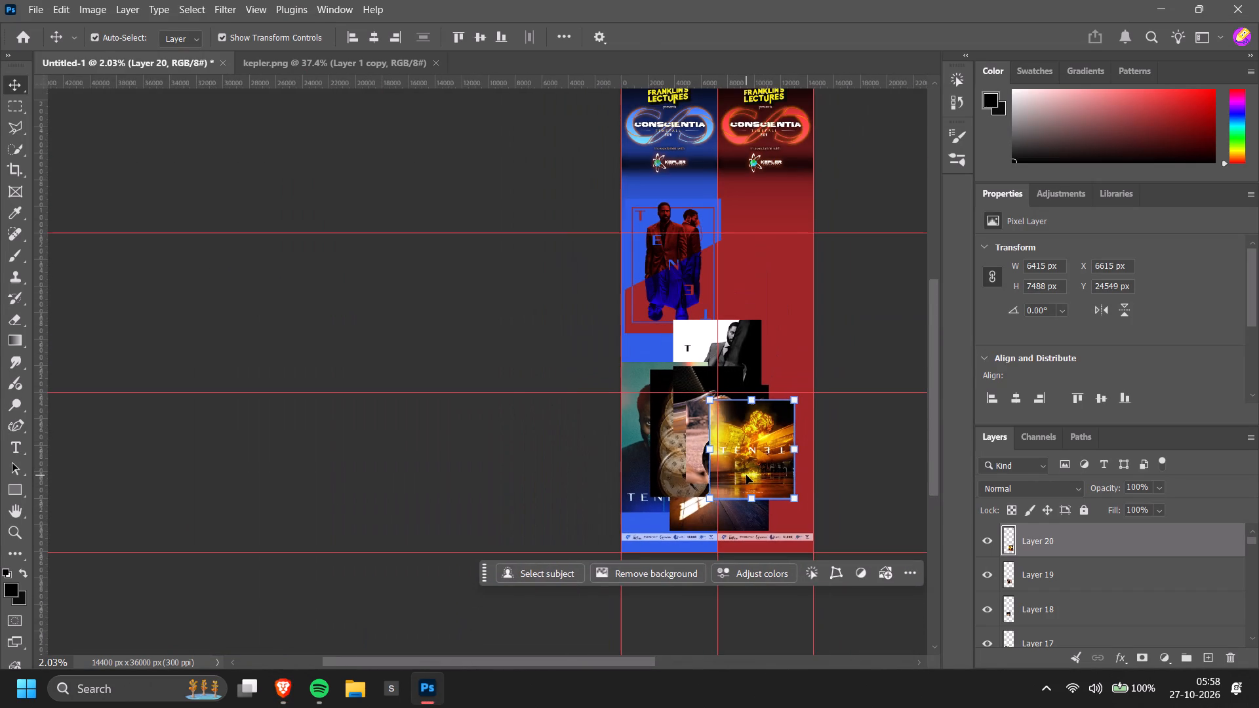
ctrl+scroll(746, 475, down, 10)
scroll(746, 477, up, 6)
click(794, 412)
alt+scroll(727, 417, up, 5)
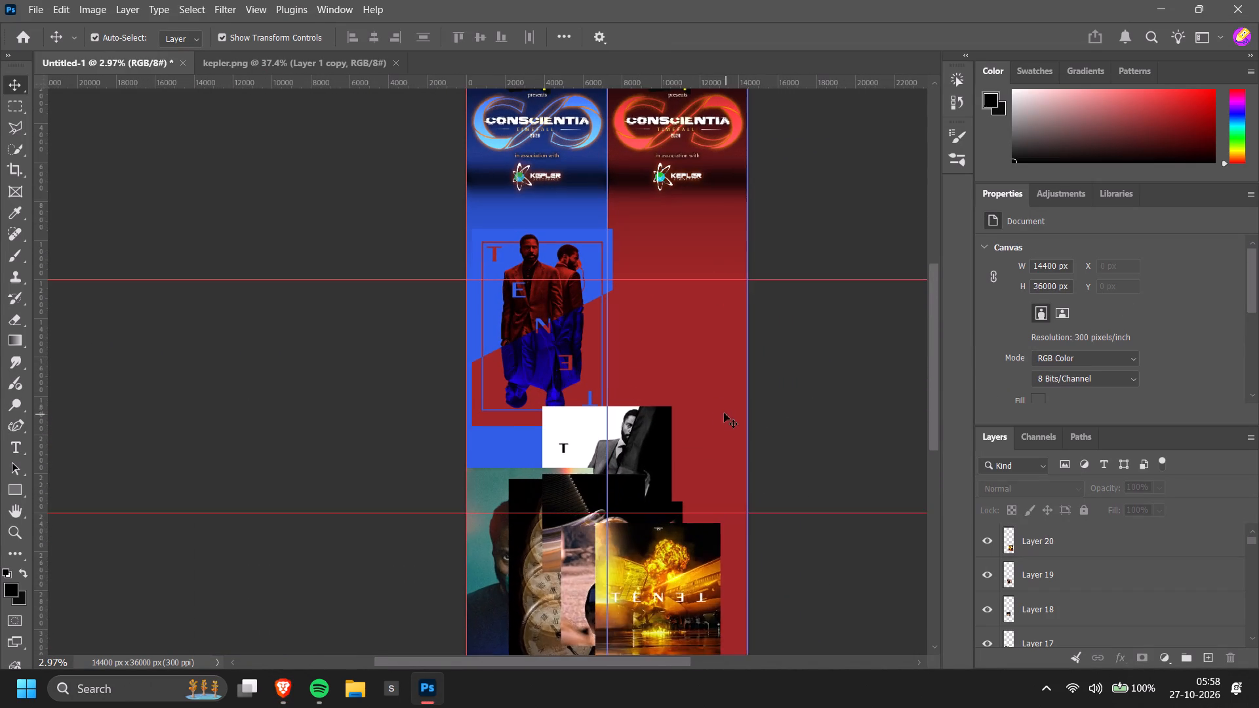
Move the blue-and-red Tenet poster up below the Kepler logo in the blue column, to about X 534 px, Y 7762 px.
alt+scroll(724, 413, up, 4)
drag(516, 382, 527, 383)
scroll(532, 385, up, 4)
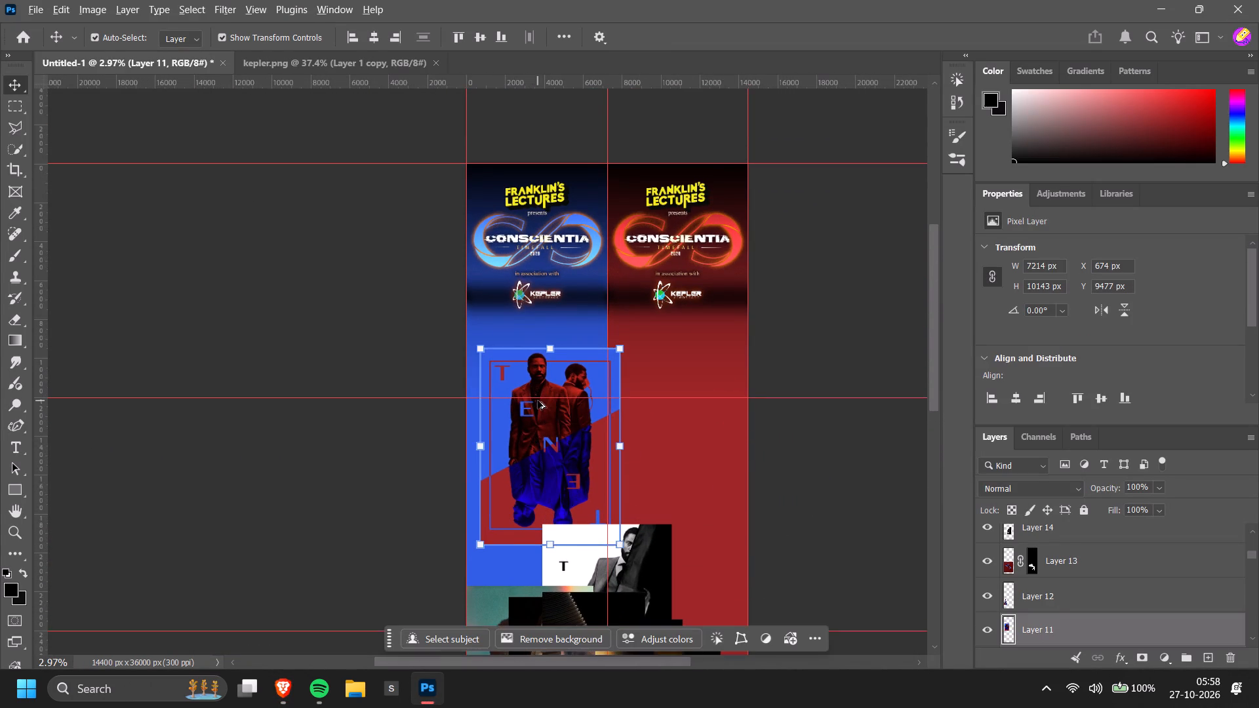
alt+scroll(538, 403, up, 4)
ctrl+scroll(561, 413, down, 3)
scroll(553, 420, down, 3)
alt+scroll(544, 393, up, 2)
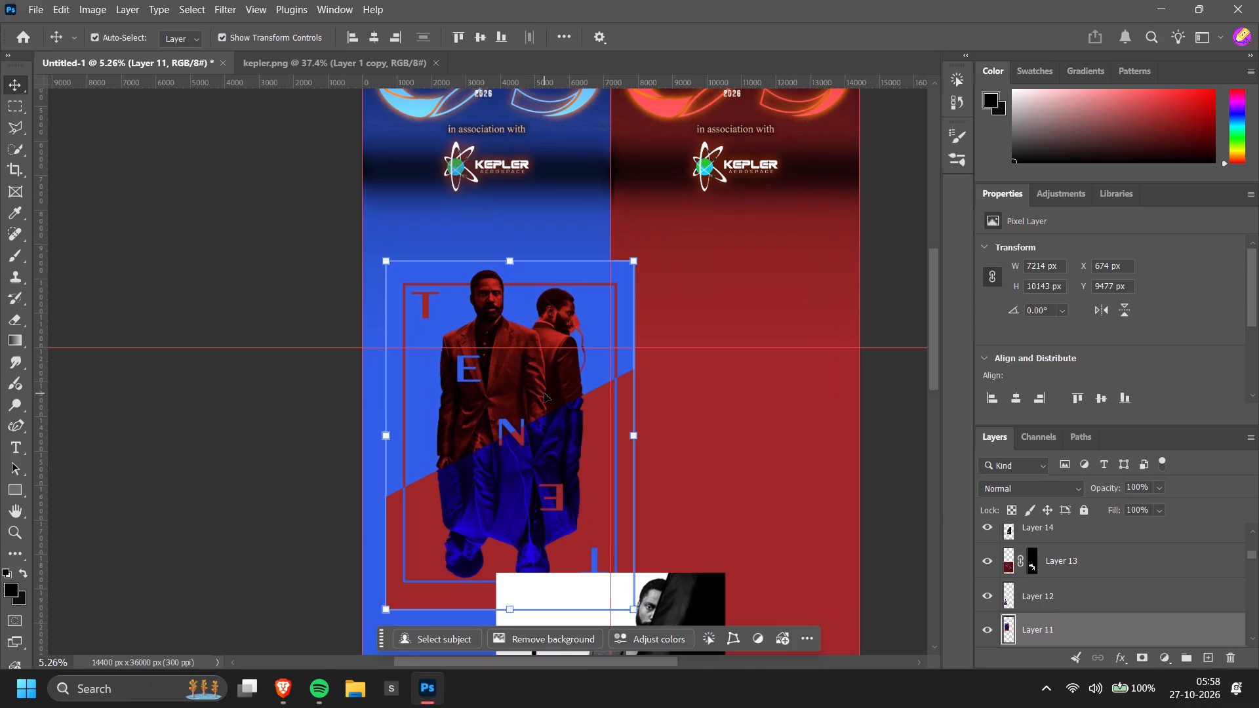
drag(521, 467, 518, 408)
Select both suited men and their inverted blue reflections on the Tenet poster with the Quick Selection tool.
click(14, 153)
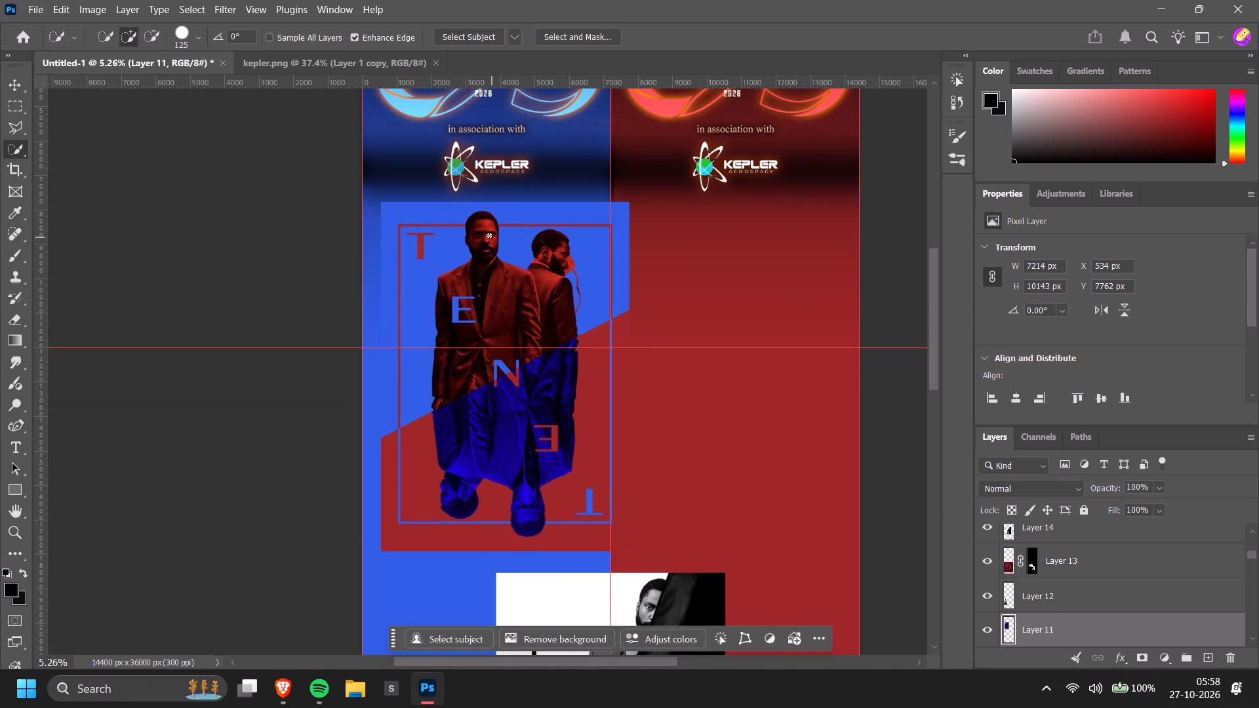
drag(489, 235, 464, 484)
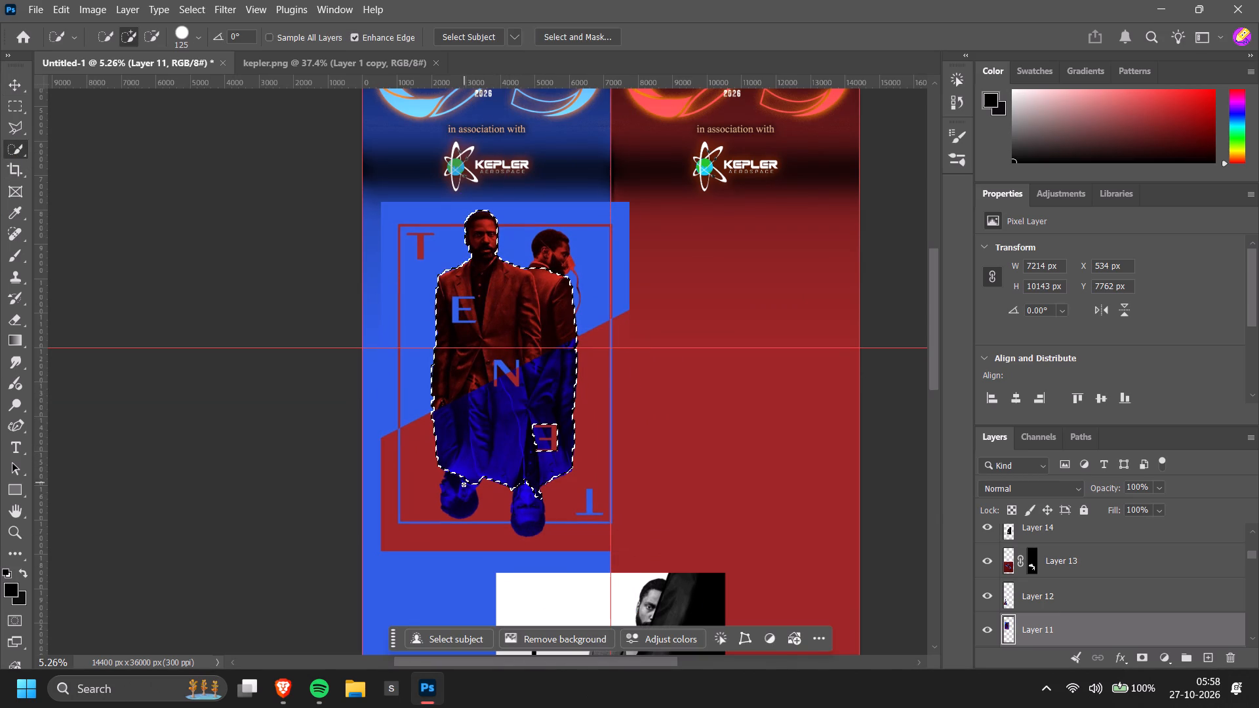
drag(464, 484, 523, 513)
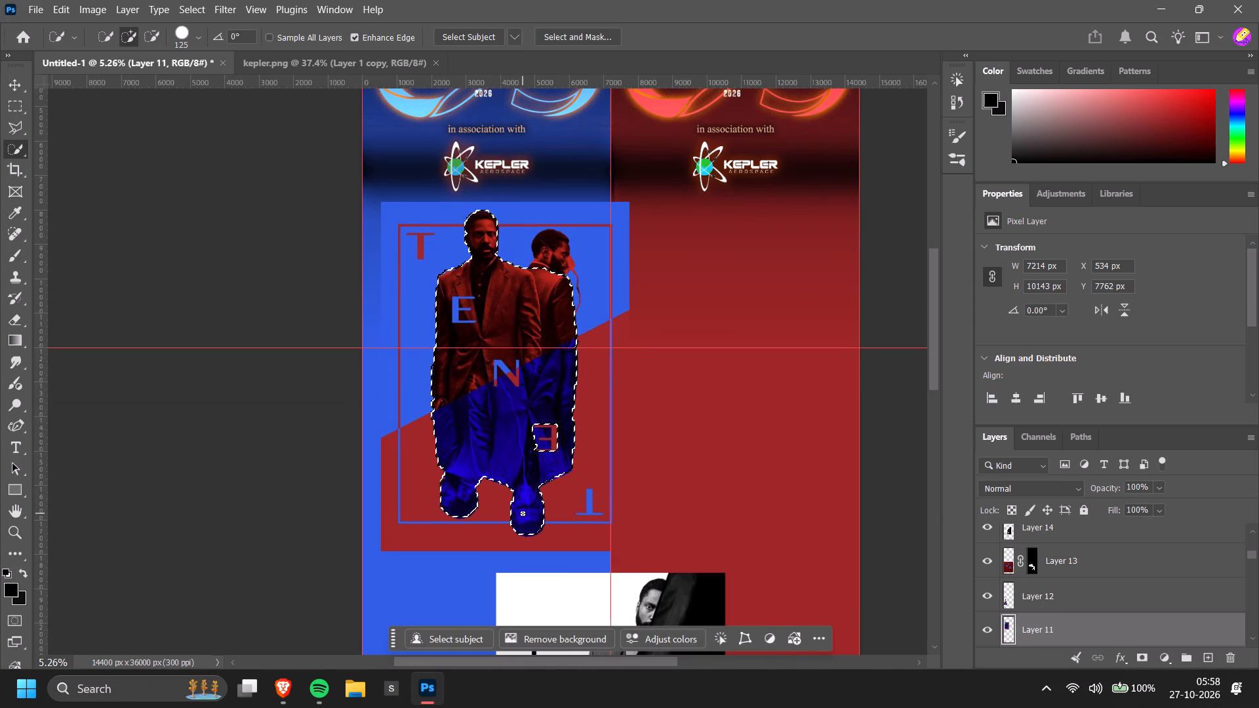
drag(523, 513, 560, 255)
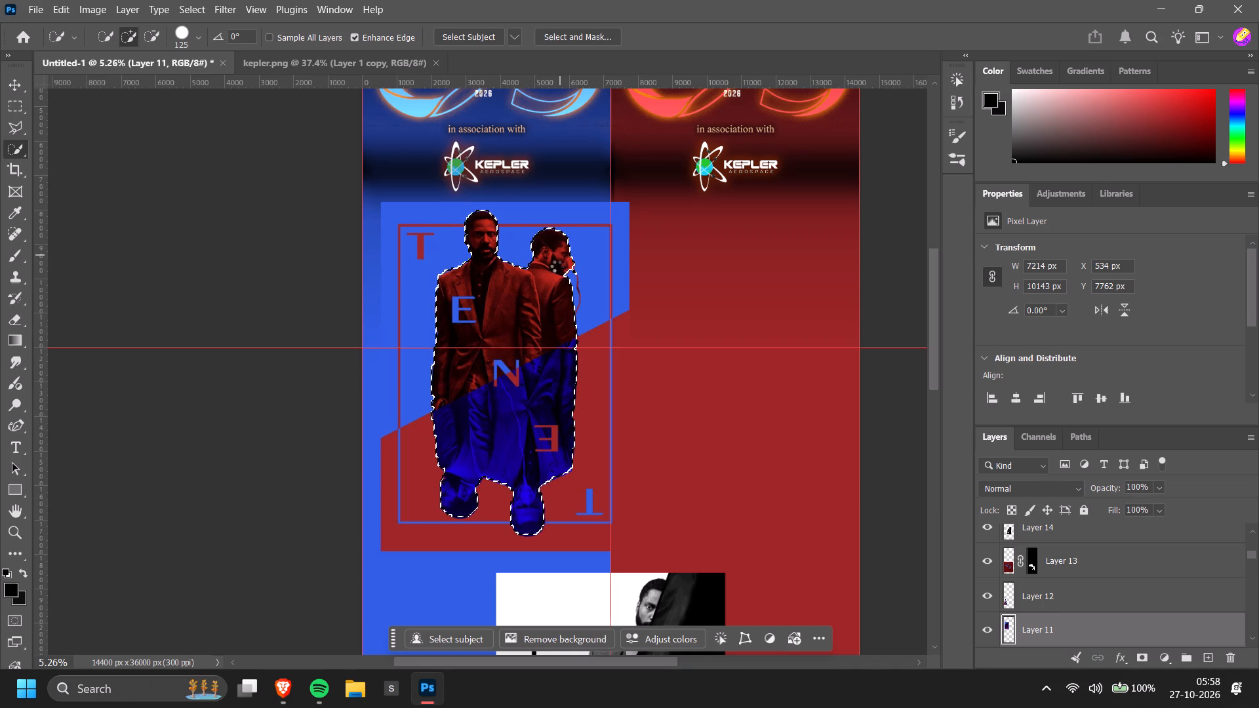
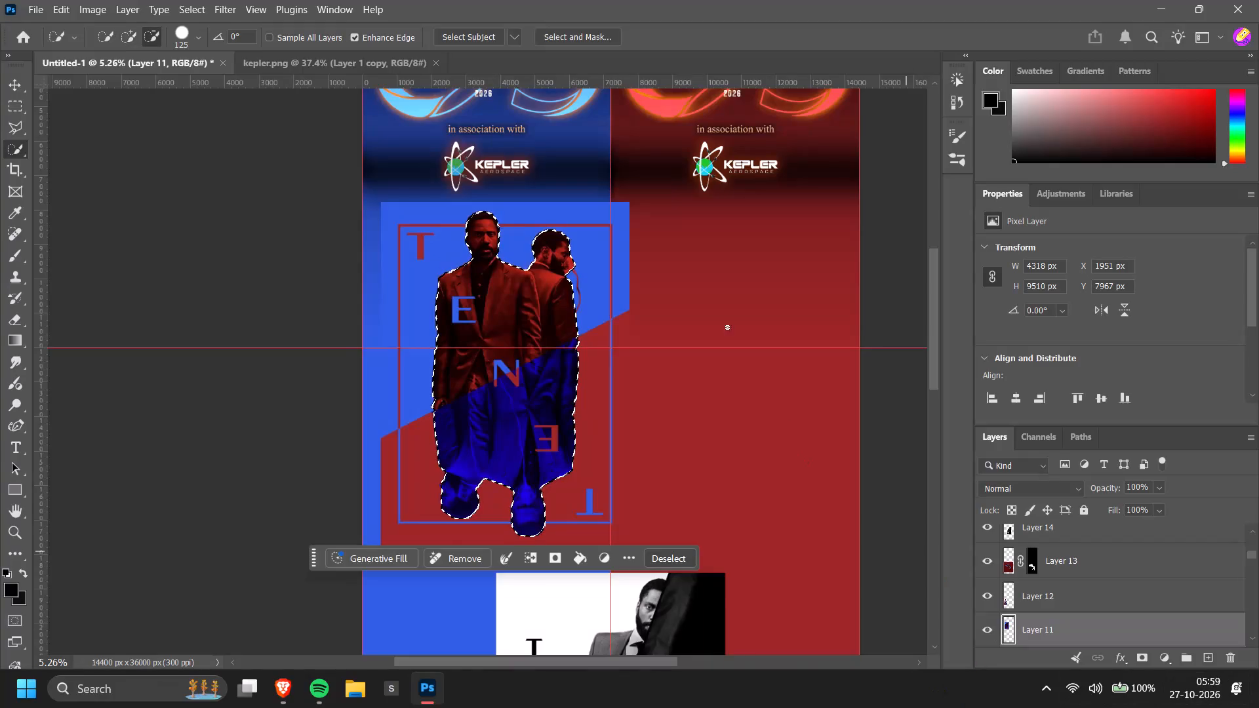
Mask the blue-and-red Tenet poster to the selected men and their reflections, and duplicate the masked layer.
alt+scroll(699, 302, up, 8)
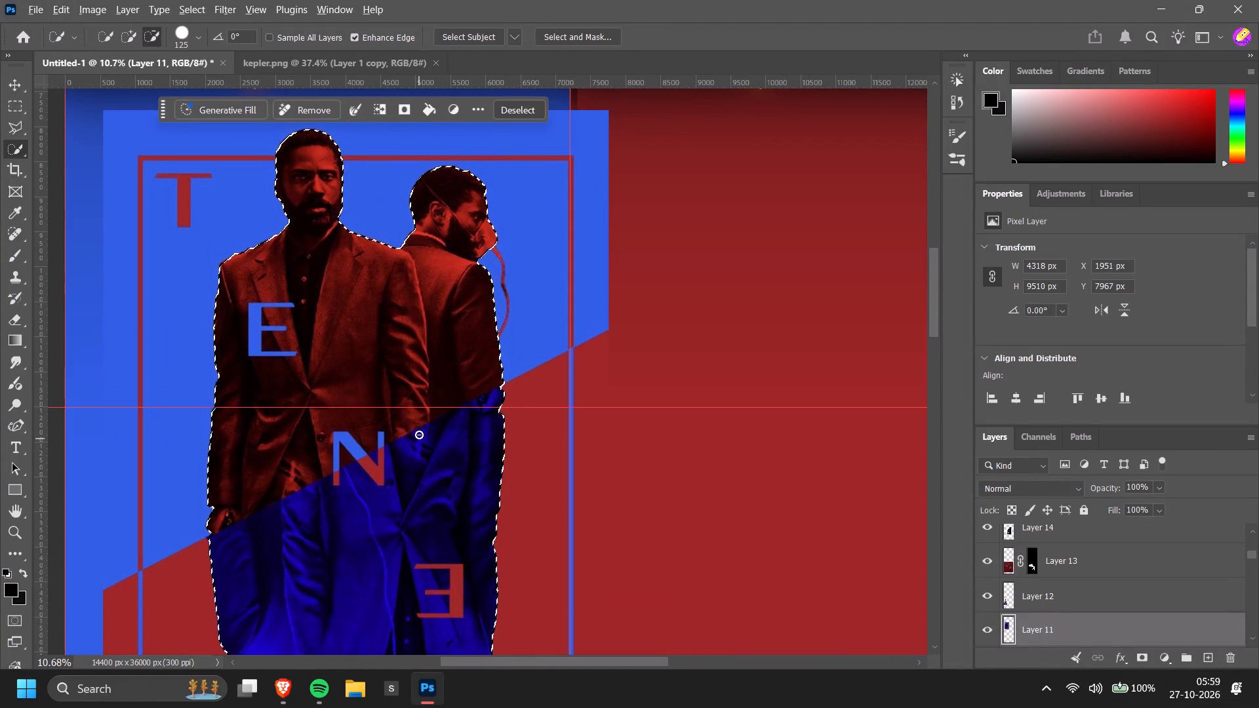
alt+scroll(419, 435, down, 3)
click(419, 177)
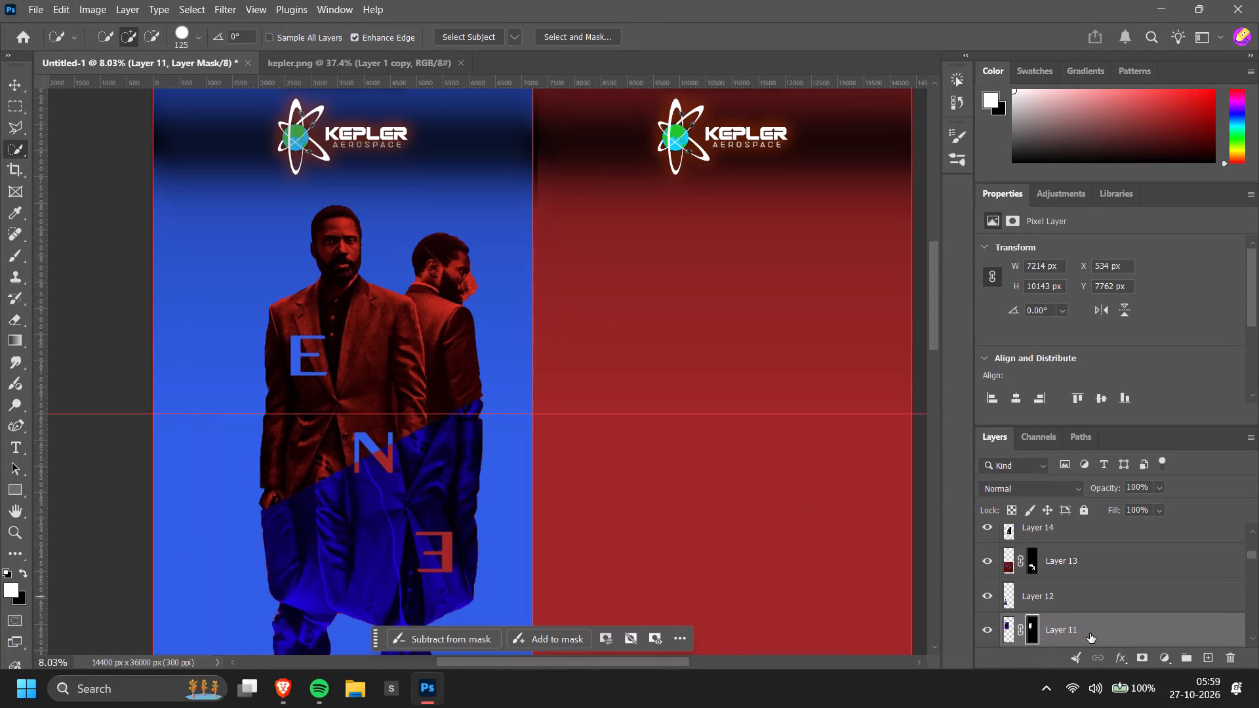
alt+drag(1088, 631, 1088, 610)
Open the duplicated poster layer's mask in the Select and Mask workspace.
click(1039, 625)
click(1029, 629)
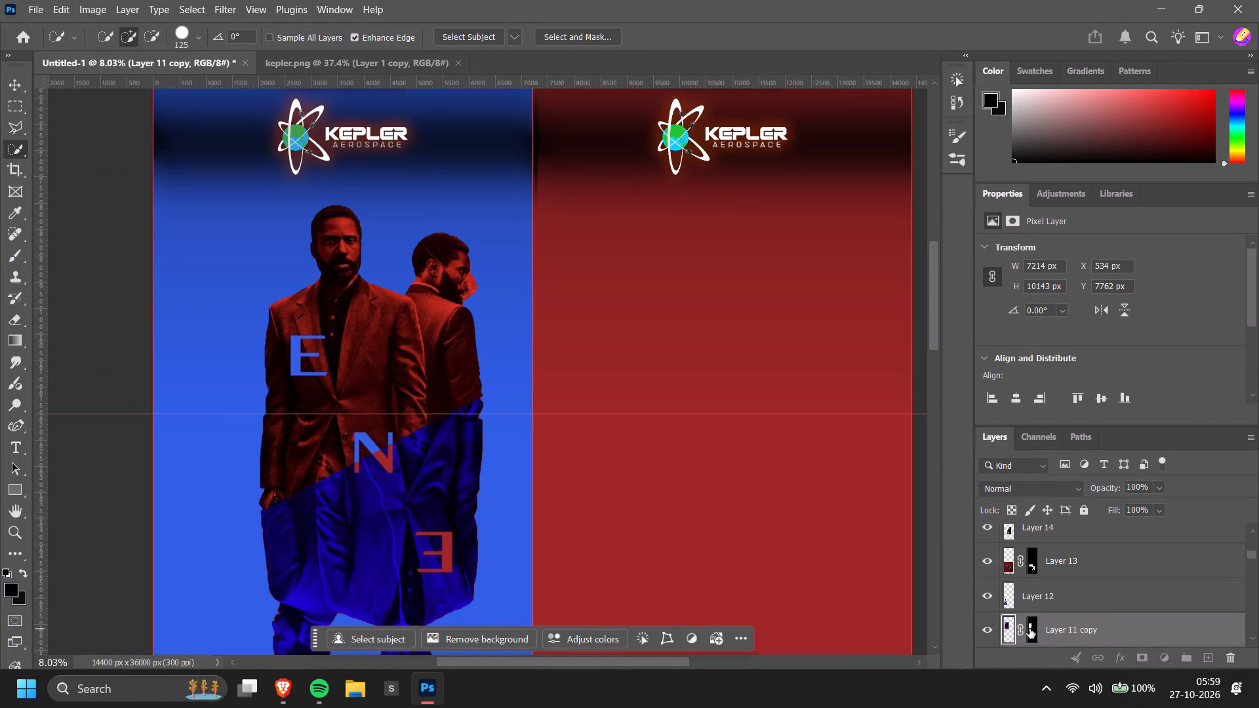
click(1194, 381)
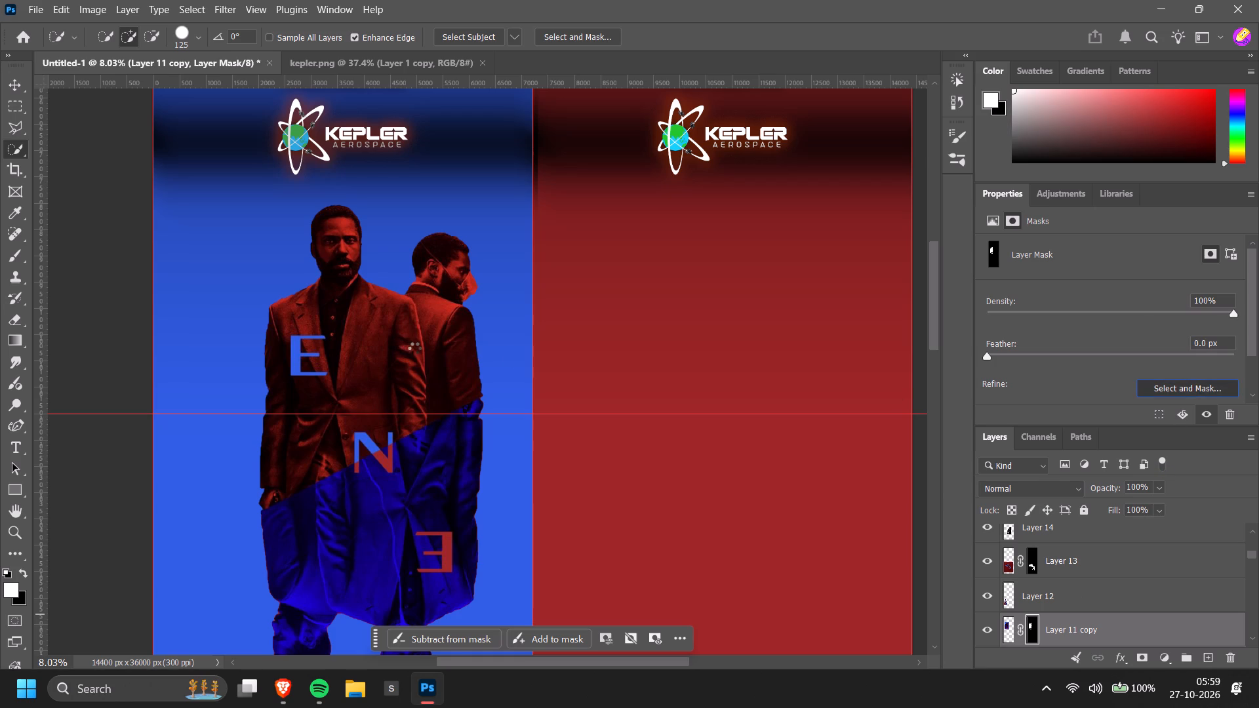
Switch to the Pinterest results in Brave, open the black-and-white curling film-strip pin, and copy its image.
key(alt+Tab)
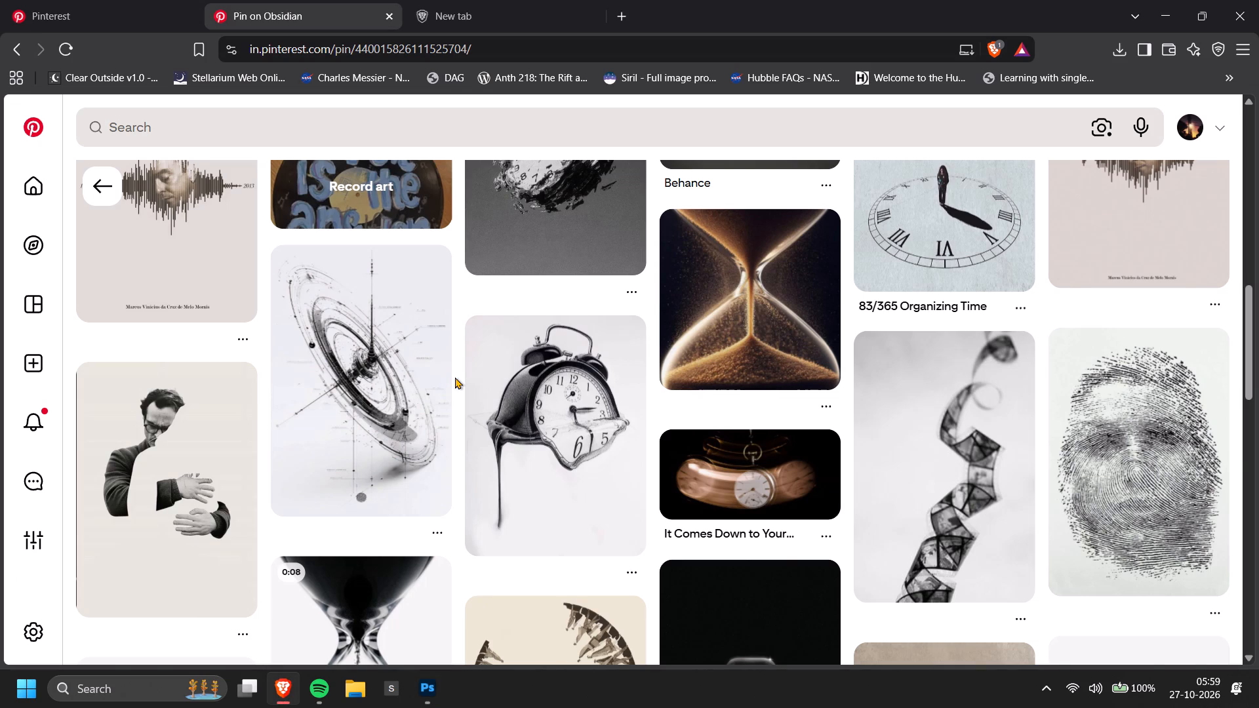
scroll(456, 377, down, 3)
scroll(700, 391, up, 2)
click(951, 403)
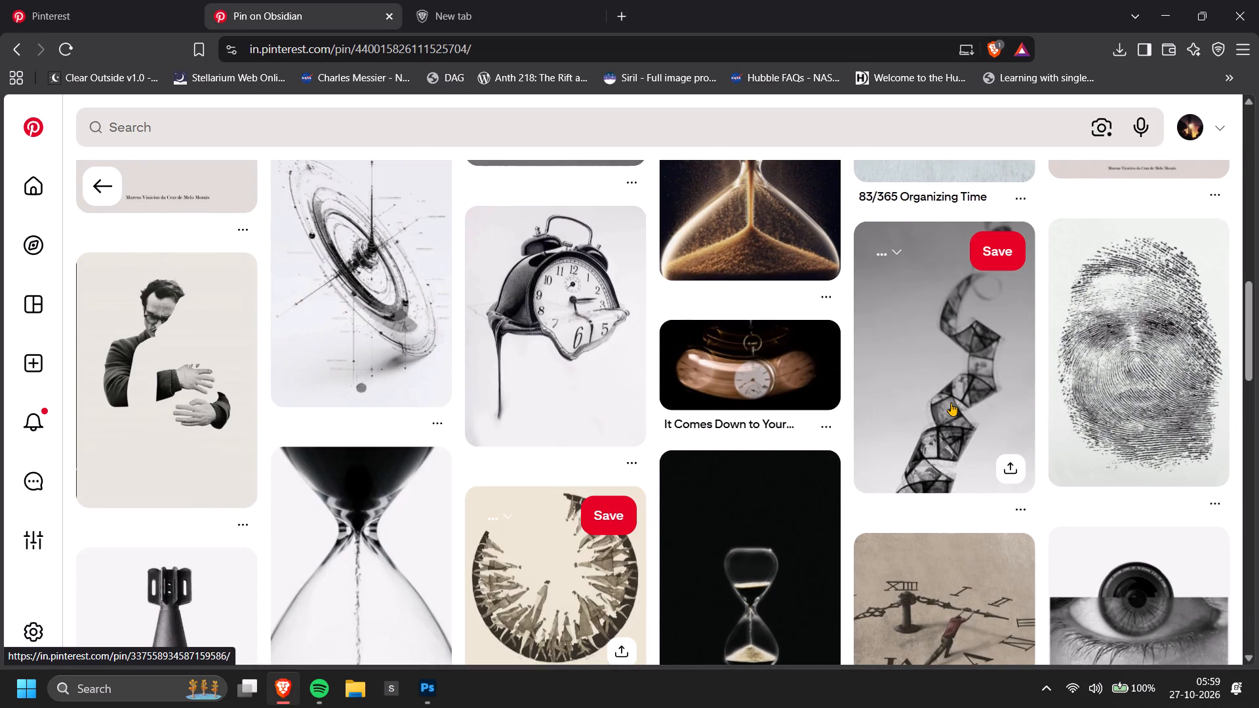
scroll(234, 372, up, 5)
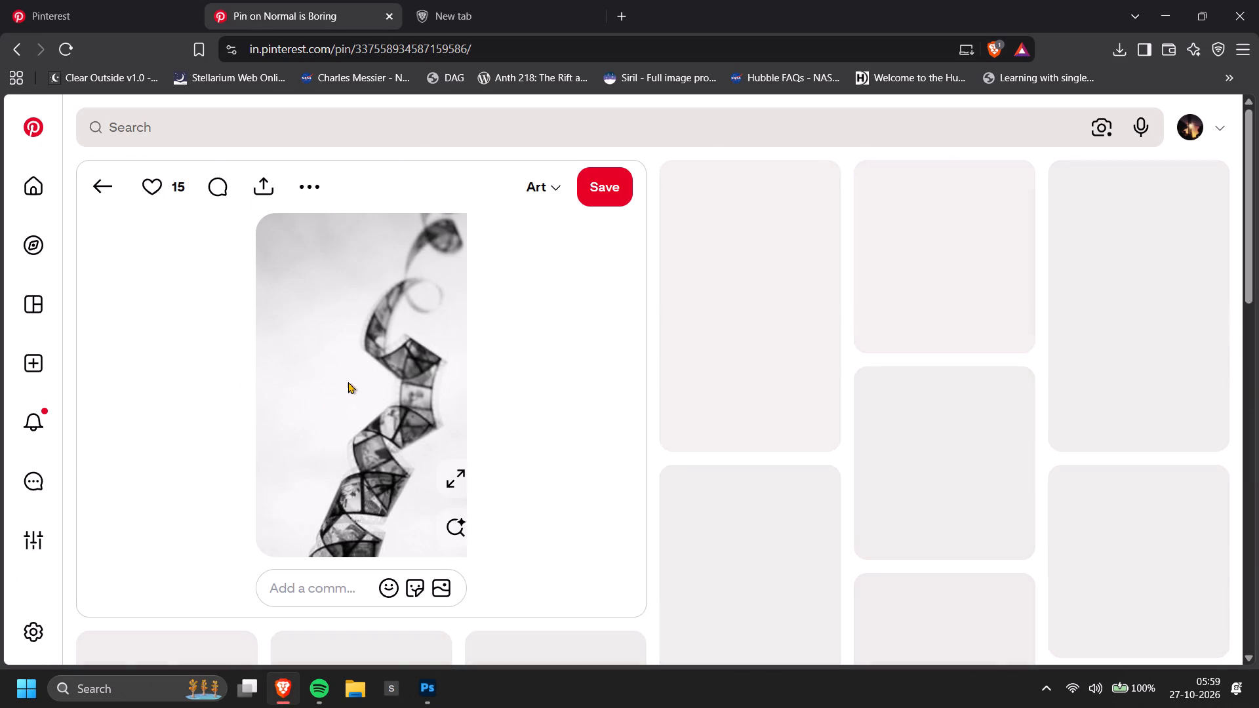
right_click(367, 418)
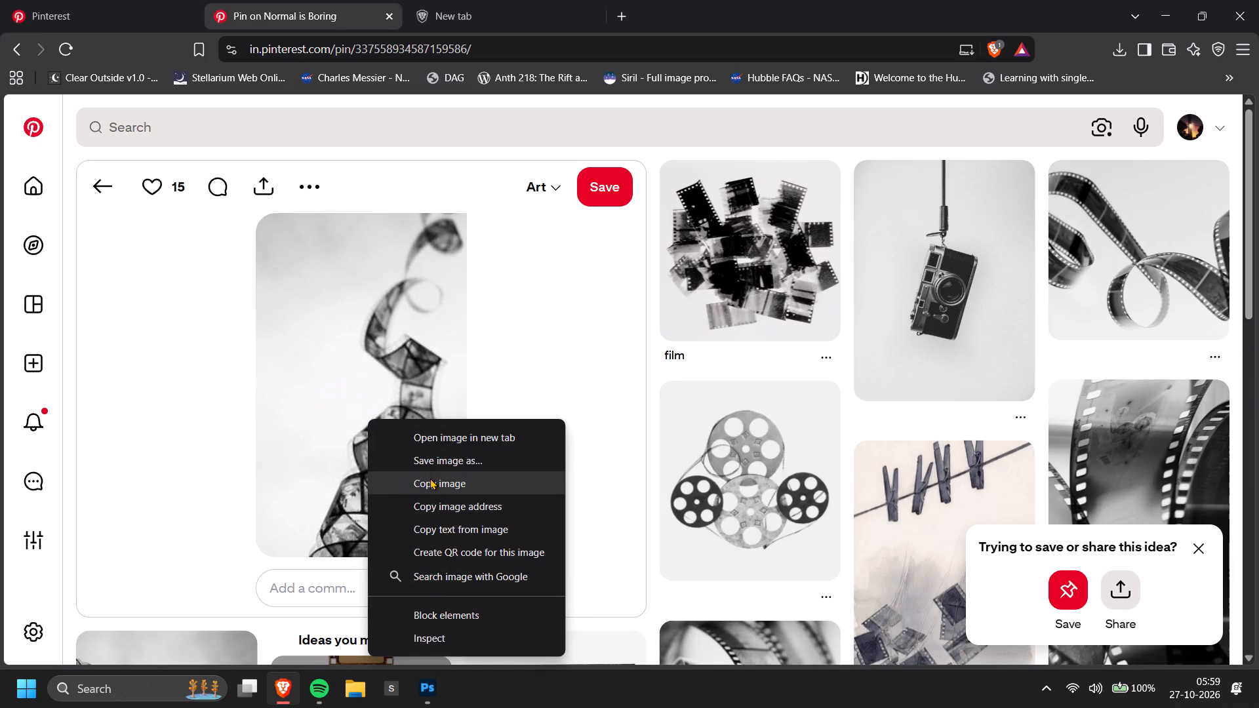
click(430, 478)
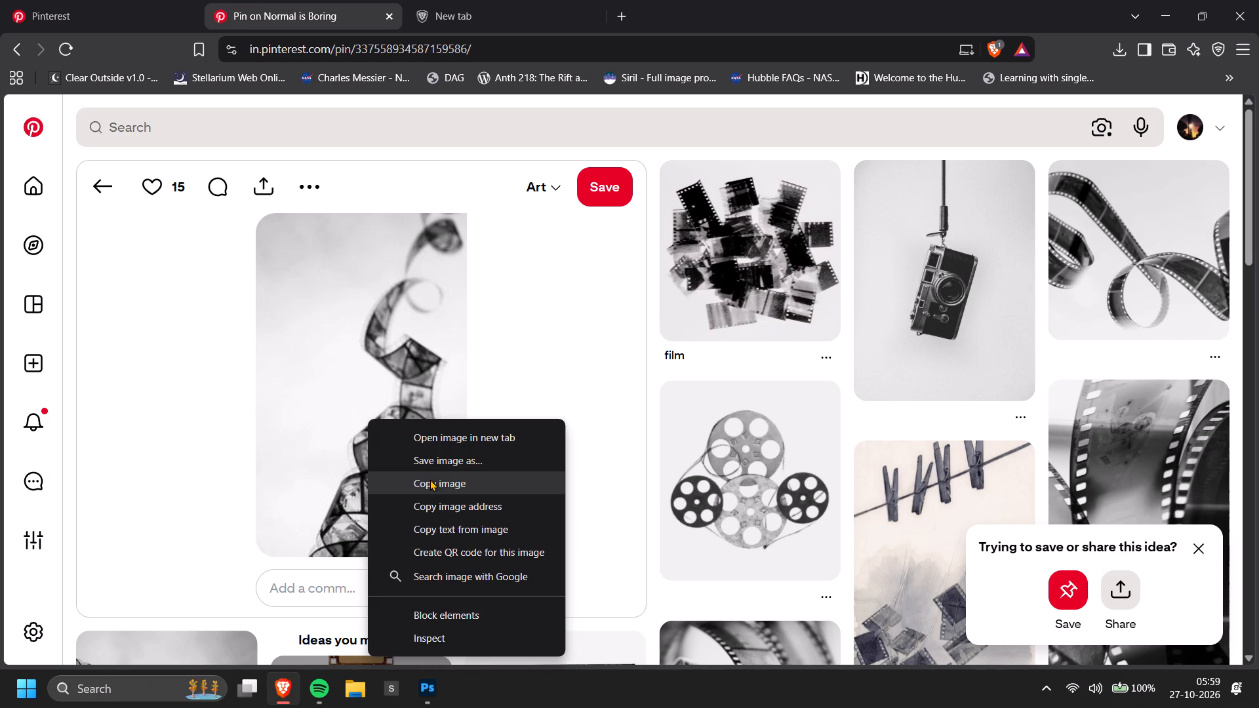
Load Pinterest in the empty browser tab and move the film-strip pin's tab to the end of the row.
click(141, 0)
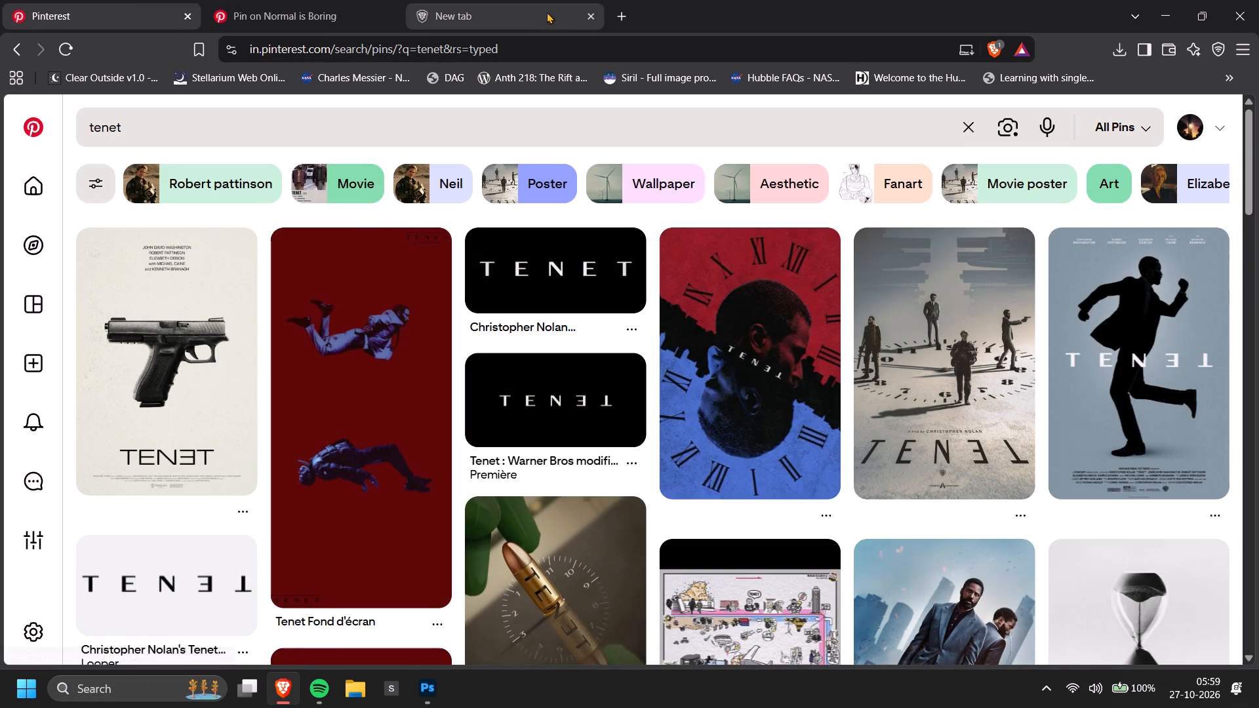
click(547, 12)
text(pin)
key(Return)
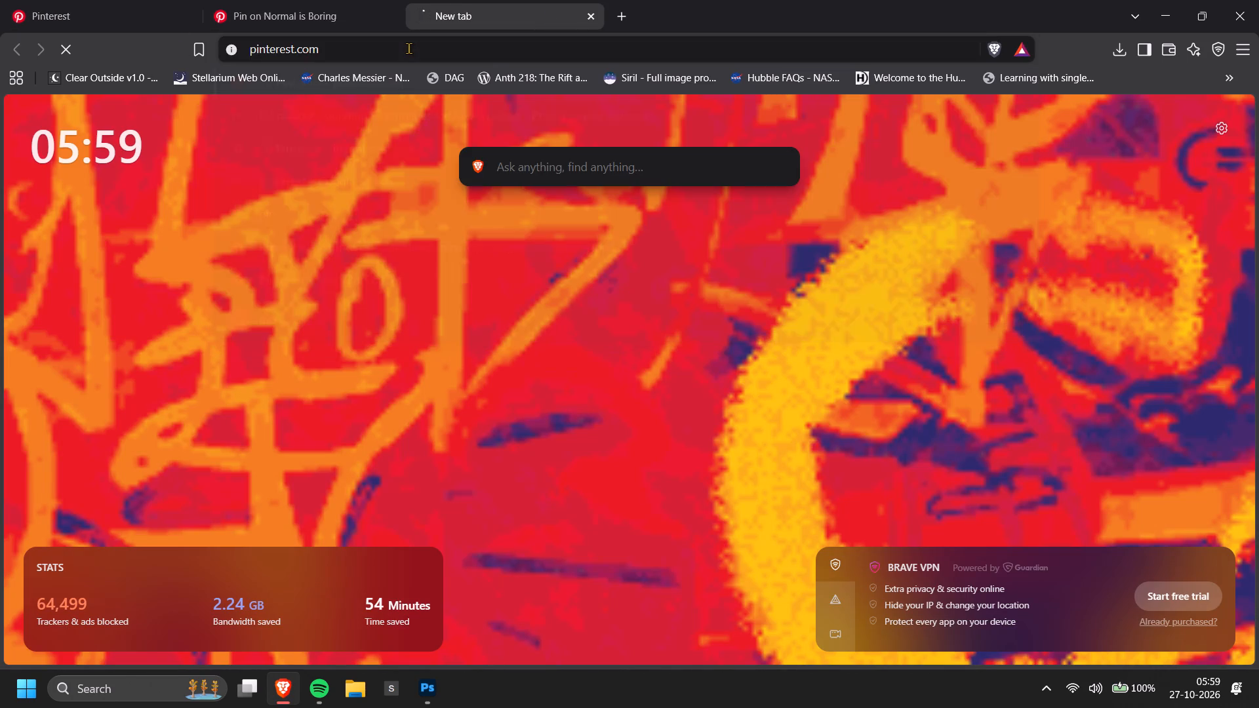
scroll(409, 49, up, 1)
drag(336, 12, 620, 21)
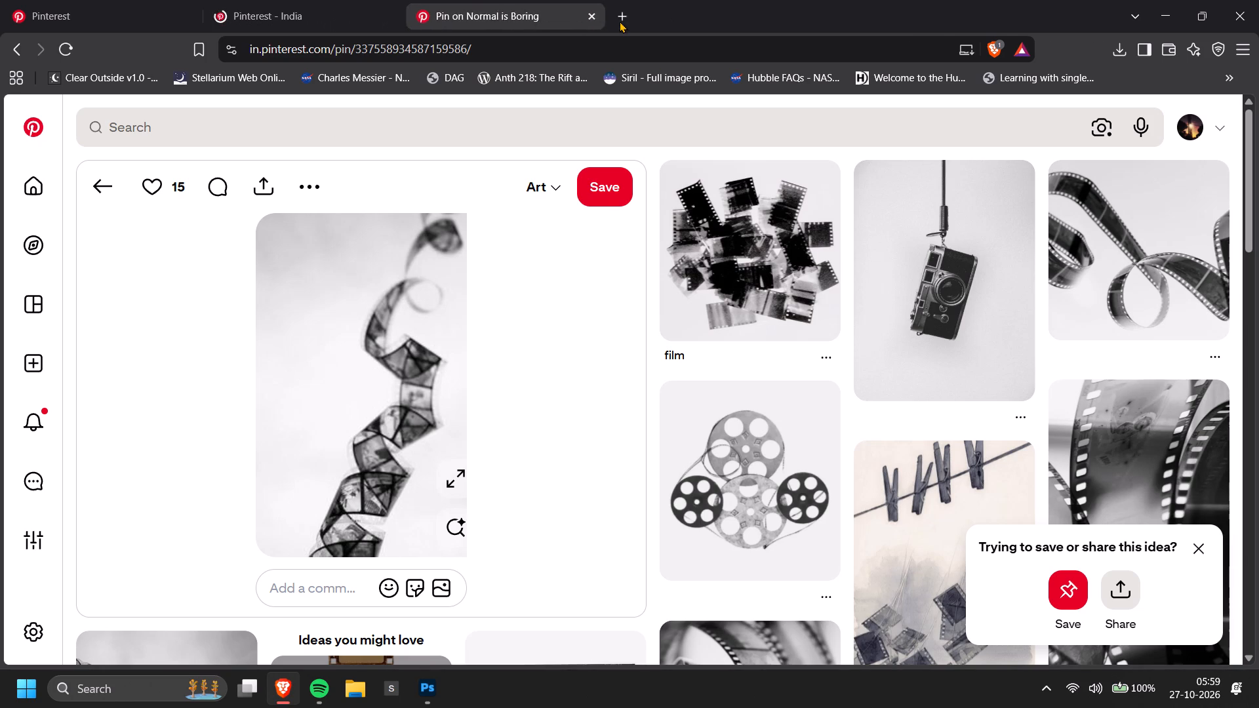
Return to Photoshop's mask refinement, enable Show Original, and try the Onion Skin view before going back to Overlay.
key(alt+Tab)
key(alt+Tab)
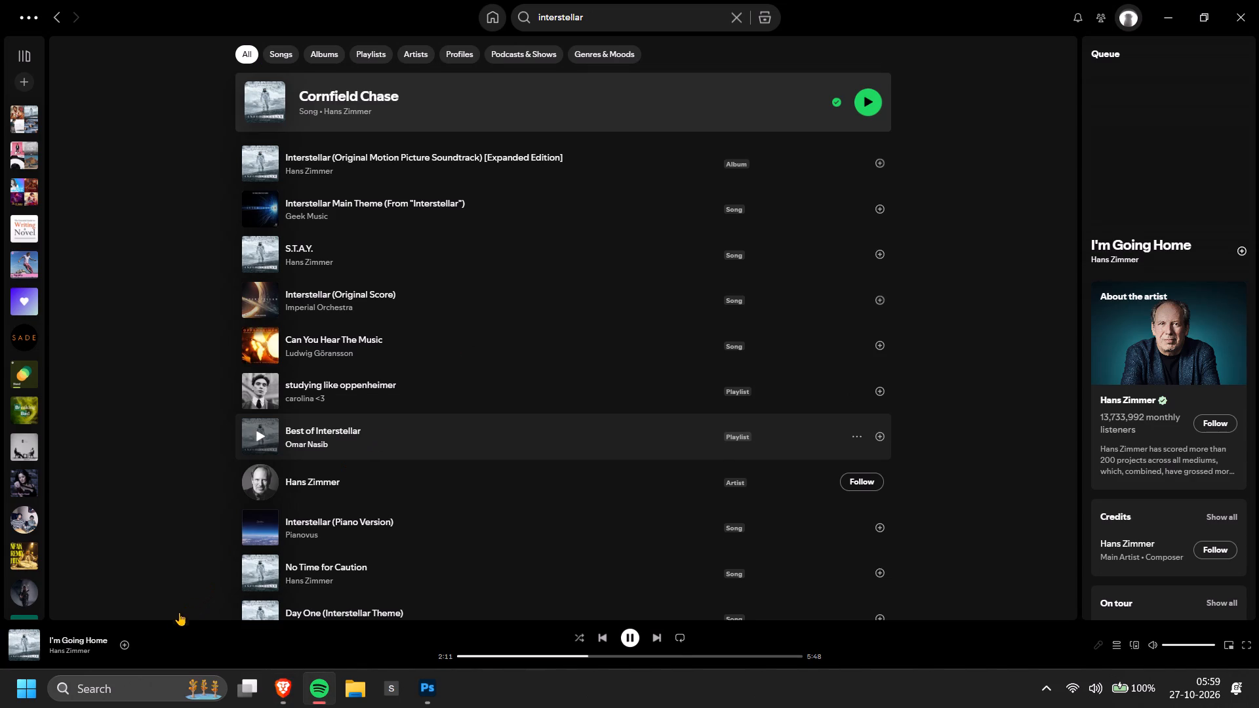
key(alt+Tab)
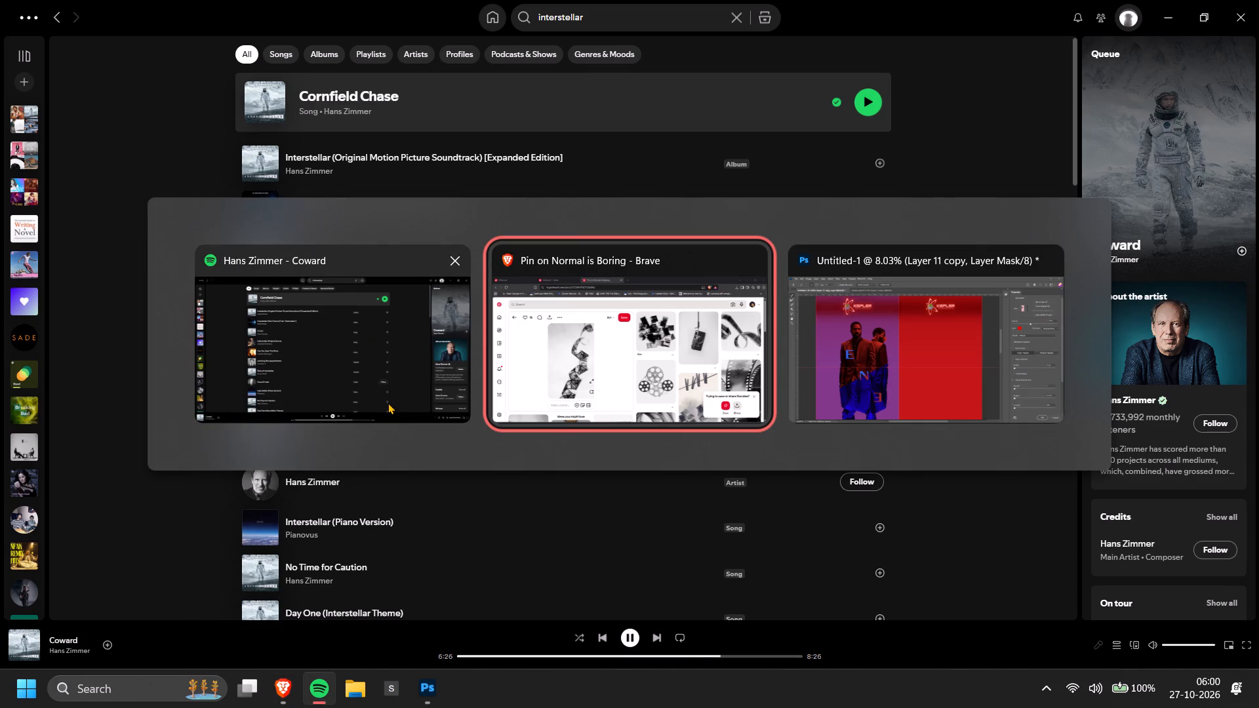
key(alt+Tab)
alt+scroll(439, 379, down, 2)
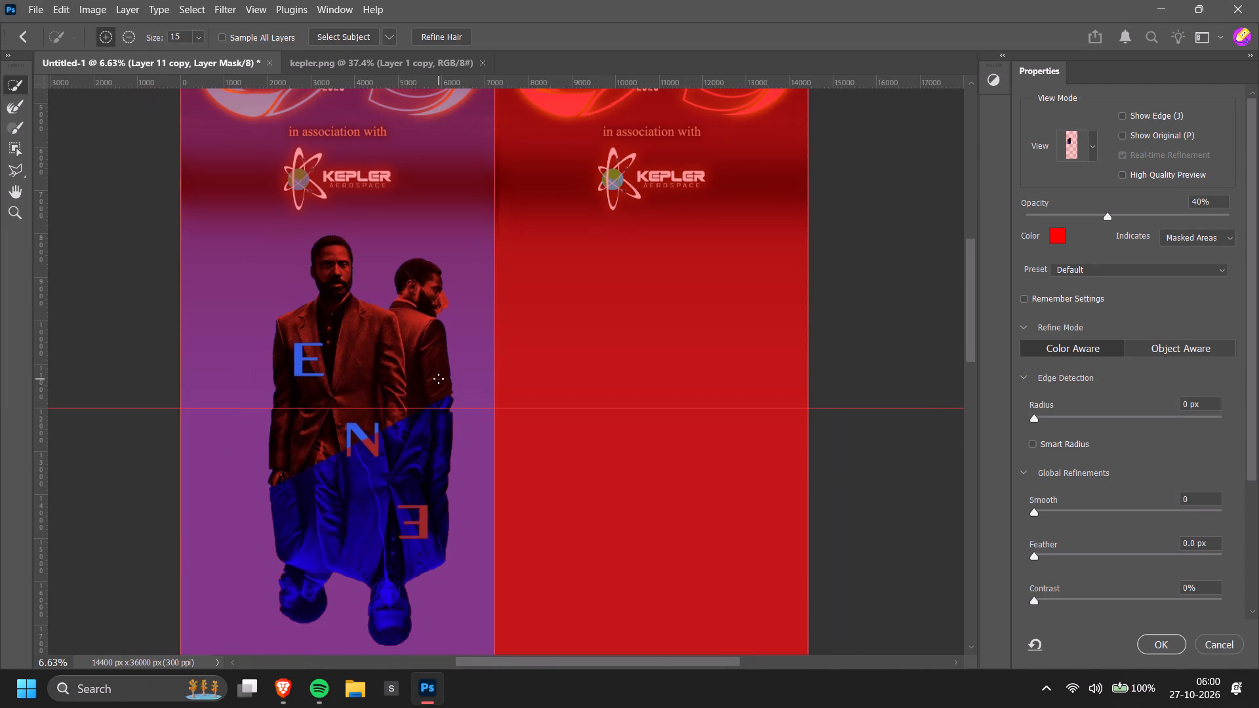
alt+scroll(406, 318, up, 18)
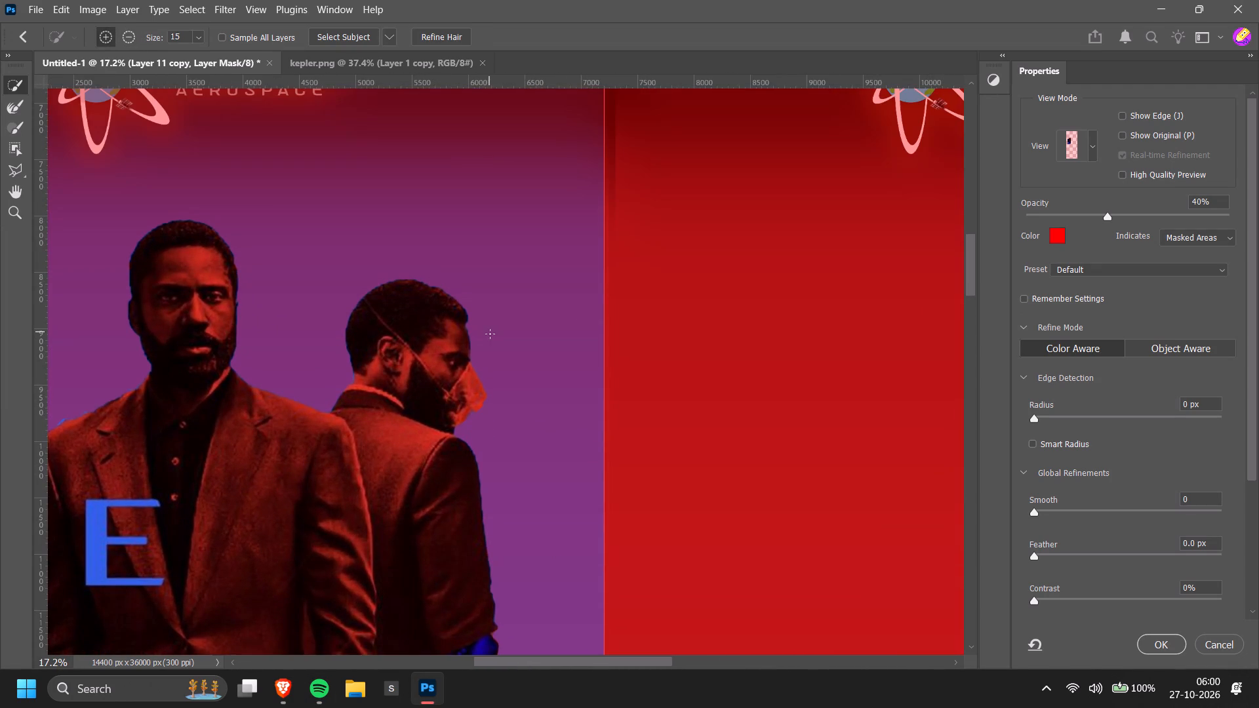
alt+scroll(473, 402, up, 3)
scroll(473, 402, down, 4)
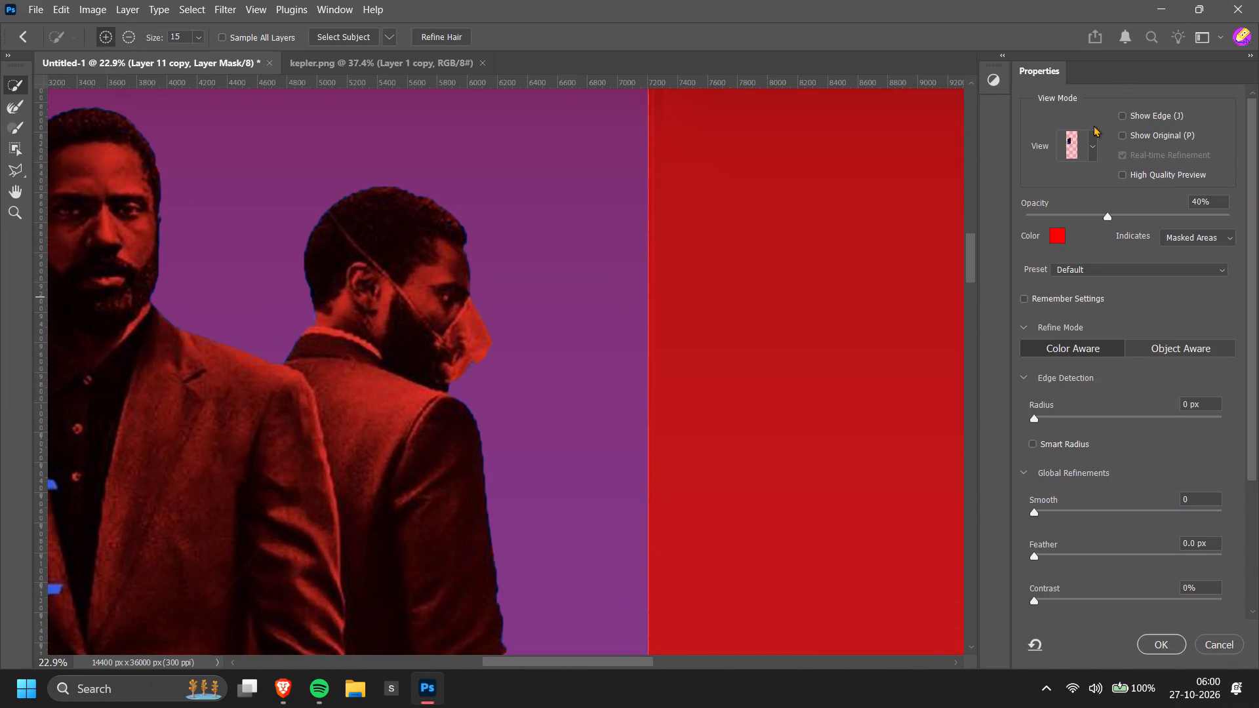
click(1092, 139)
click(1137, 136)
click(1095, 149)
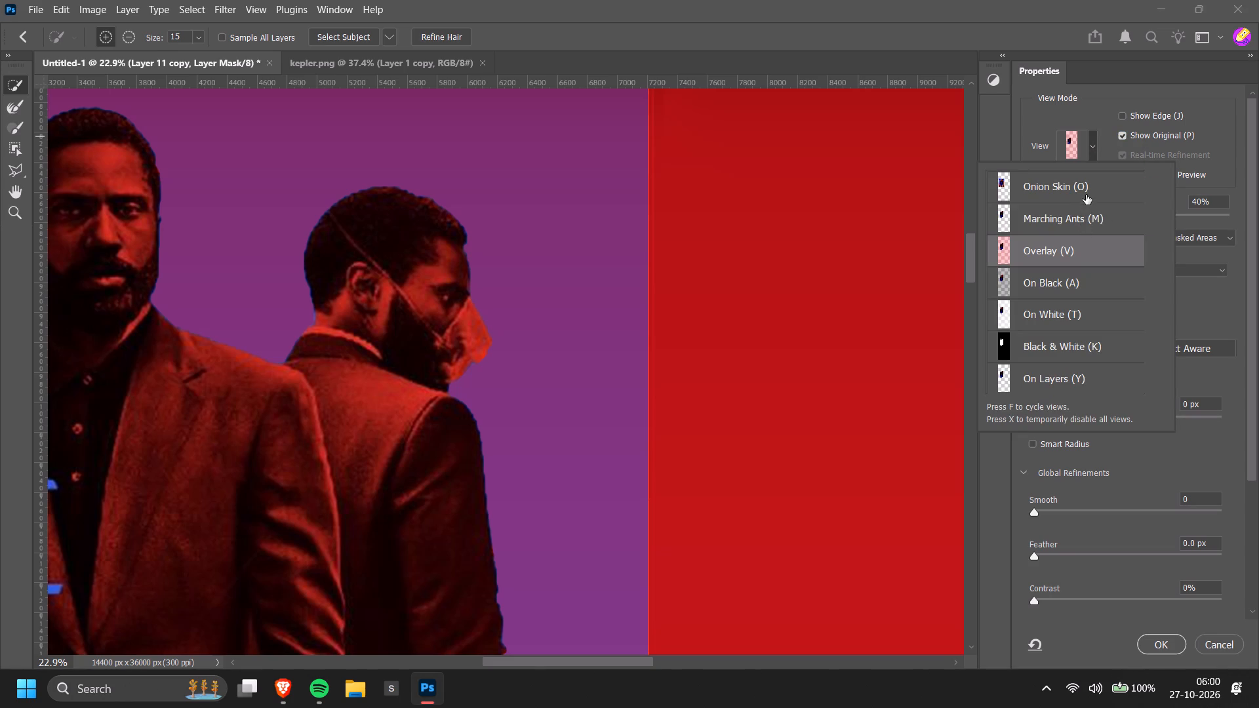
click(1087, 192)
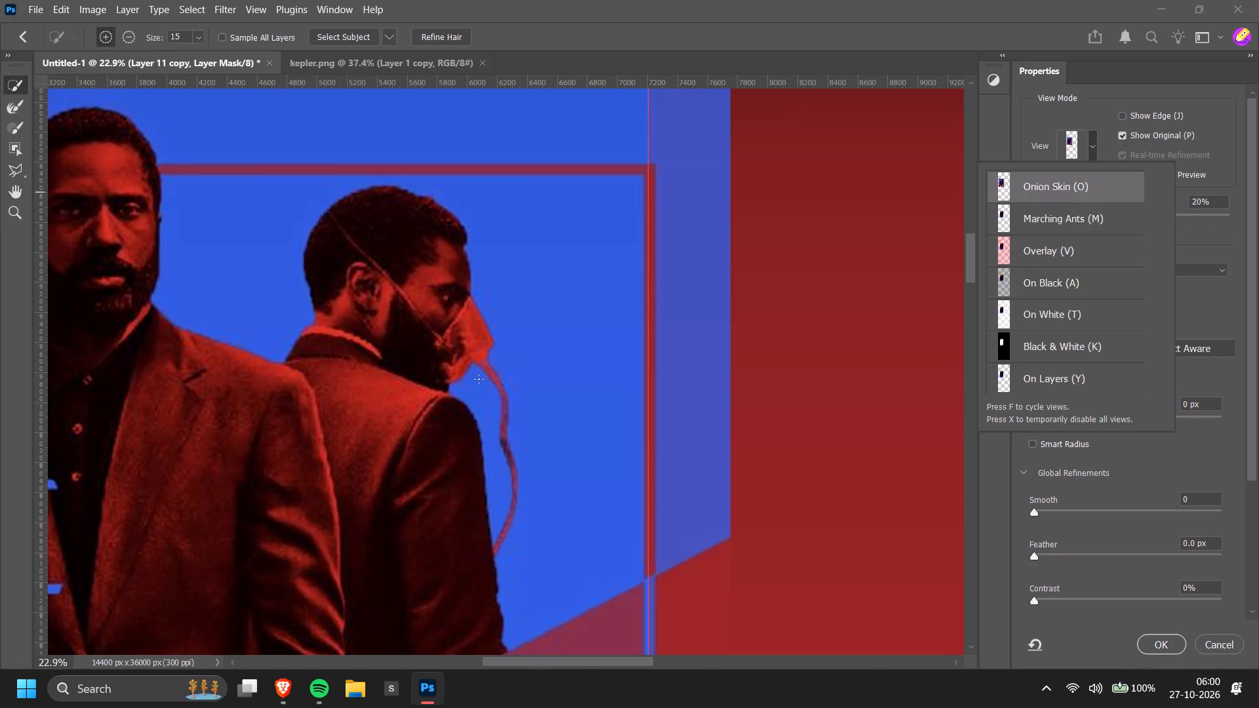
scroll(482, 364, down, 1)
click(1083, 252)
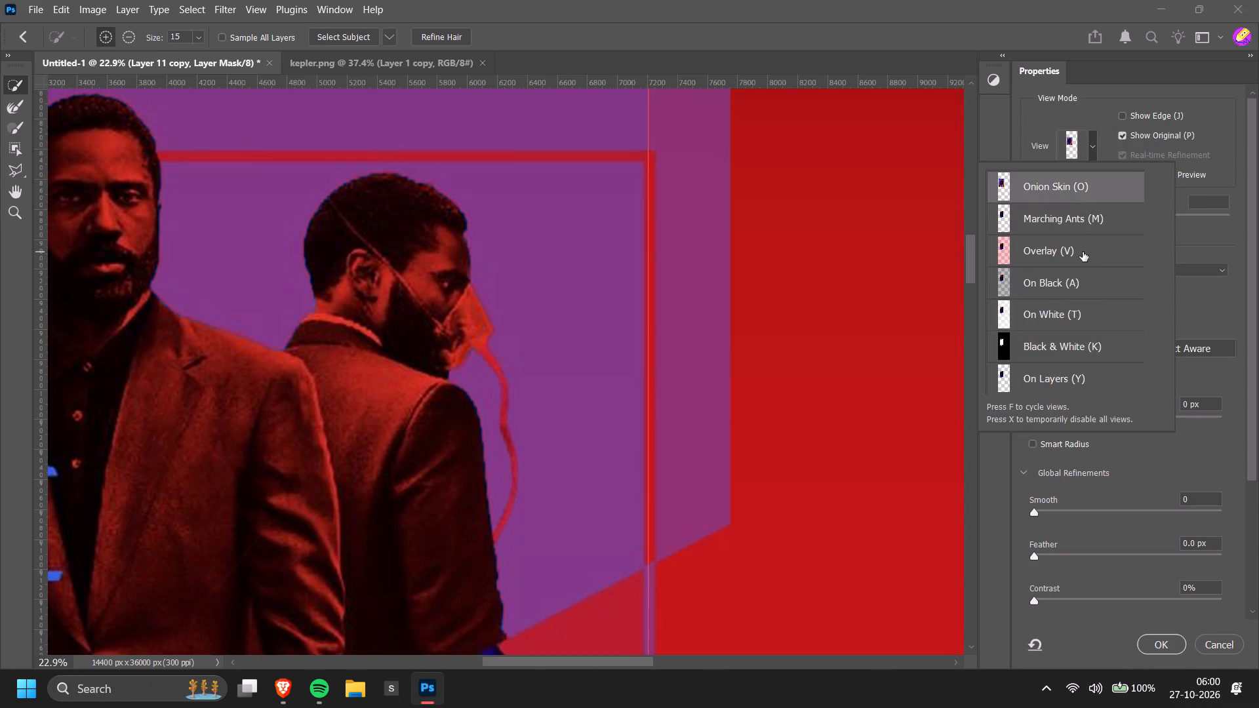
scroll(508, 349, down, 1)
Brush along the rear man's breathing mask and hanging tube to include them in the mask, and apply the refinement.
click(485, 307)
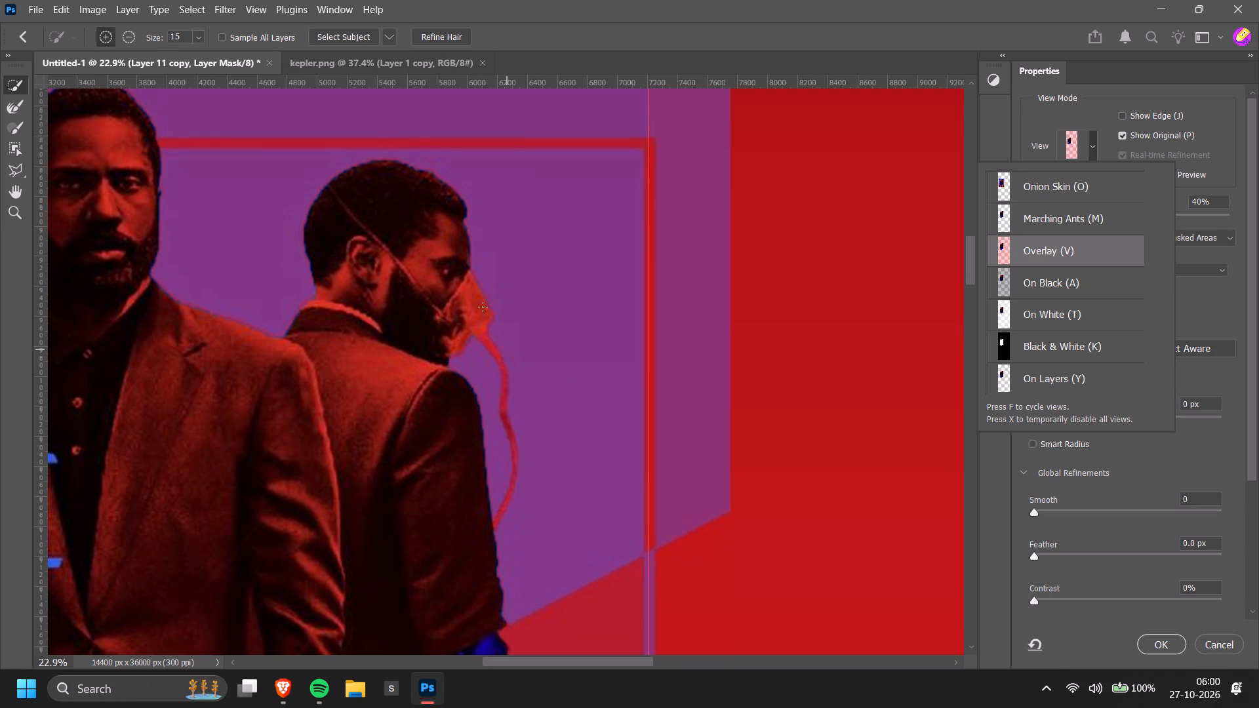
drag(475, 322, 505, 416)
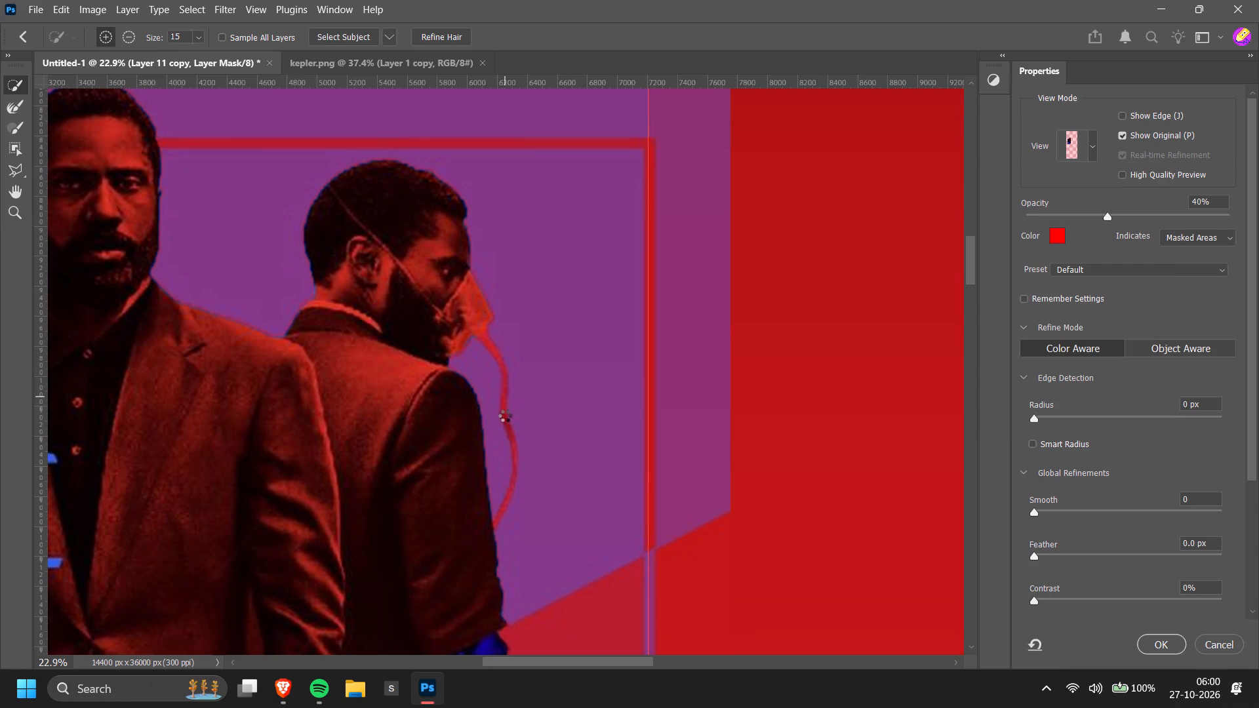
drag(505, 416, 492, 526)
click(1163, 650)
Switch to Brave and search Google in a new tab for which Interstellar scene uses the song Coward.
key(alt+Tab)
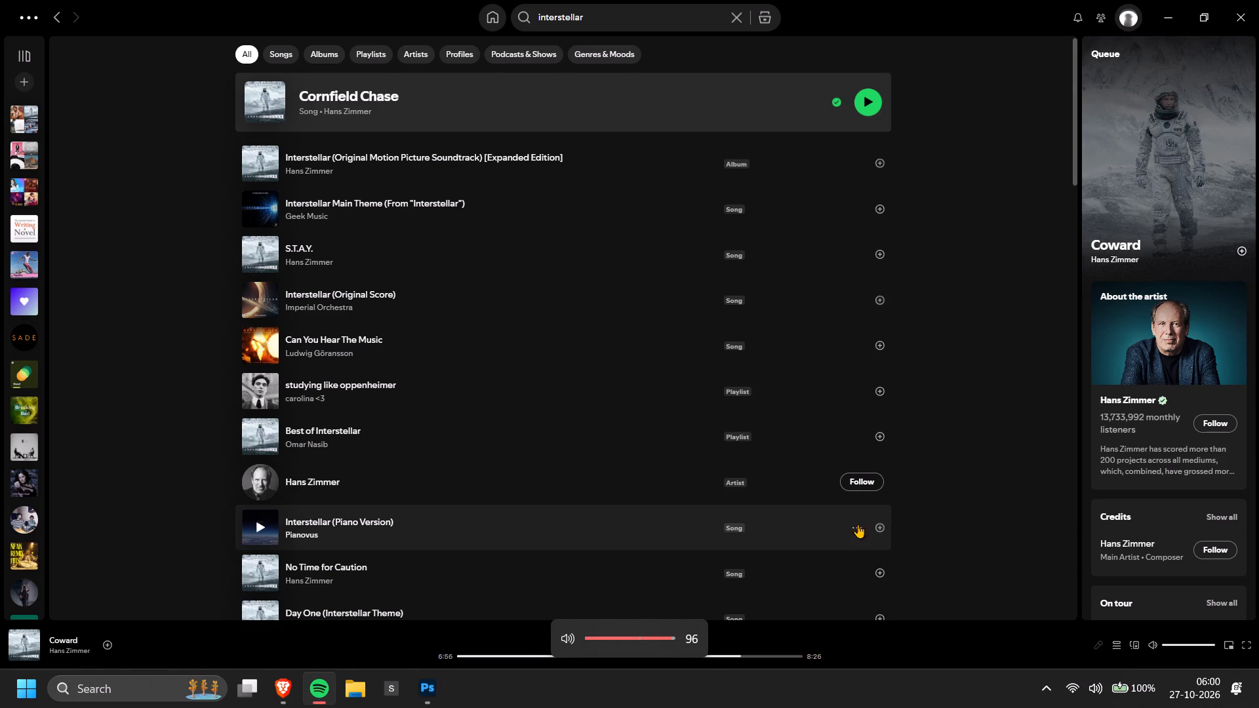
key(alt+Tab)
key(alt+Tab)
click(620, 17)
text(wghat scene is the)
key(space)
text(coward song of interstellar)
key(Return)
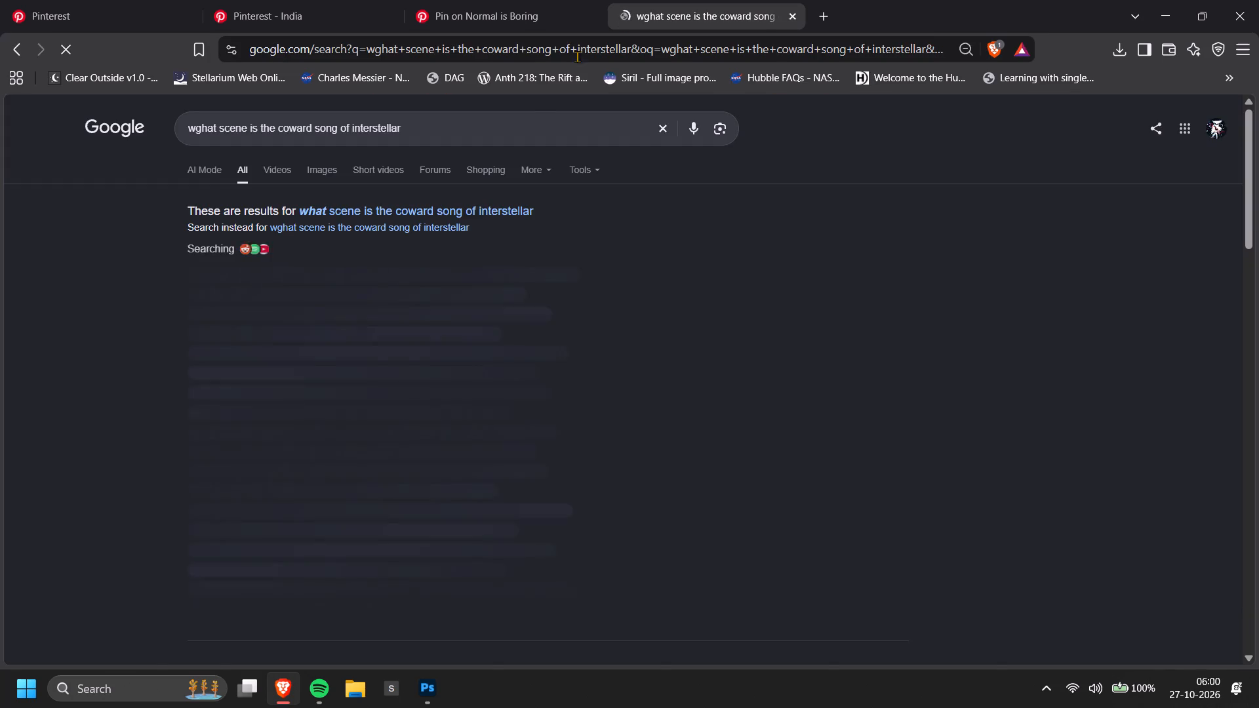
Narrow the search to videos and open "Coward - Hans Zimmer ( Interstellar Official Soundtrack) HQ".
click(279, 175)
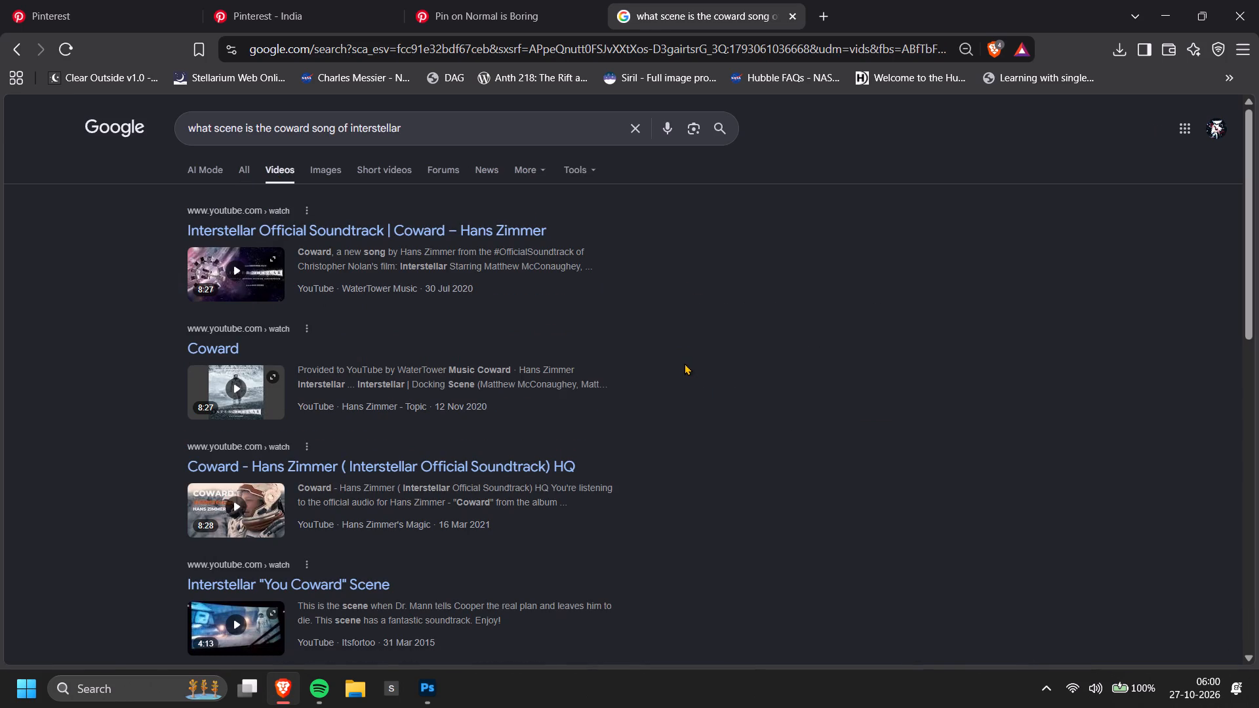
click(230, 505)
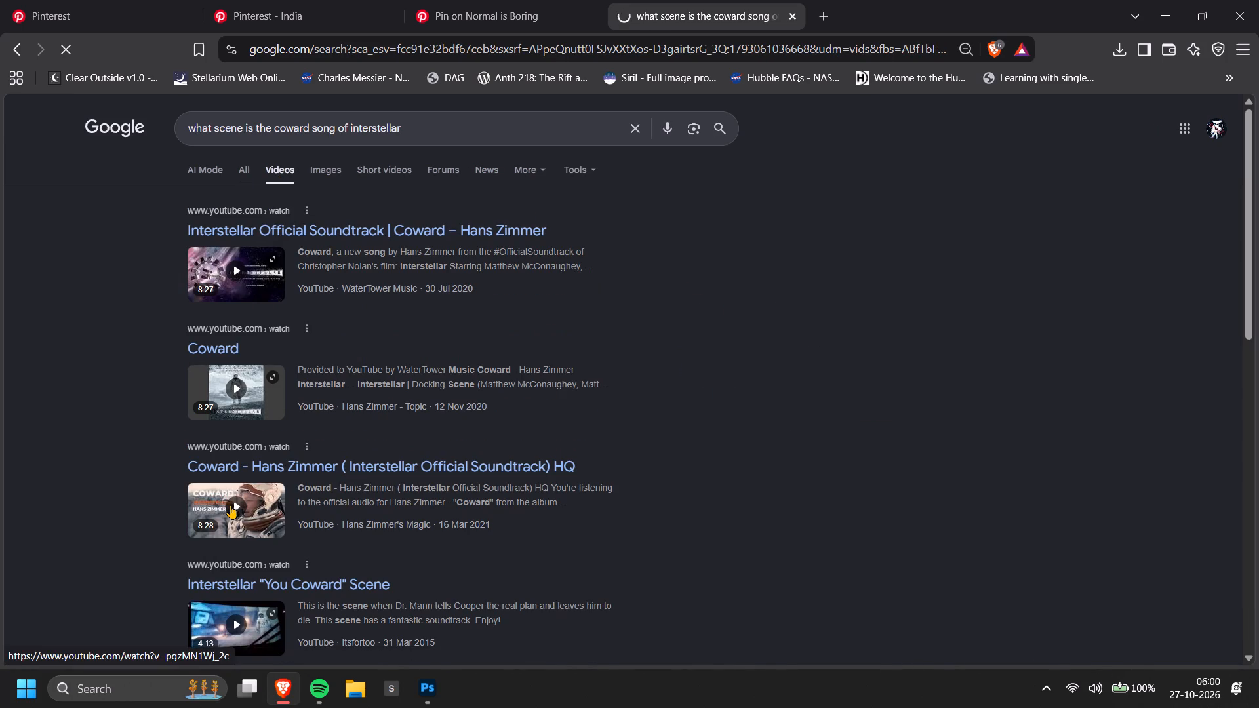
Switch to Spotify and close its window.
key(alt+Tab)
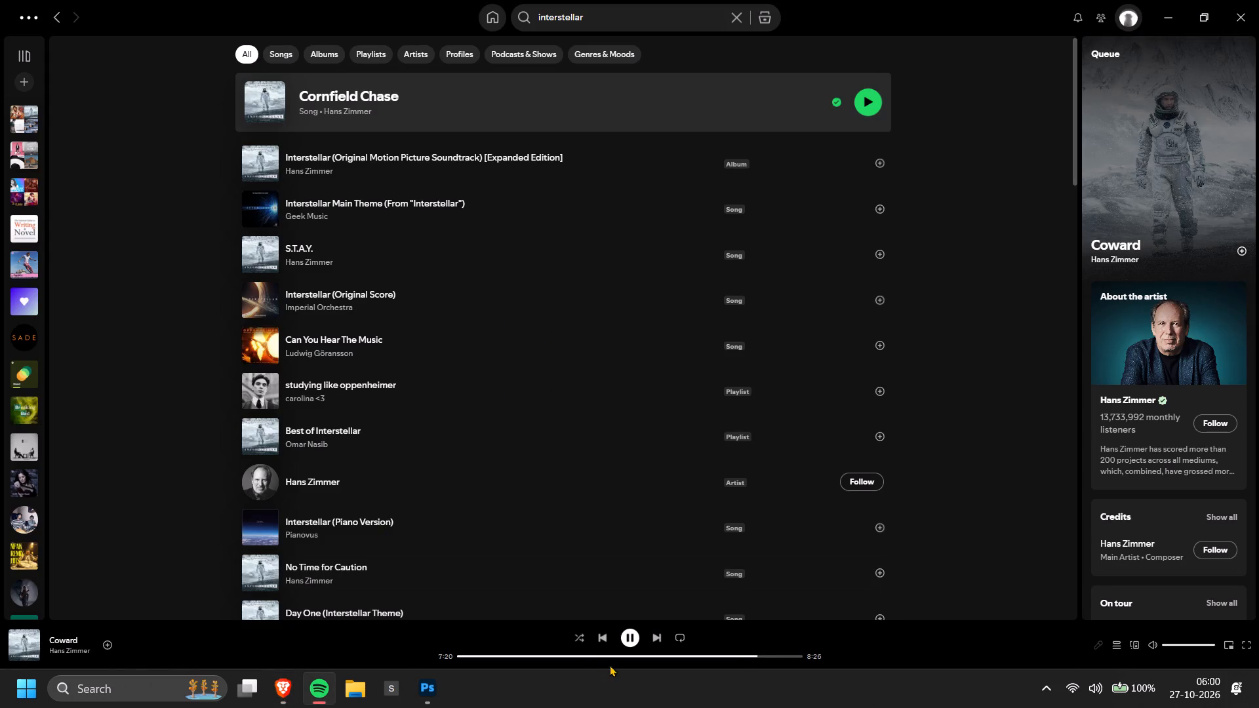
click(1258, 0)
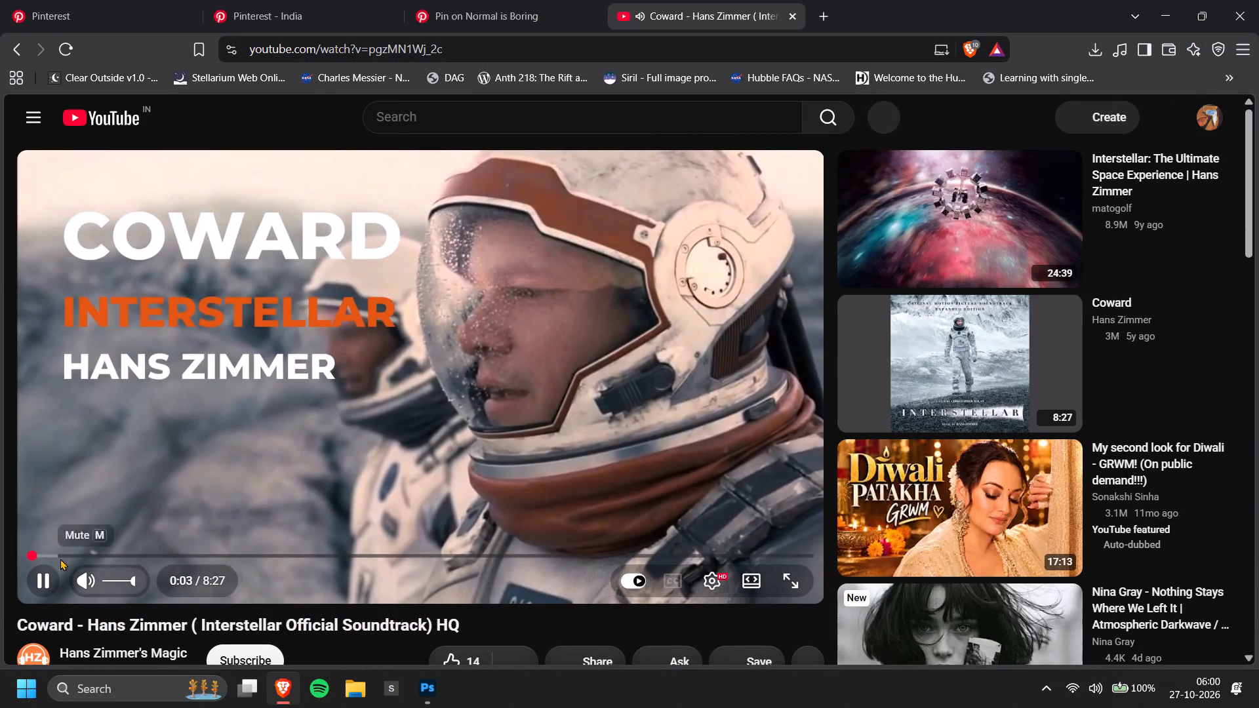
Skip through the Coward video on YouTube to about 7:13 and look over its description and comments.
click(54, 557)
click(279, 556)
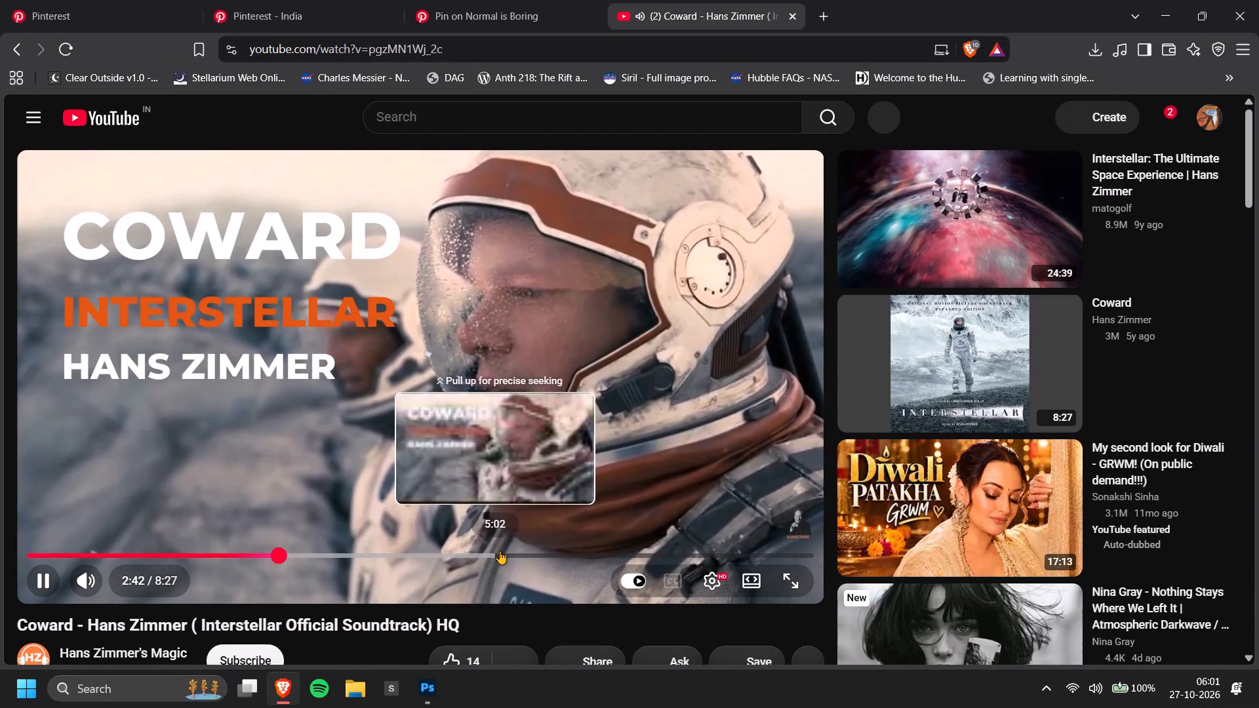
click(593, 550)
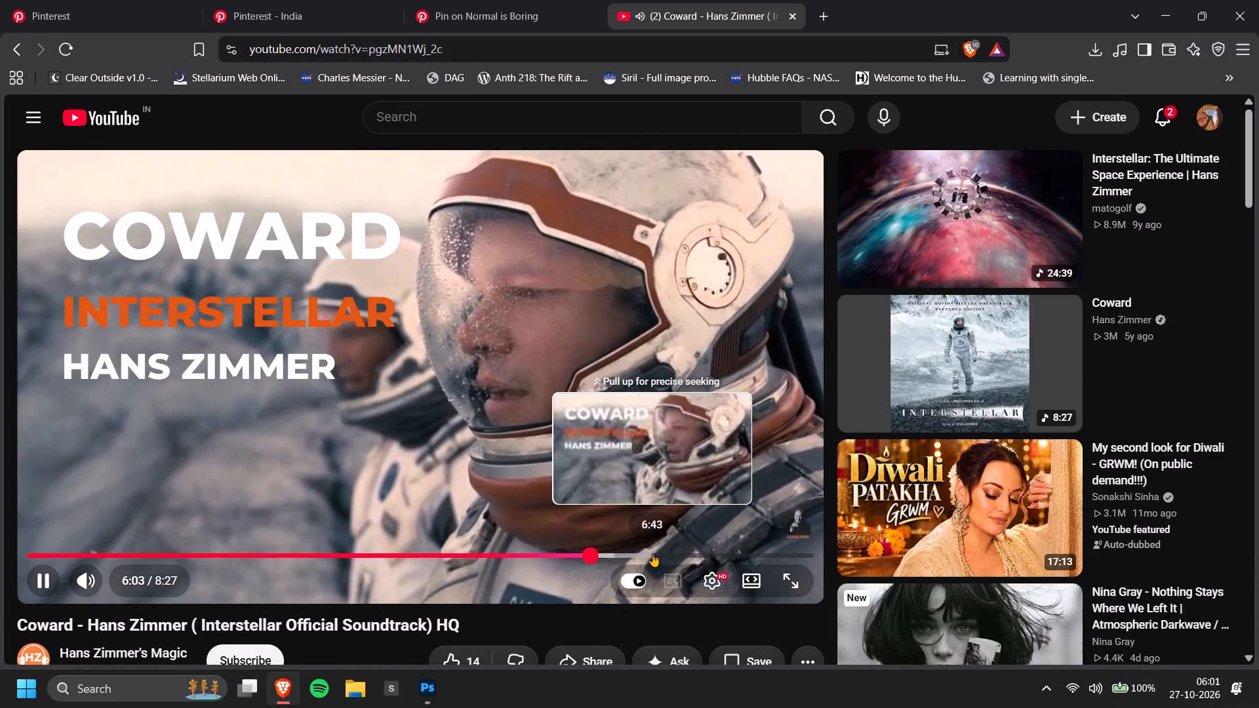
click(699, 555)
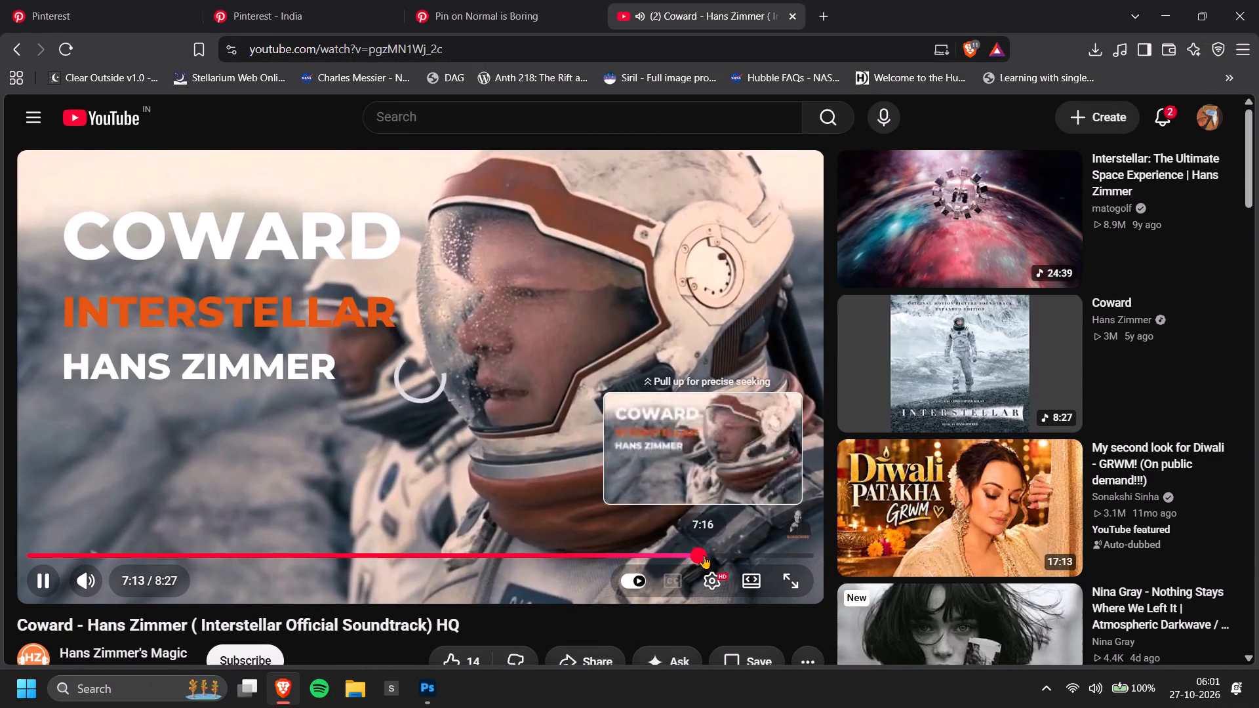
scroll(565, 481, down, 3)
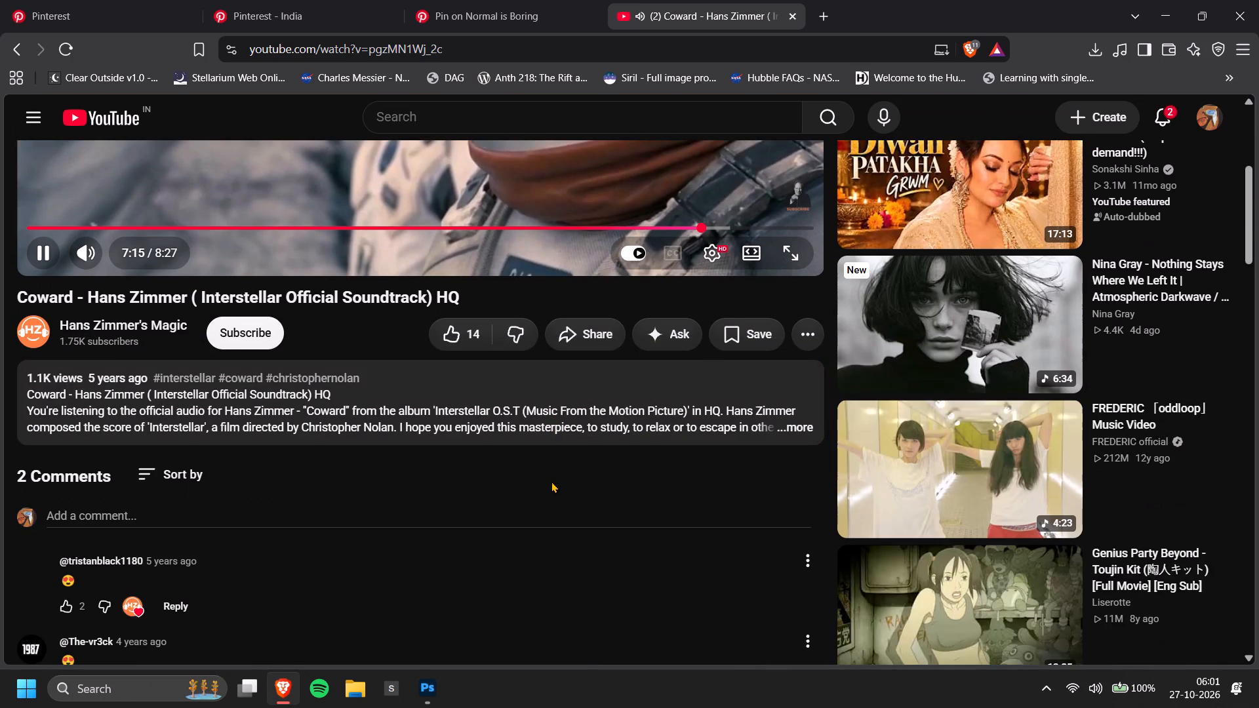
Open the recommended YouTube video "Genius Party Beyond - Toujin Kit".
scroll(551, 481, down, 1)
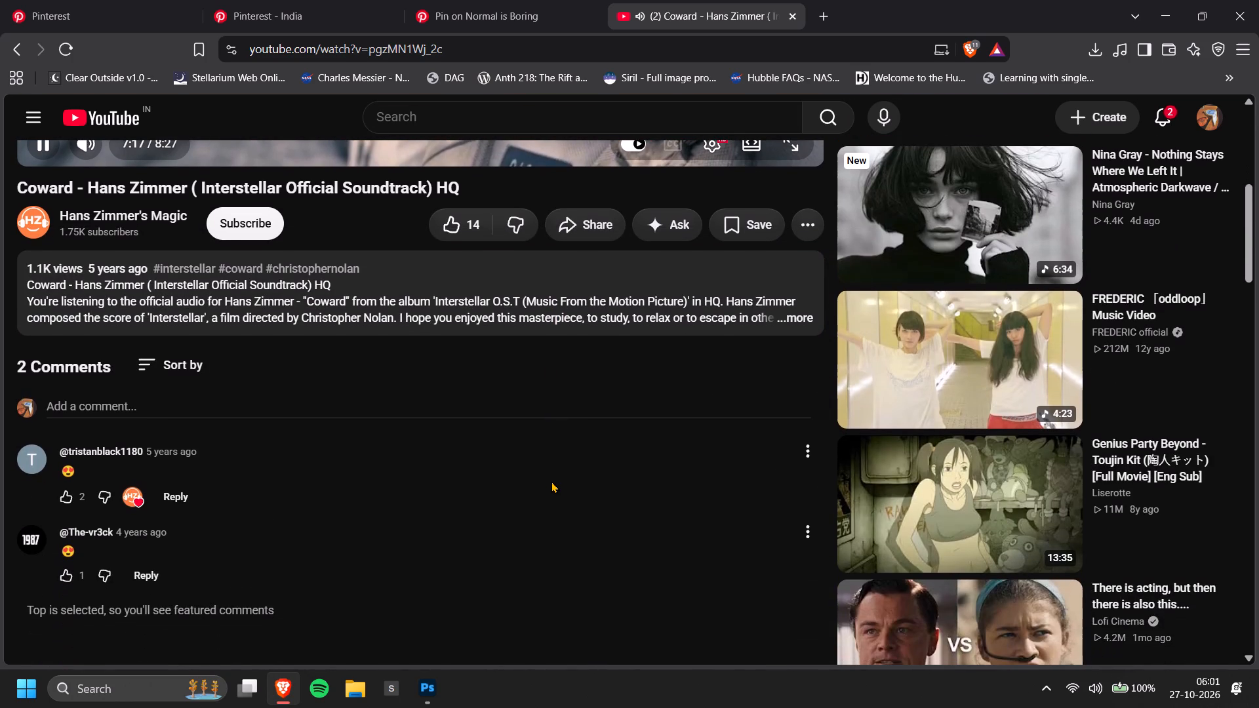
click(932, 496)
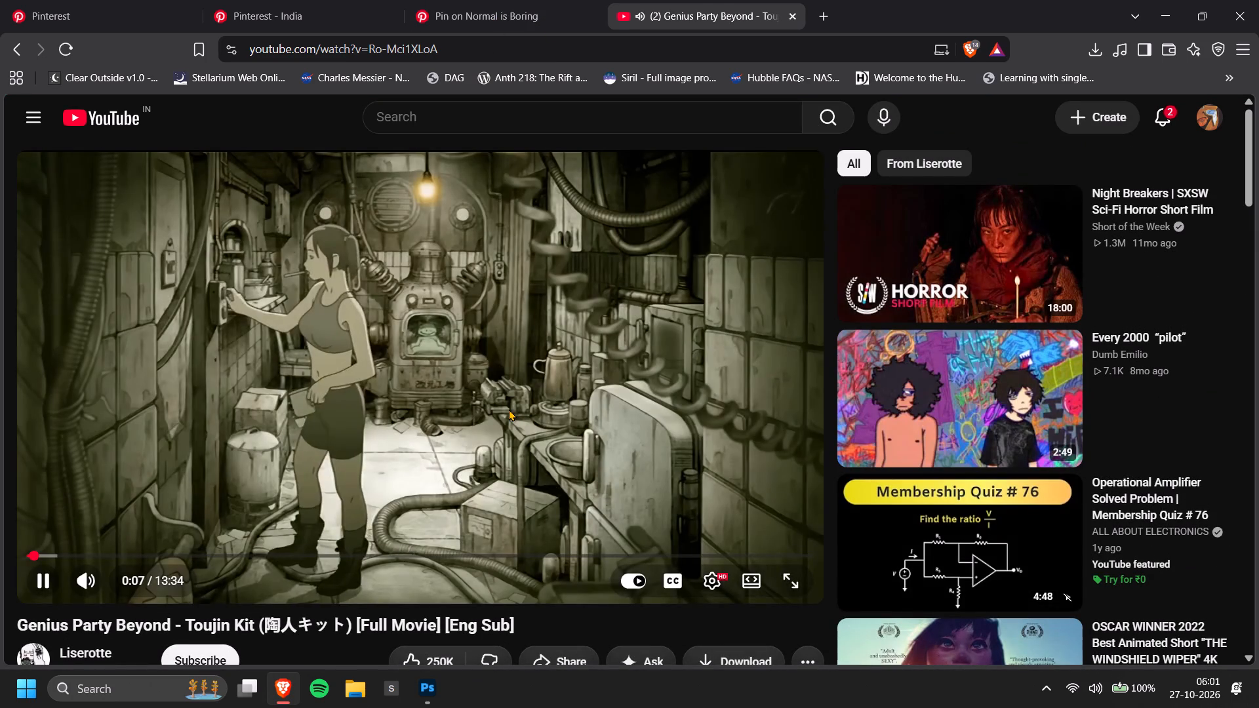
Go to the Pinterest tab with the tenet search and browse its pins.
click(182, 0)
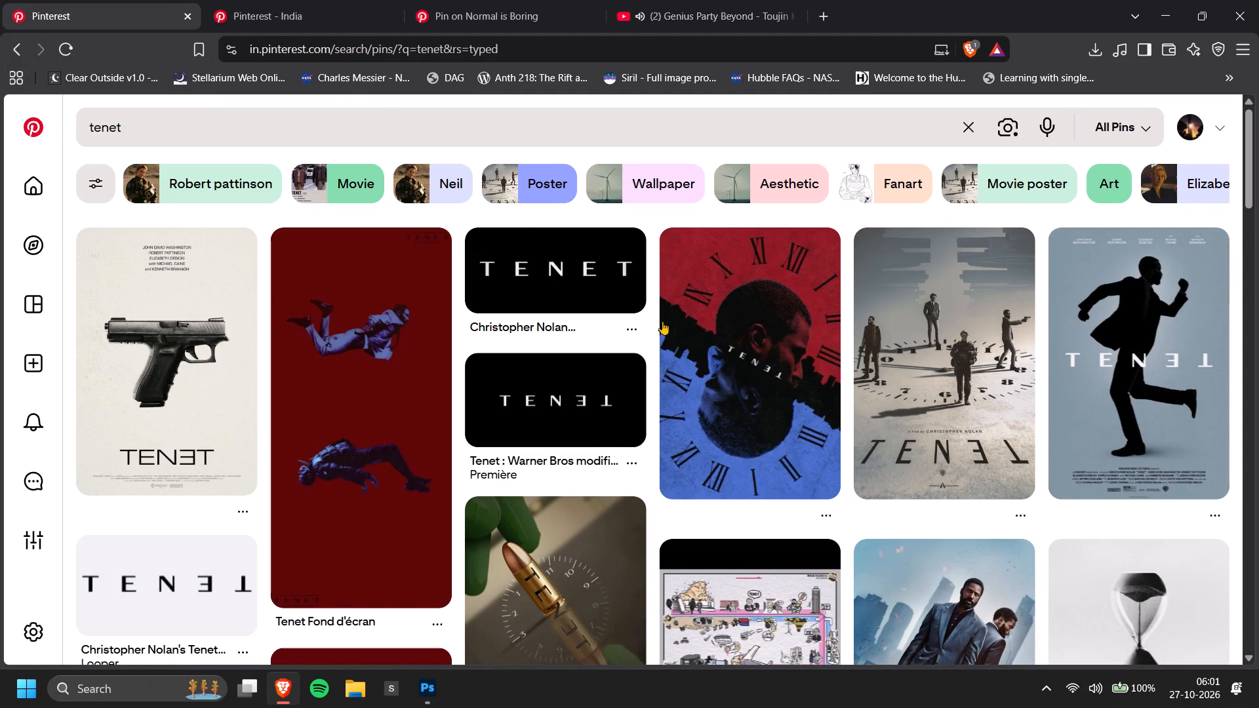
scroll(675, 333, down, 5)
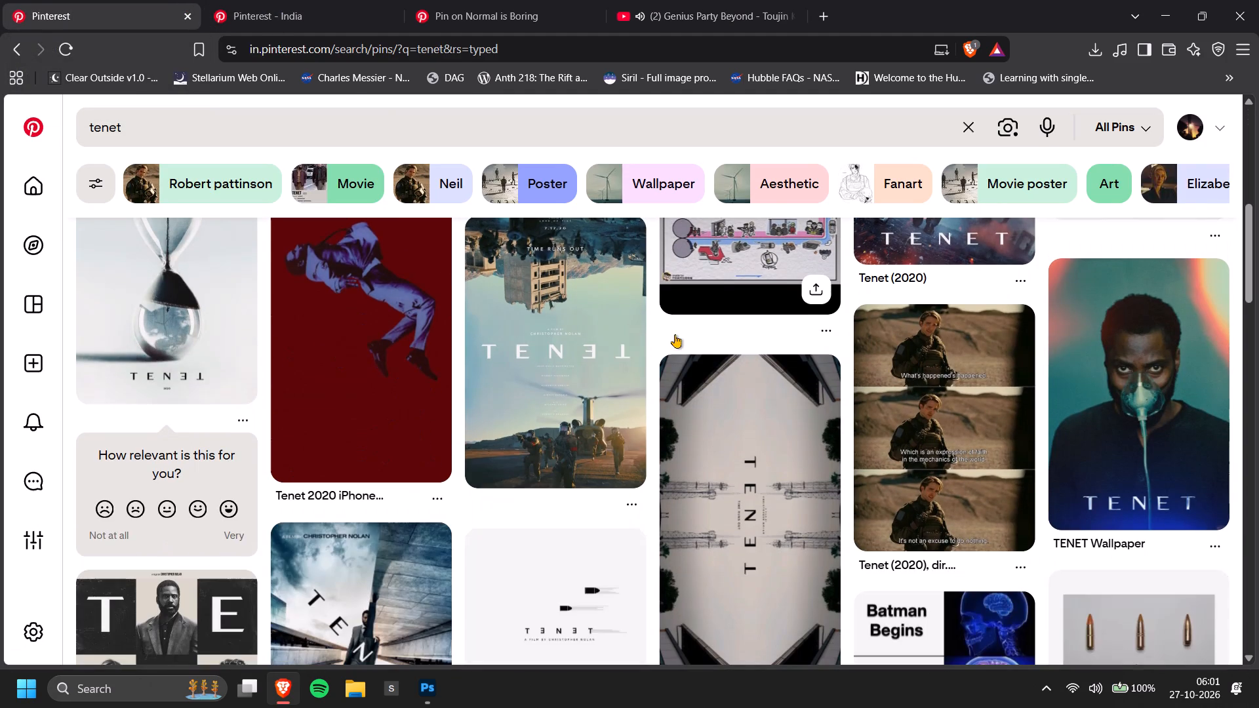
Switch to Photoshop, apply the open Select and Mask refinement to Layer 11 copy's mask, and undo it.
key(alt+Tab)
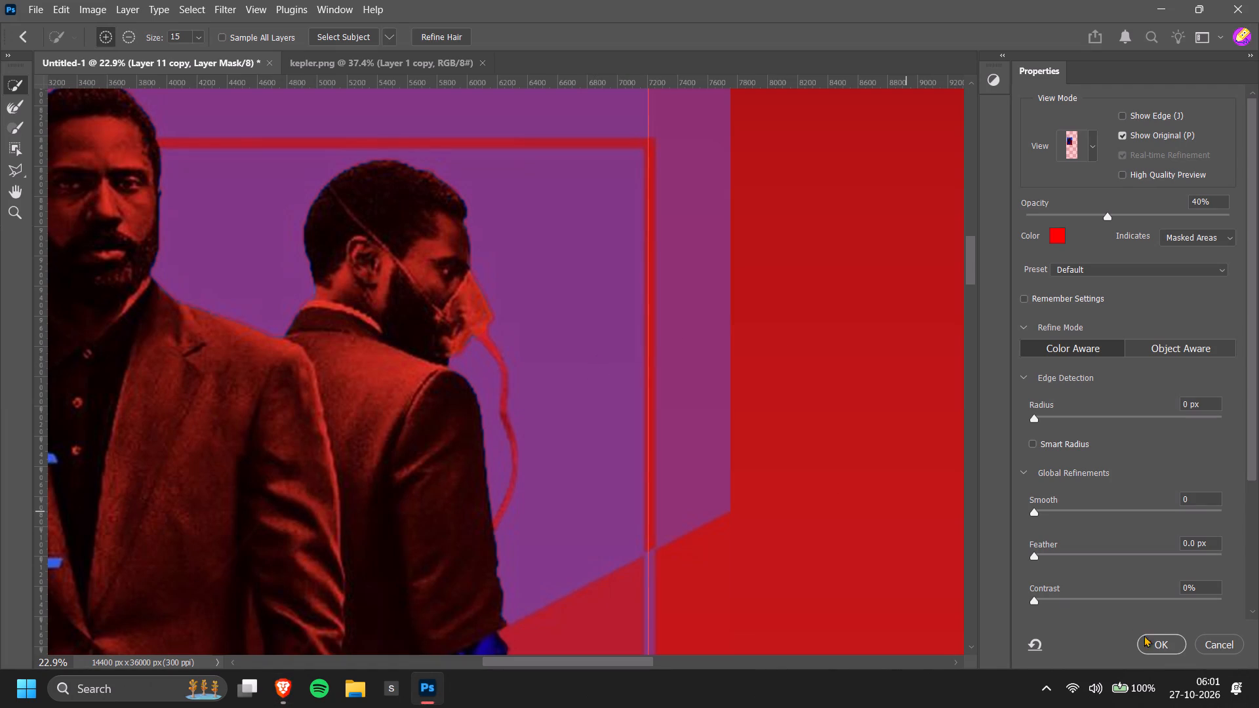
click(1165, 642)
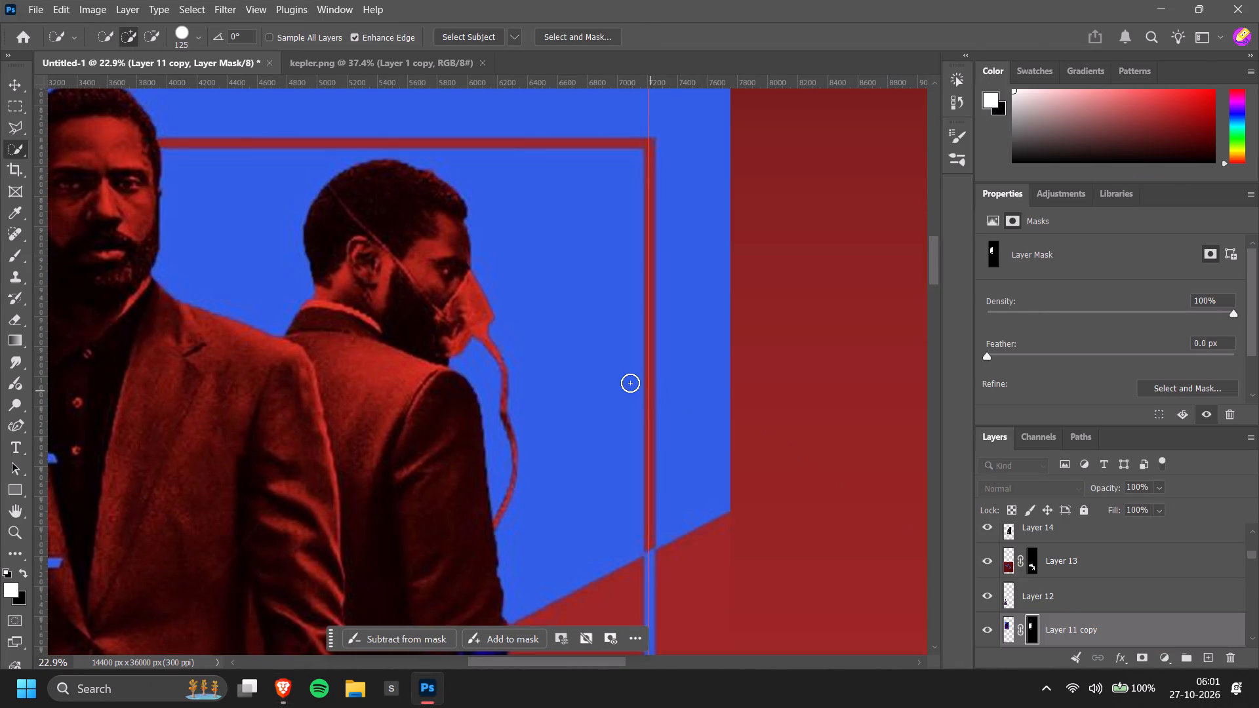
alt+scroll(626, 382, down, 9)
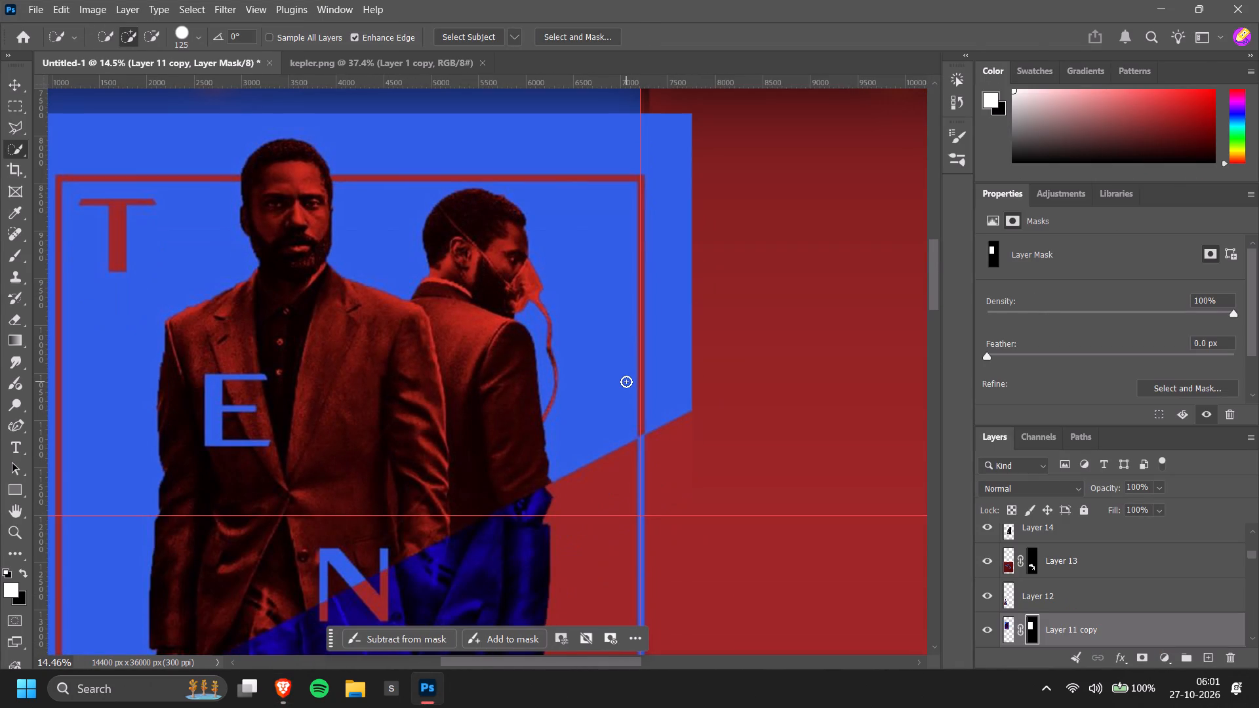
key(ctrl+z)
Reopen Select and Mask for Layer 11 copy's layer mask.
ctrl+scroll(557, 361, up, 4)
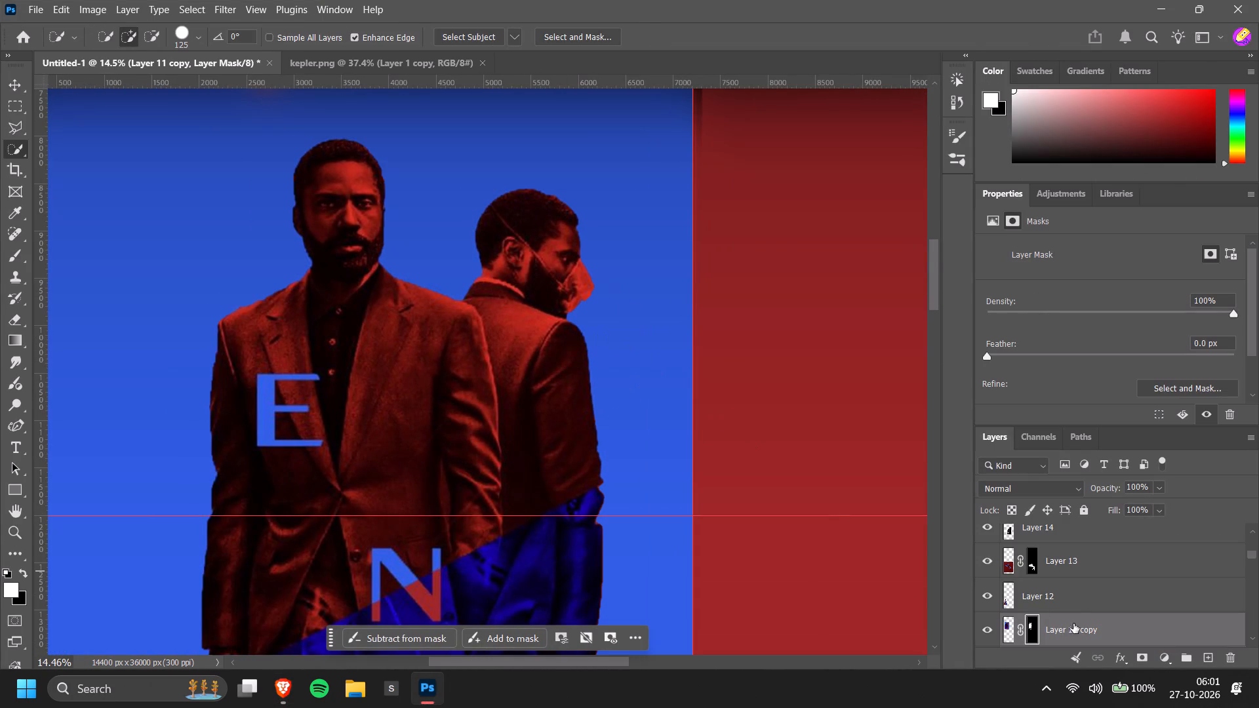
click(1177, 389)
Switch to Brave and check the Genius Party Beyond video on YouTube.
key(alt+Tab)
click(601, 0)
click(644, 0)
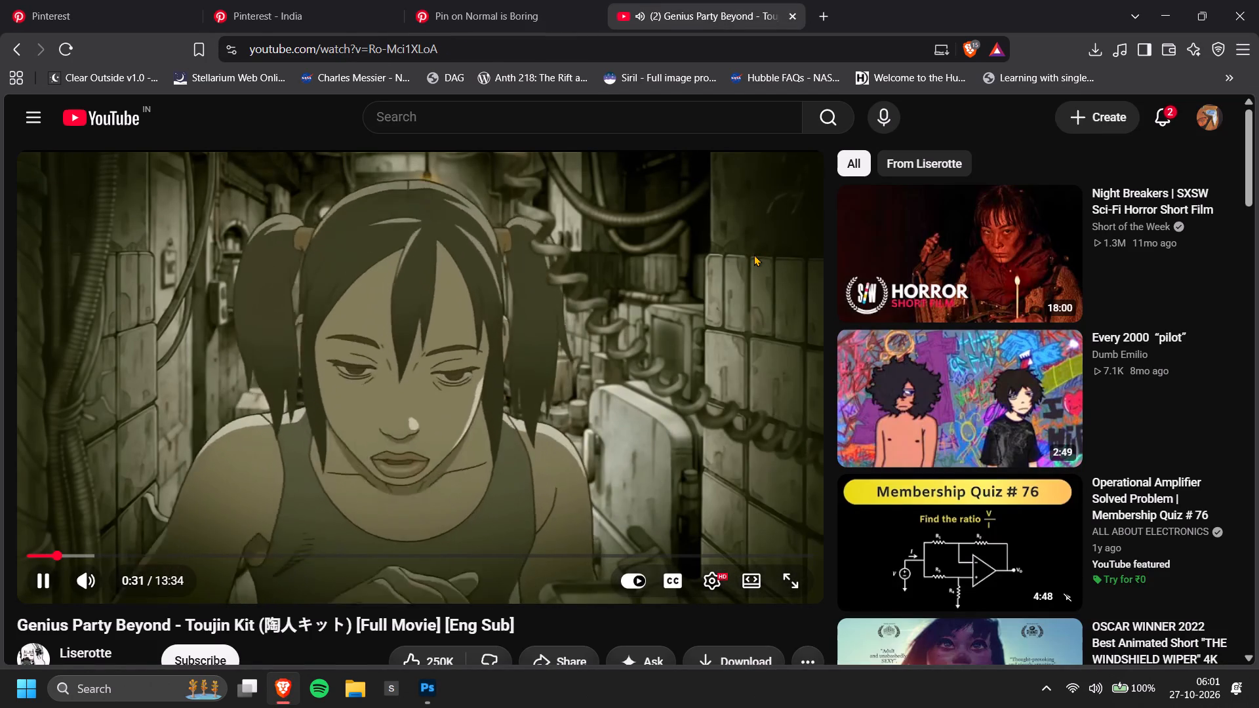
scroll(754, 254, down, 1)
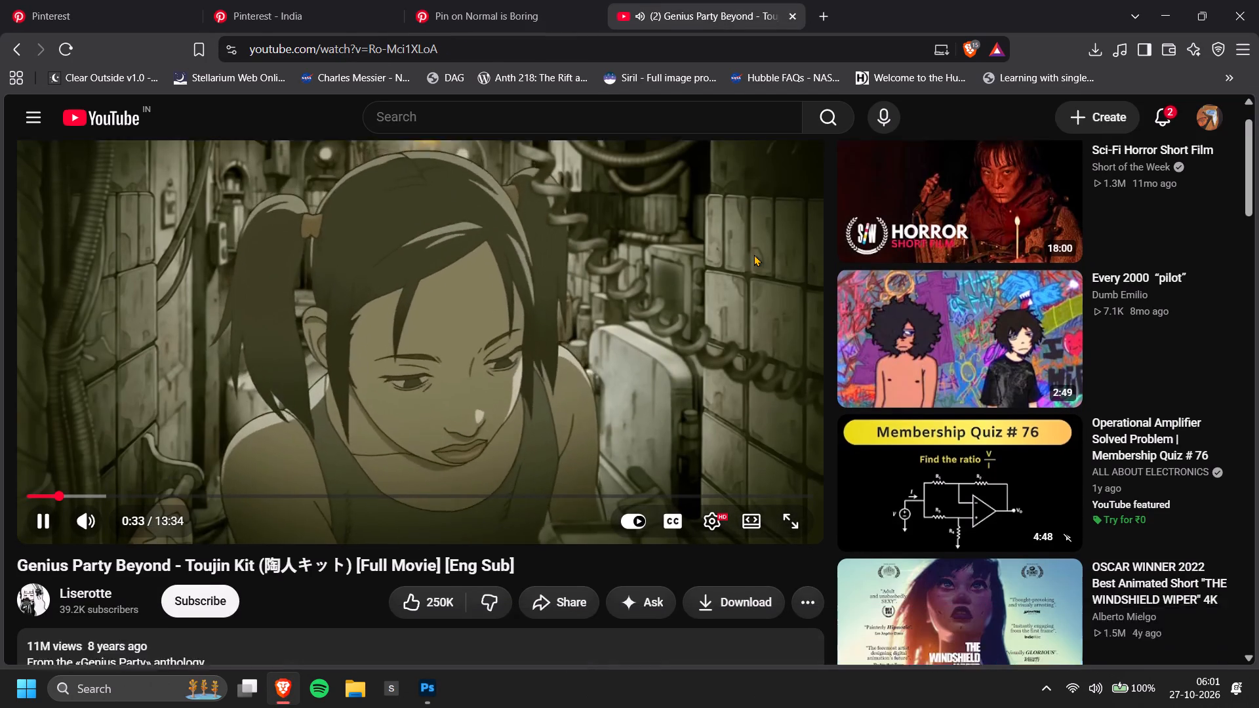
scroll(732, 266, up, 2)
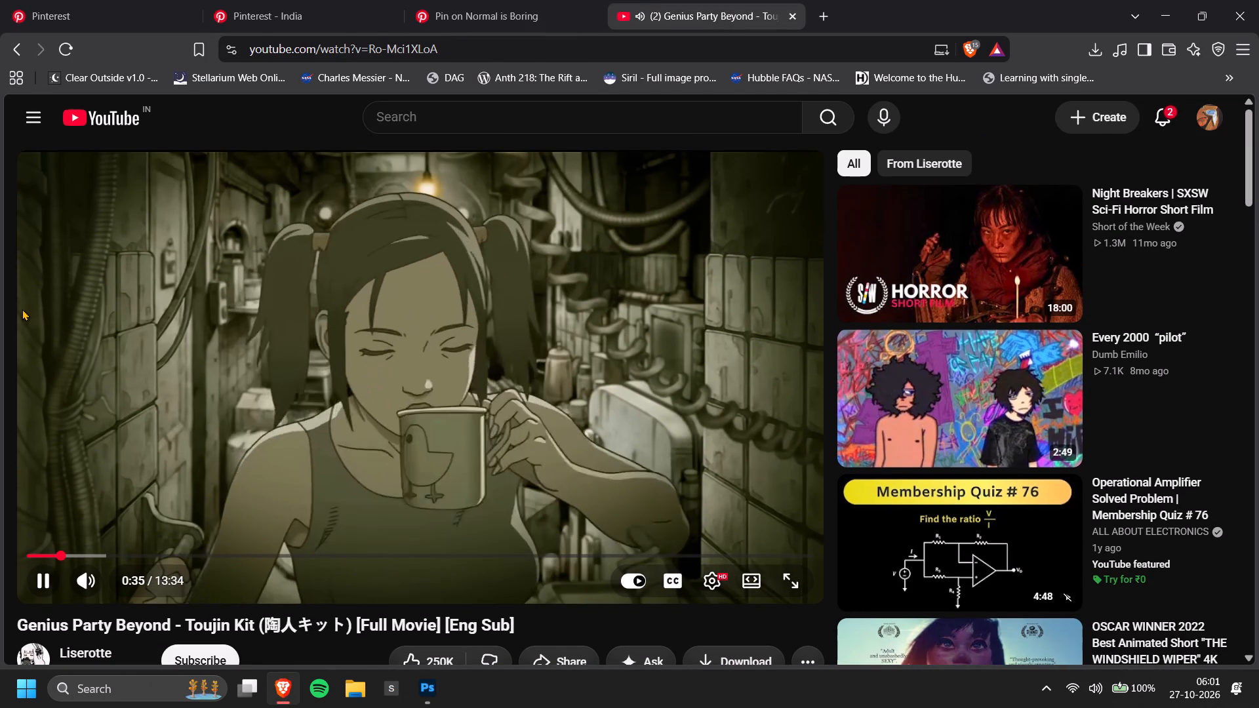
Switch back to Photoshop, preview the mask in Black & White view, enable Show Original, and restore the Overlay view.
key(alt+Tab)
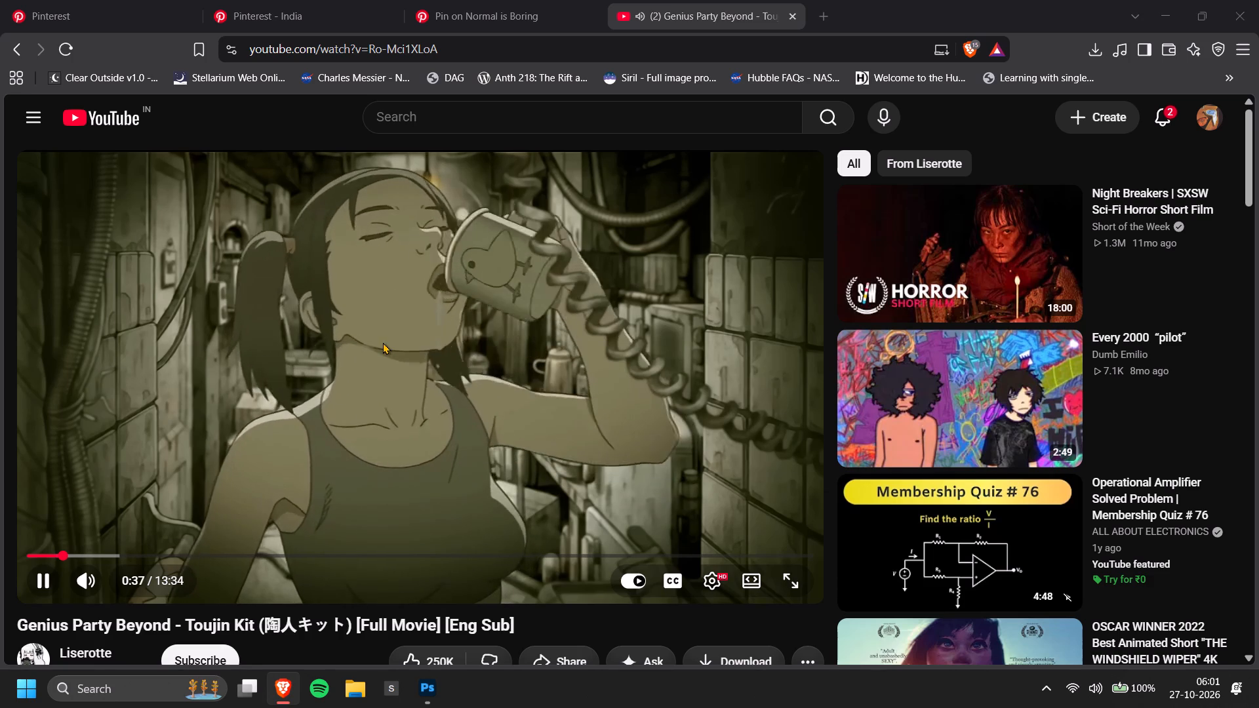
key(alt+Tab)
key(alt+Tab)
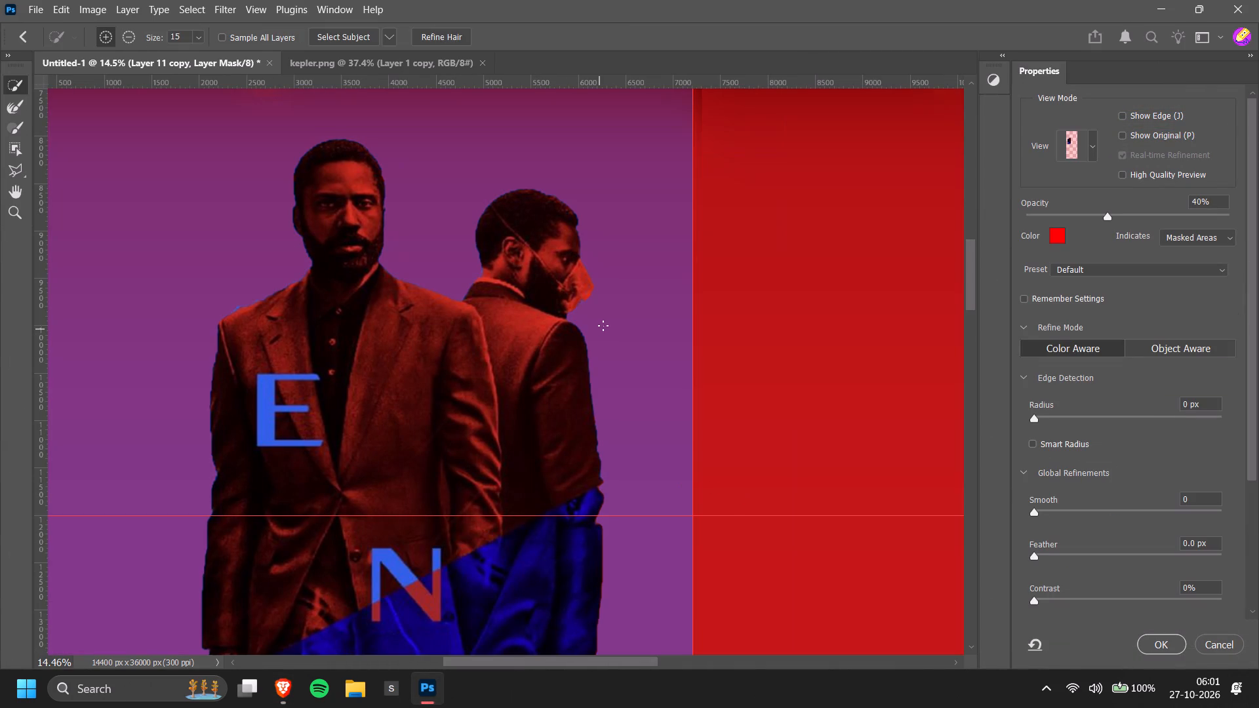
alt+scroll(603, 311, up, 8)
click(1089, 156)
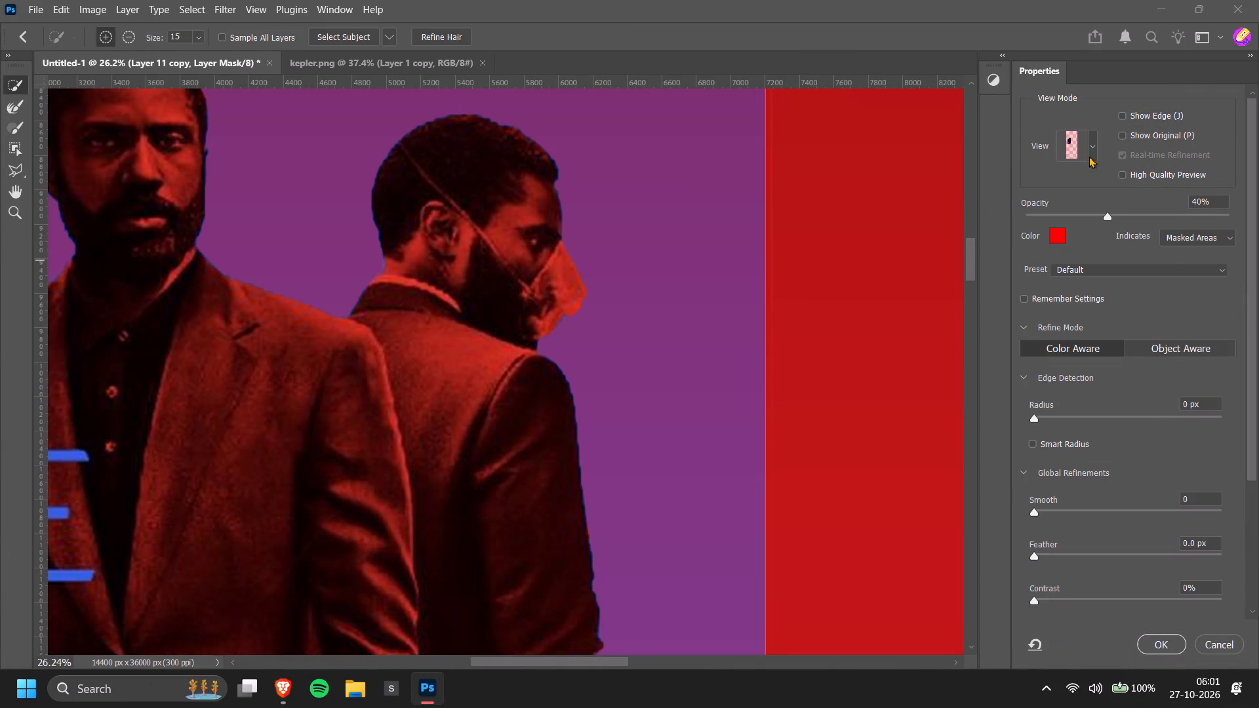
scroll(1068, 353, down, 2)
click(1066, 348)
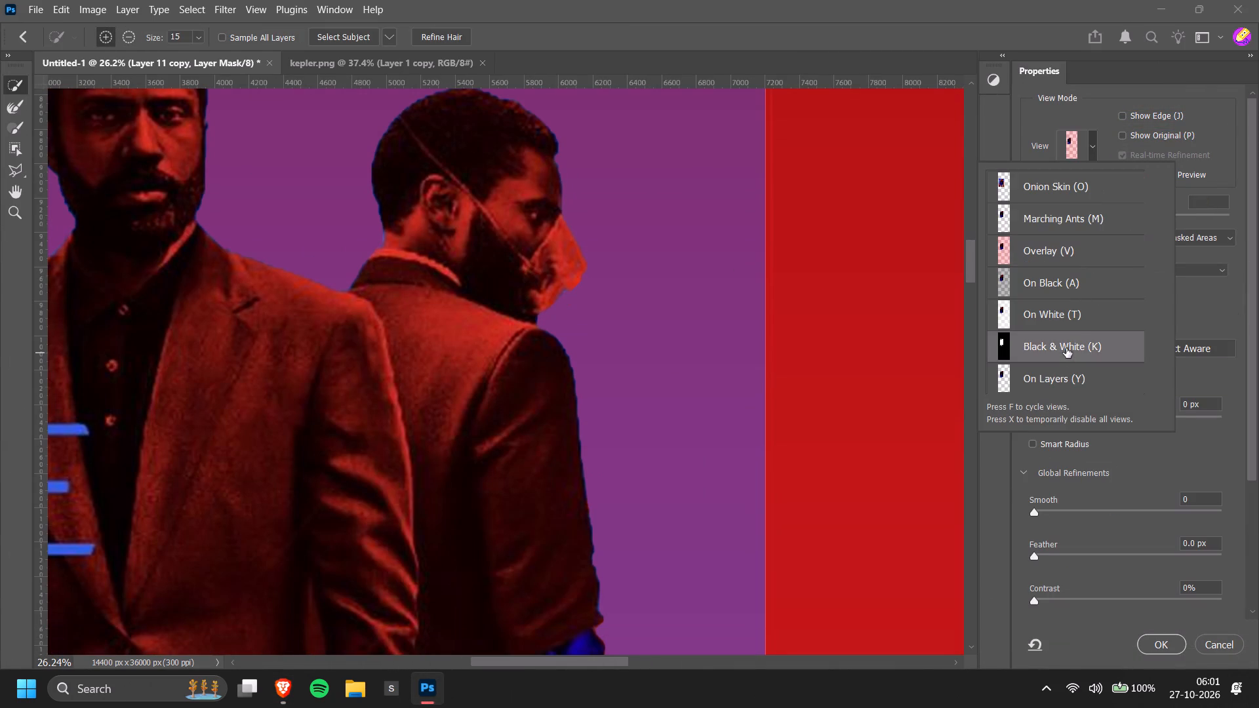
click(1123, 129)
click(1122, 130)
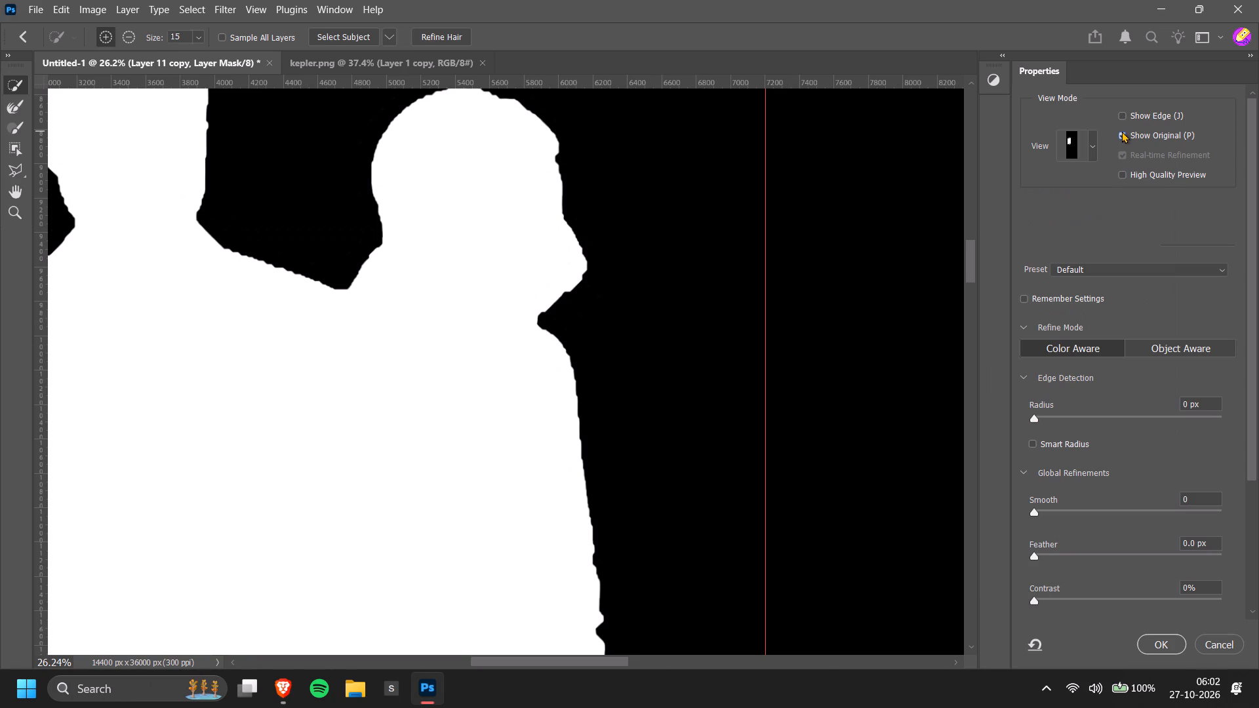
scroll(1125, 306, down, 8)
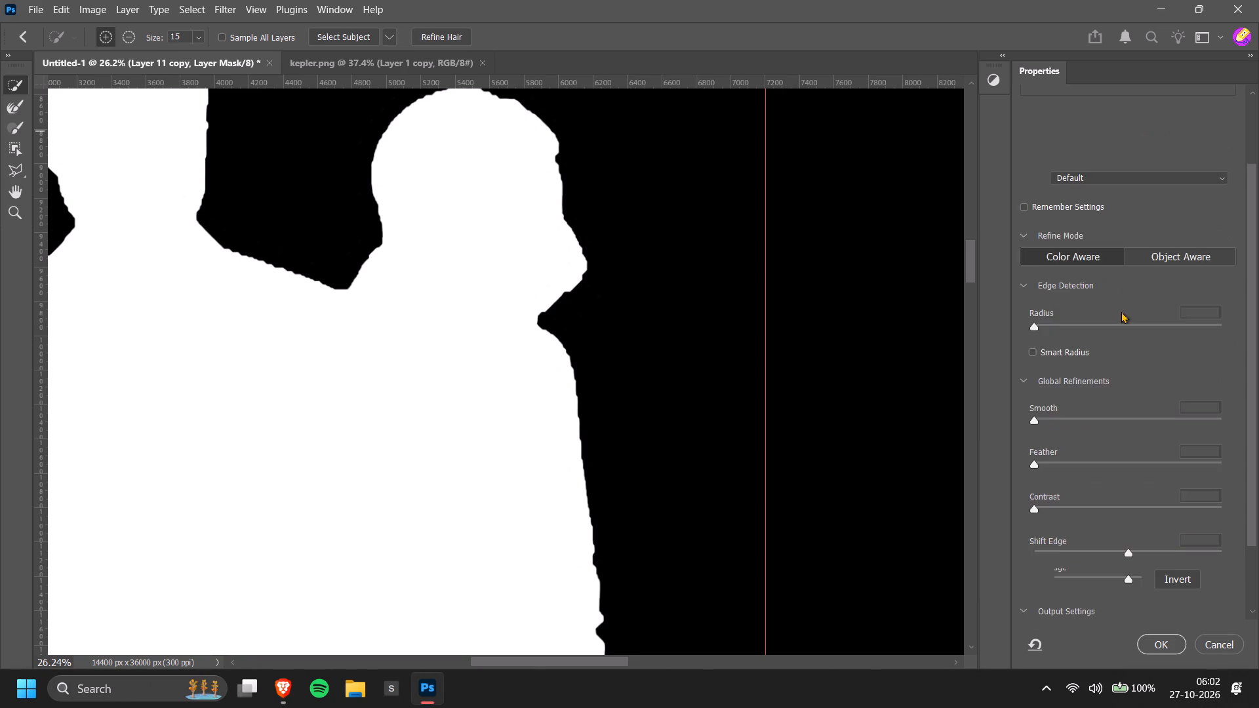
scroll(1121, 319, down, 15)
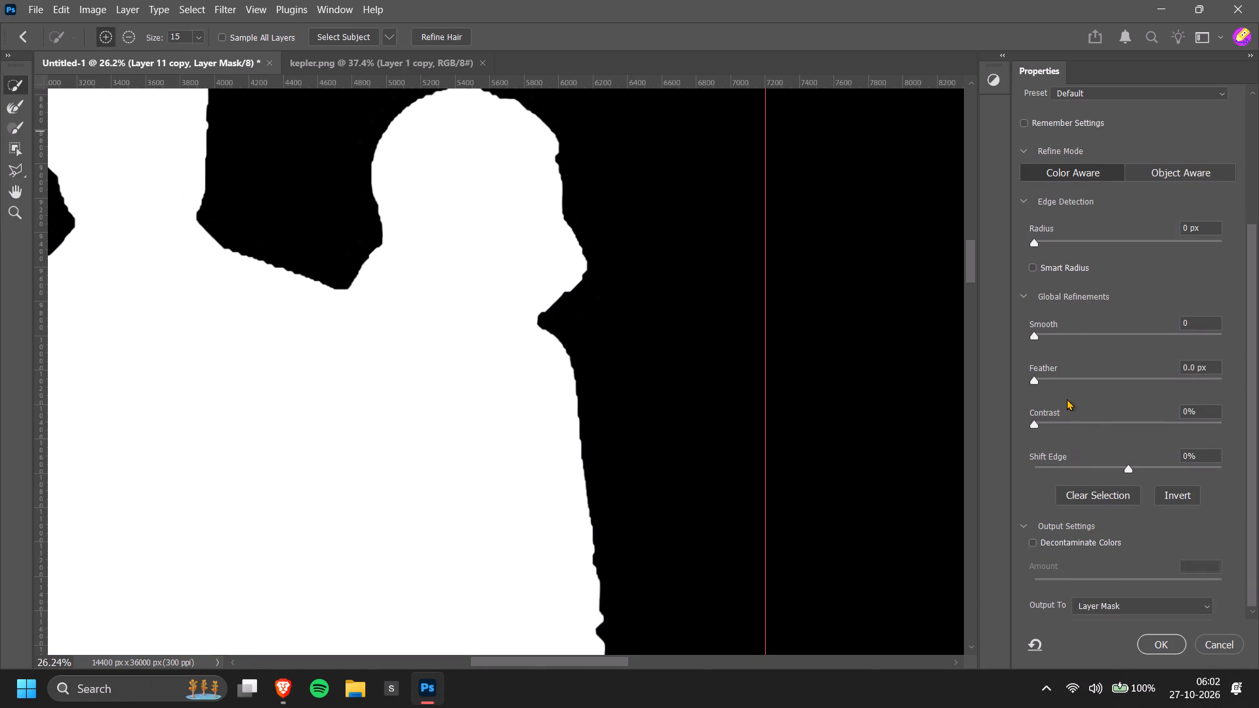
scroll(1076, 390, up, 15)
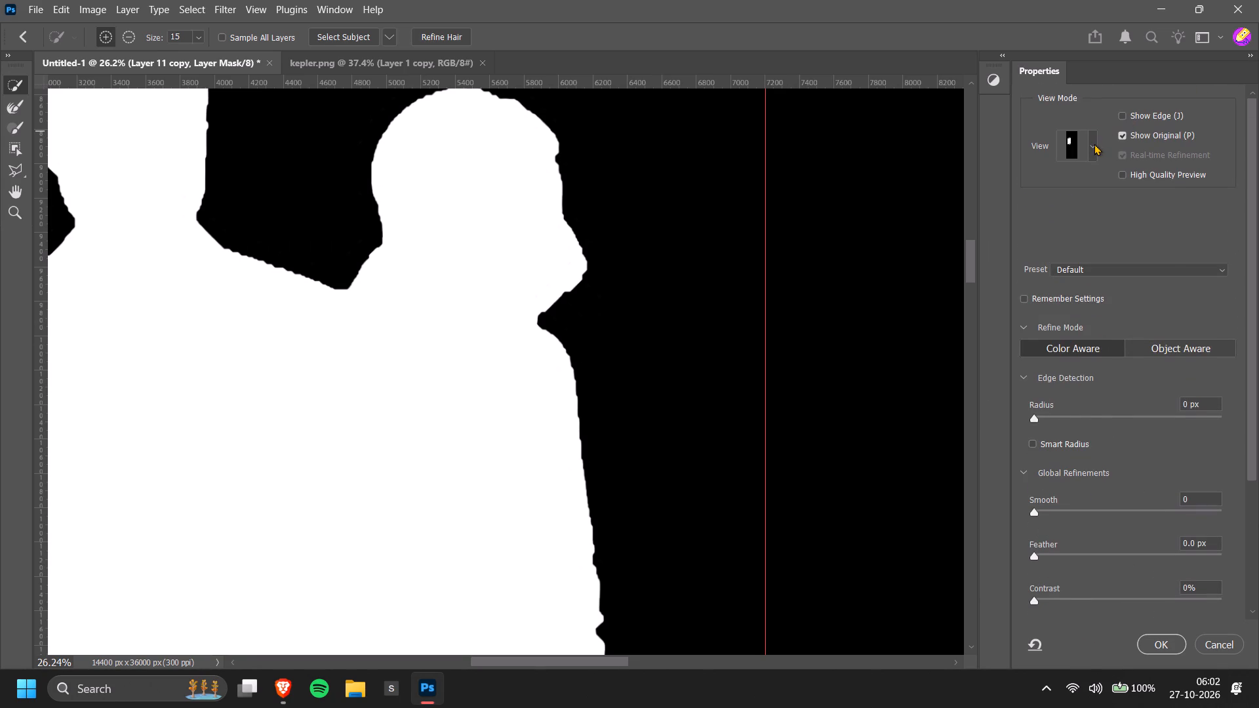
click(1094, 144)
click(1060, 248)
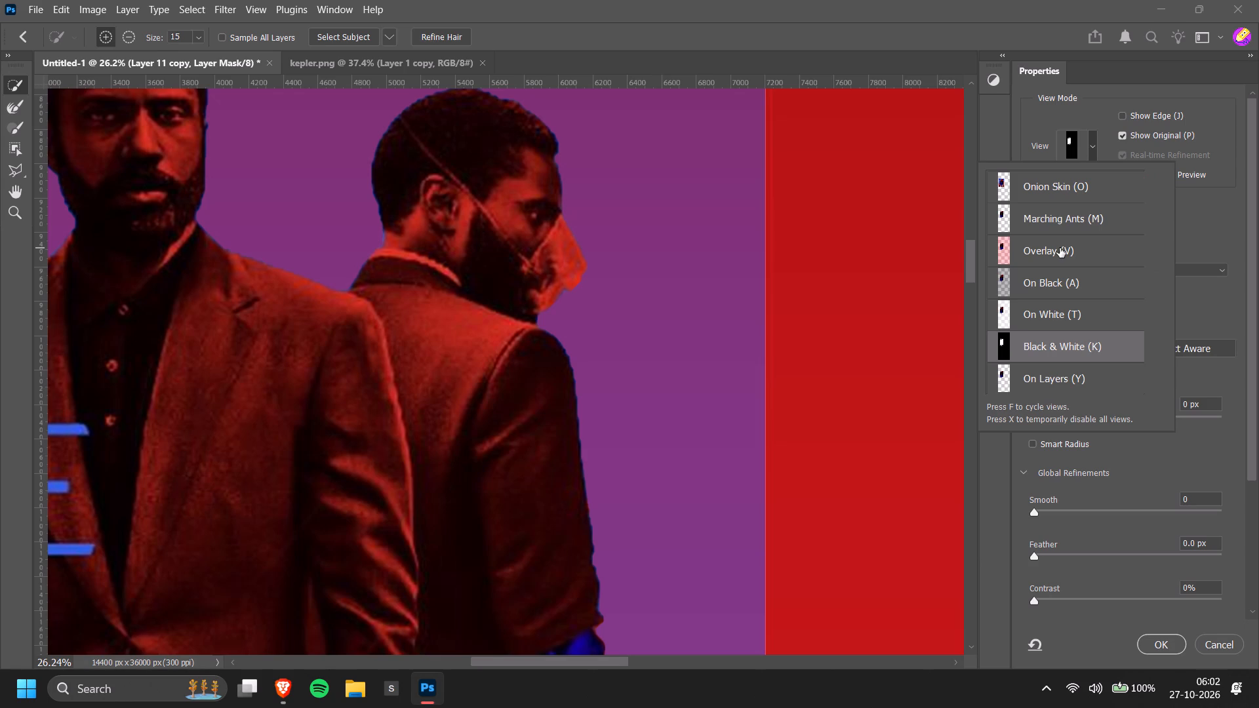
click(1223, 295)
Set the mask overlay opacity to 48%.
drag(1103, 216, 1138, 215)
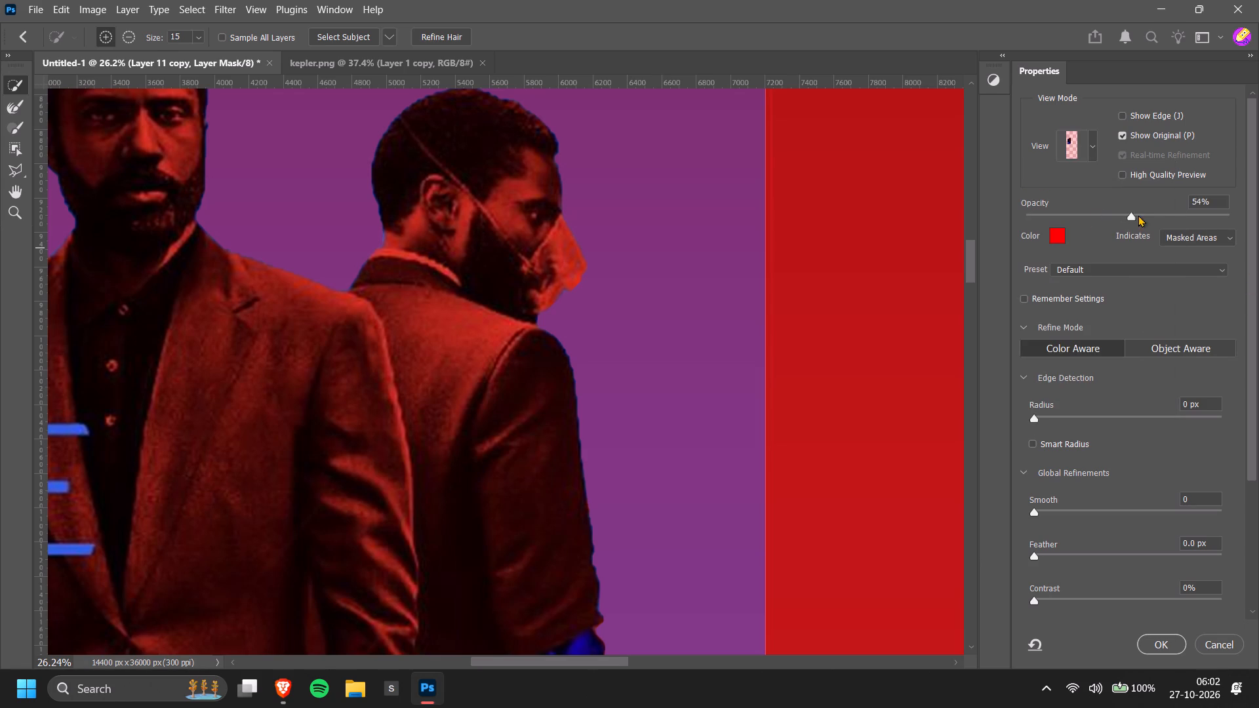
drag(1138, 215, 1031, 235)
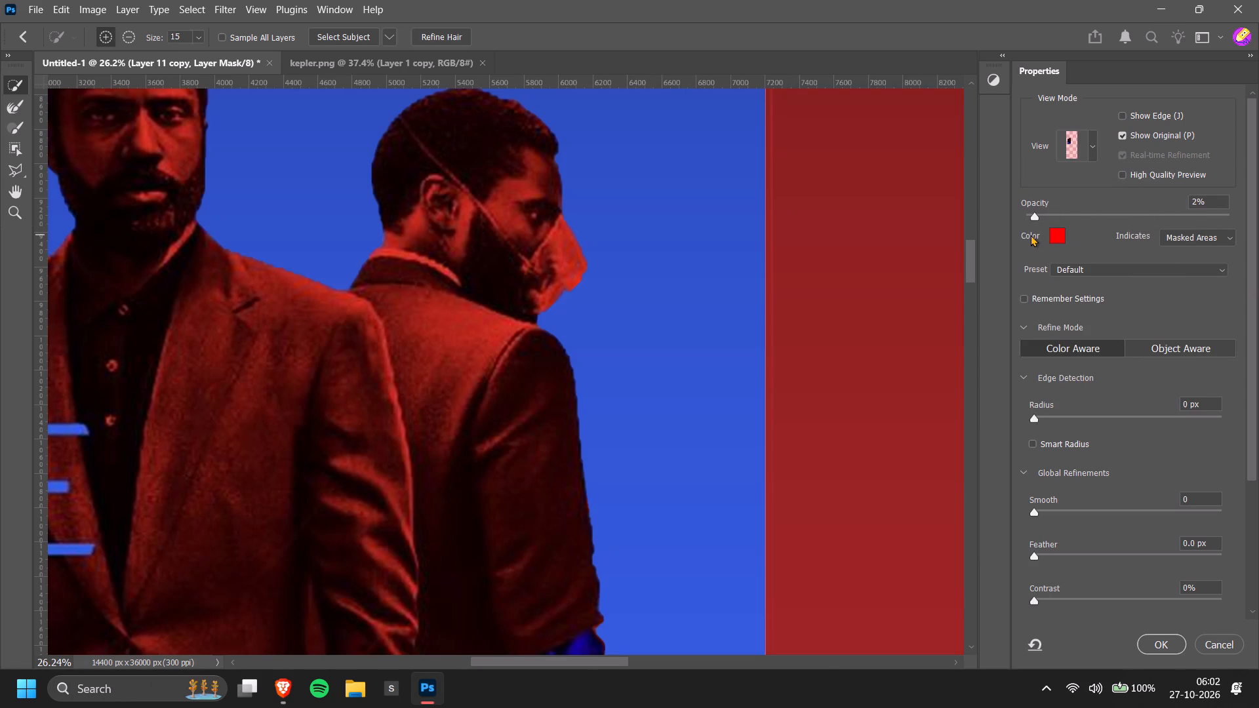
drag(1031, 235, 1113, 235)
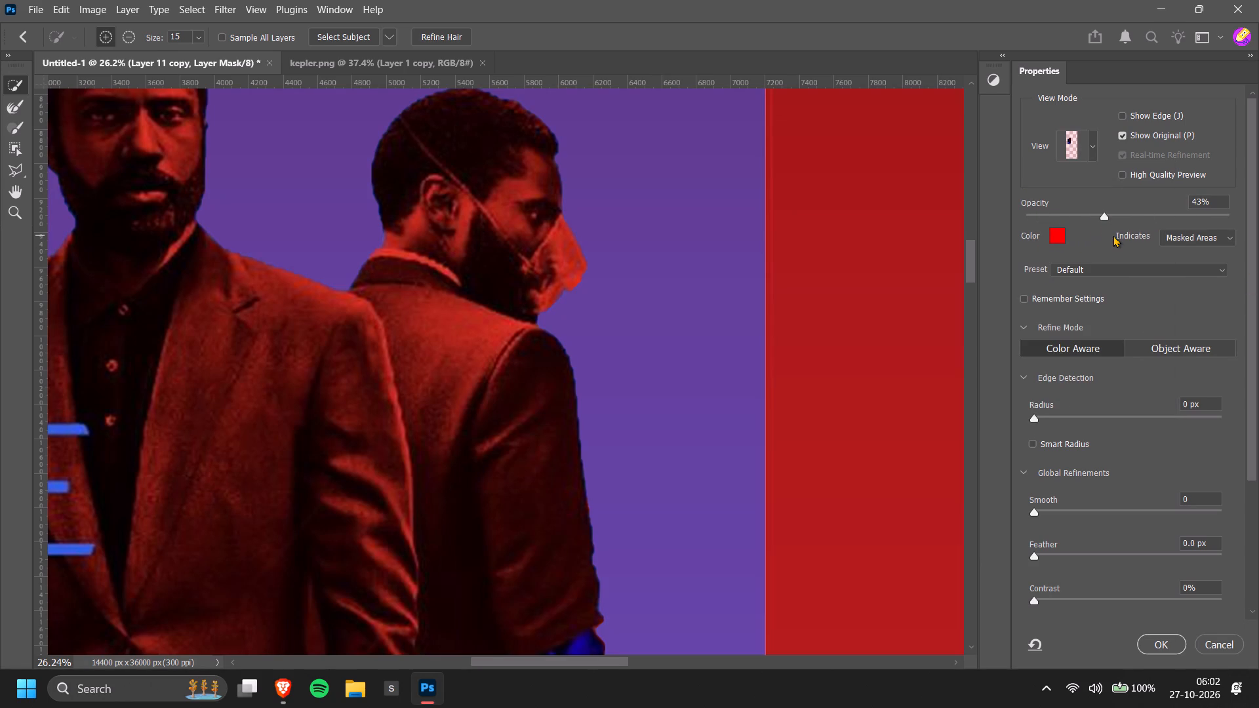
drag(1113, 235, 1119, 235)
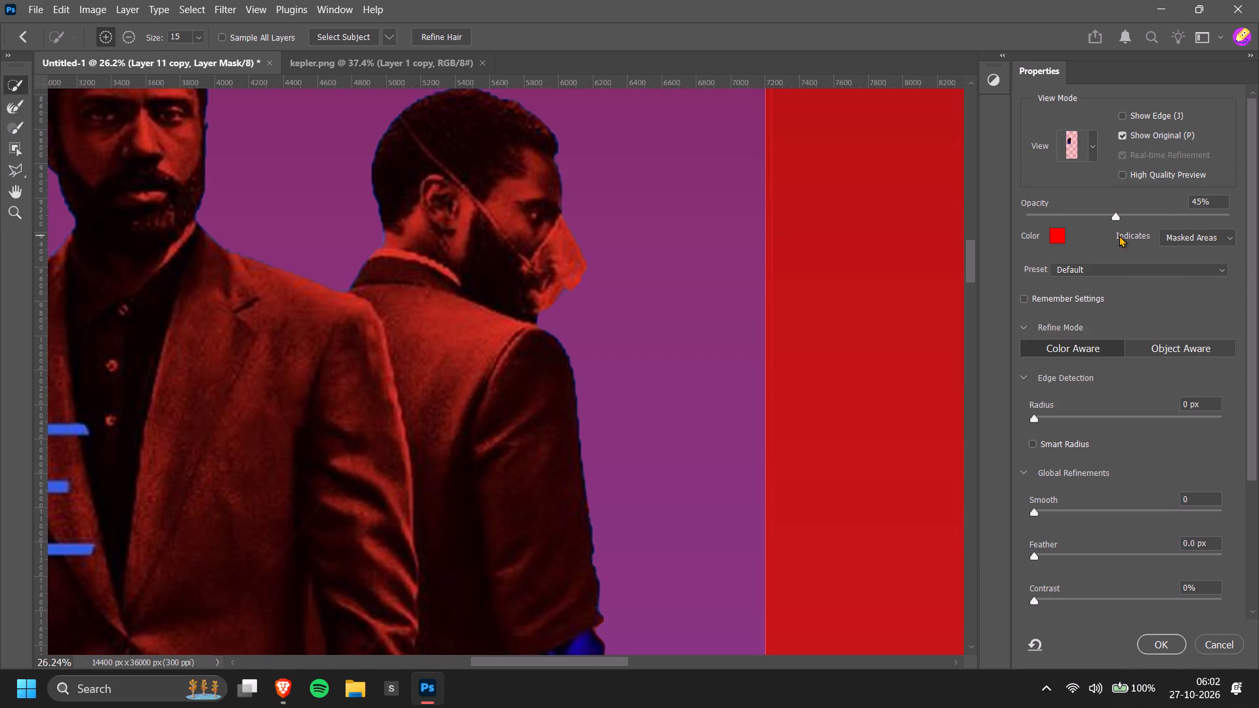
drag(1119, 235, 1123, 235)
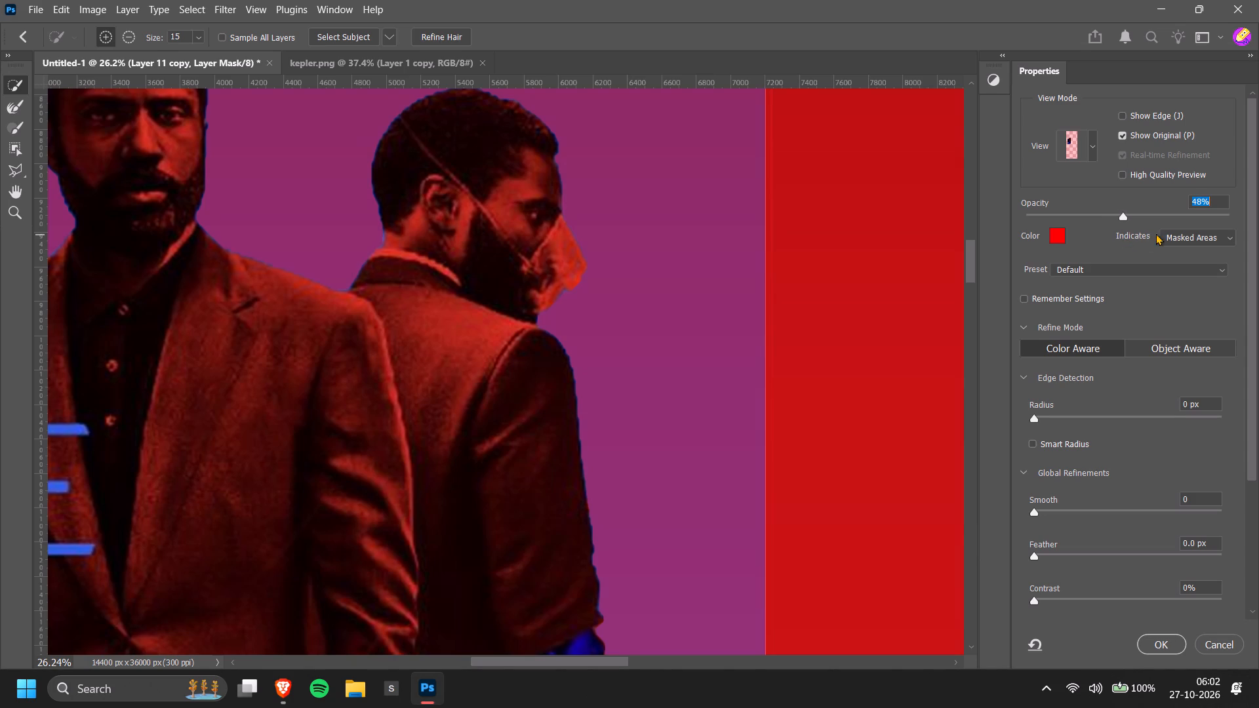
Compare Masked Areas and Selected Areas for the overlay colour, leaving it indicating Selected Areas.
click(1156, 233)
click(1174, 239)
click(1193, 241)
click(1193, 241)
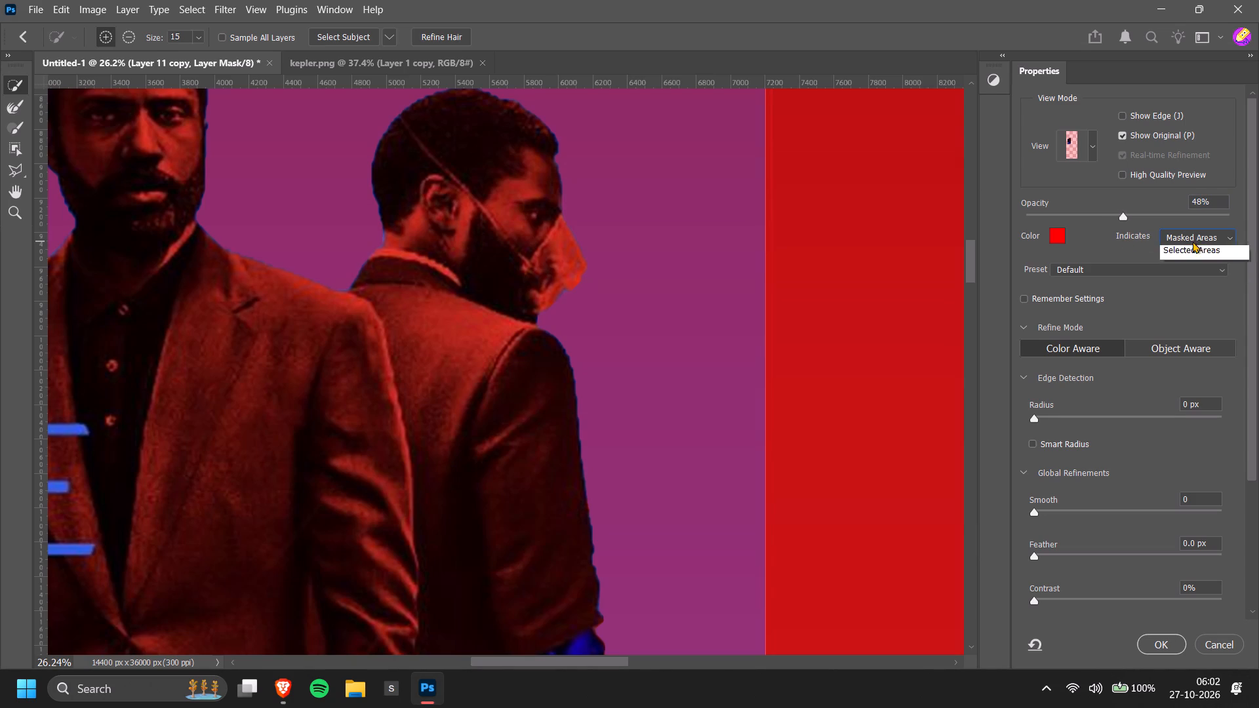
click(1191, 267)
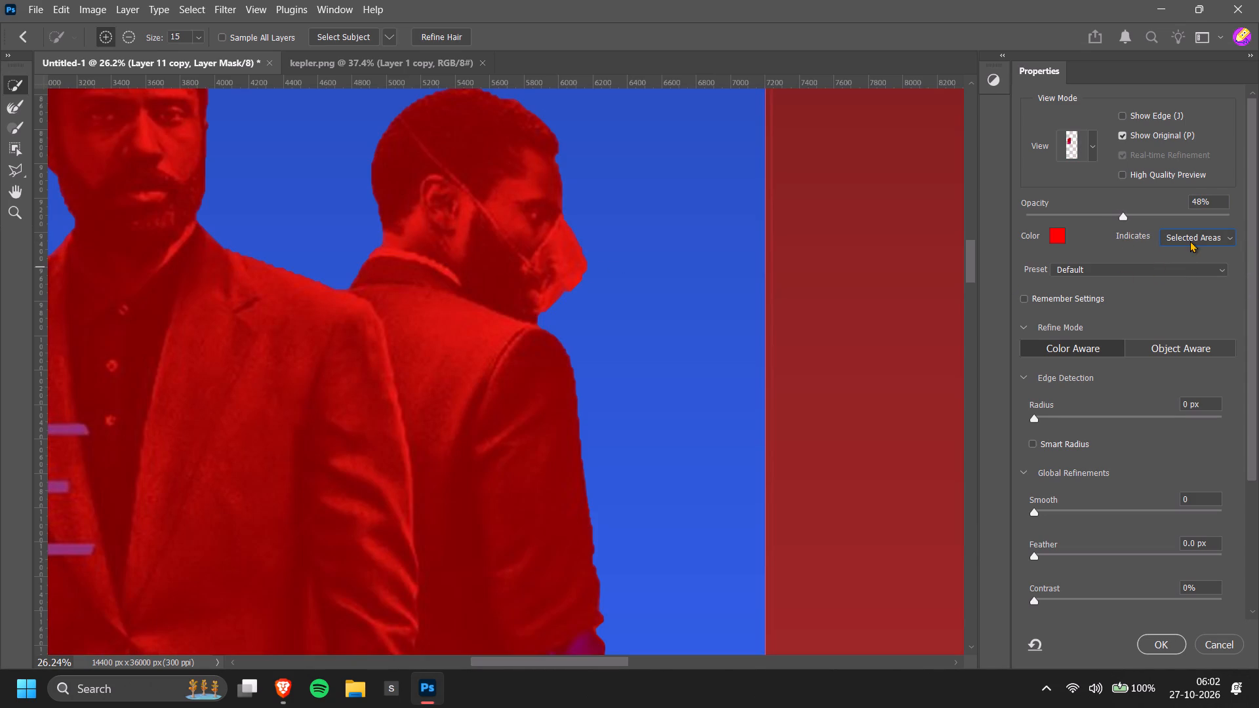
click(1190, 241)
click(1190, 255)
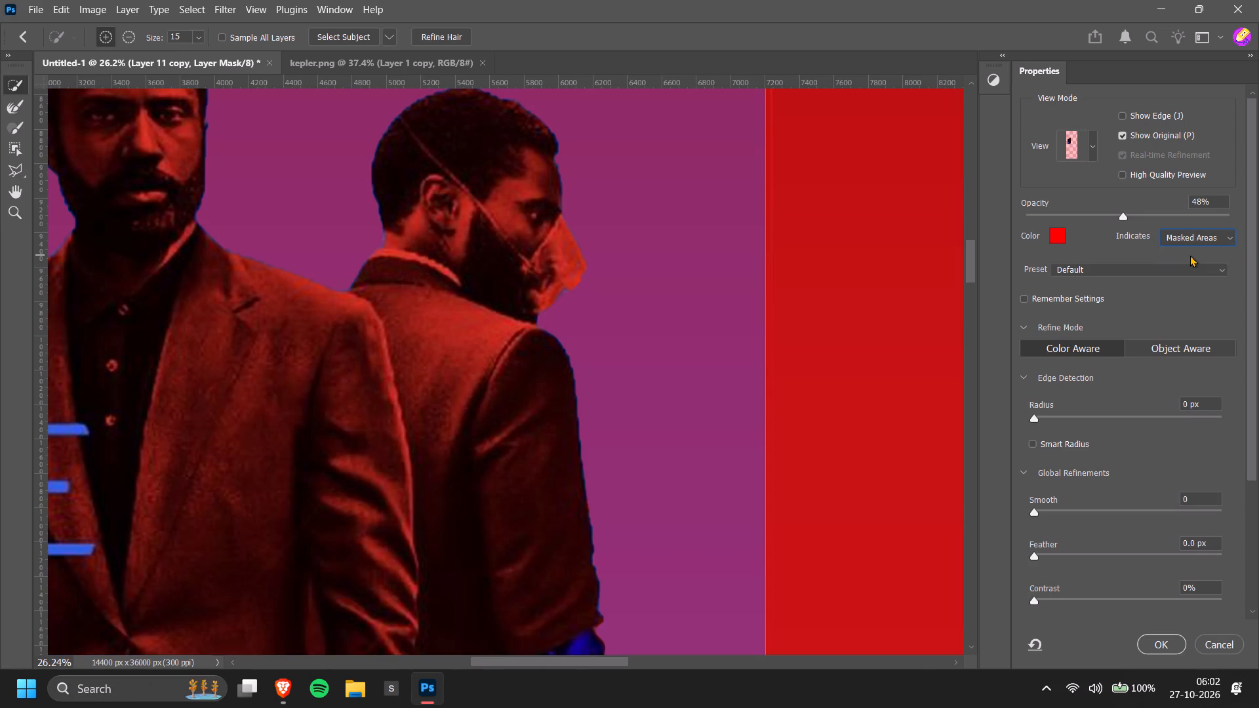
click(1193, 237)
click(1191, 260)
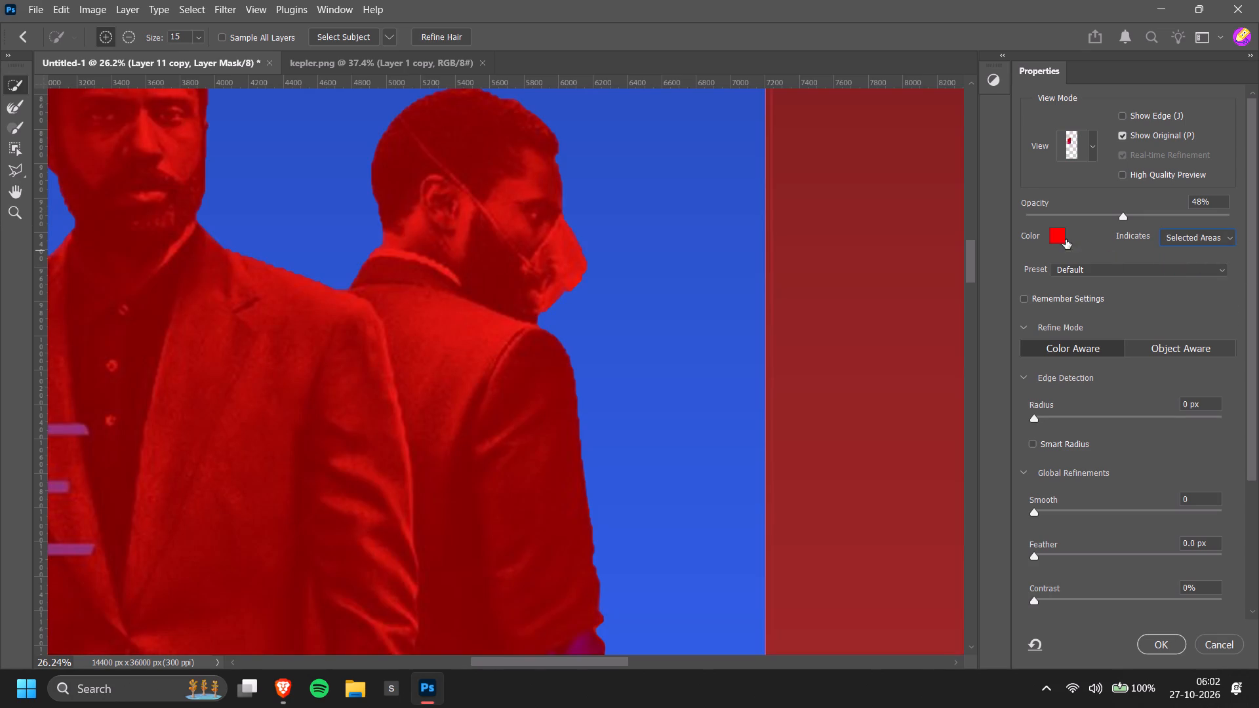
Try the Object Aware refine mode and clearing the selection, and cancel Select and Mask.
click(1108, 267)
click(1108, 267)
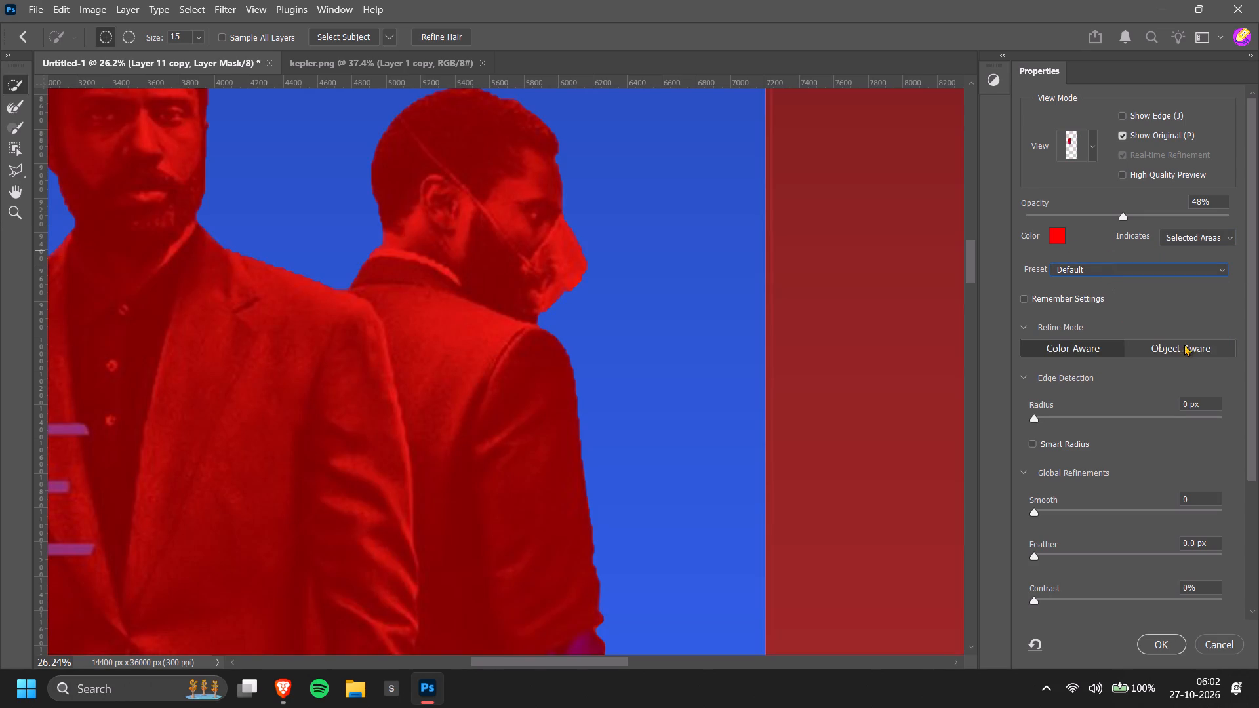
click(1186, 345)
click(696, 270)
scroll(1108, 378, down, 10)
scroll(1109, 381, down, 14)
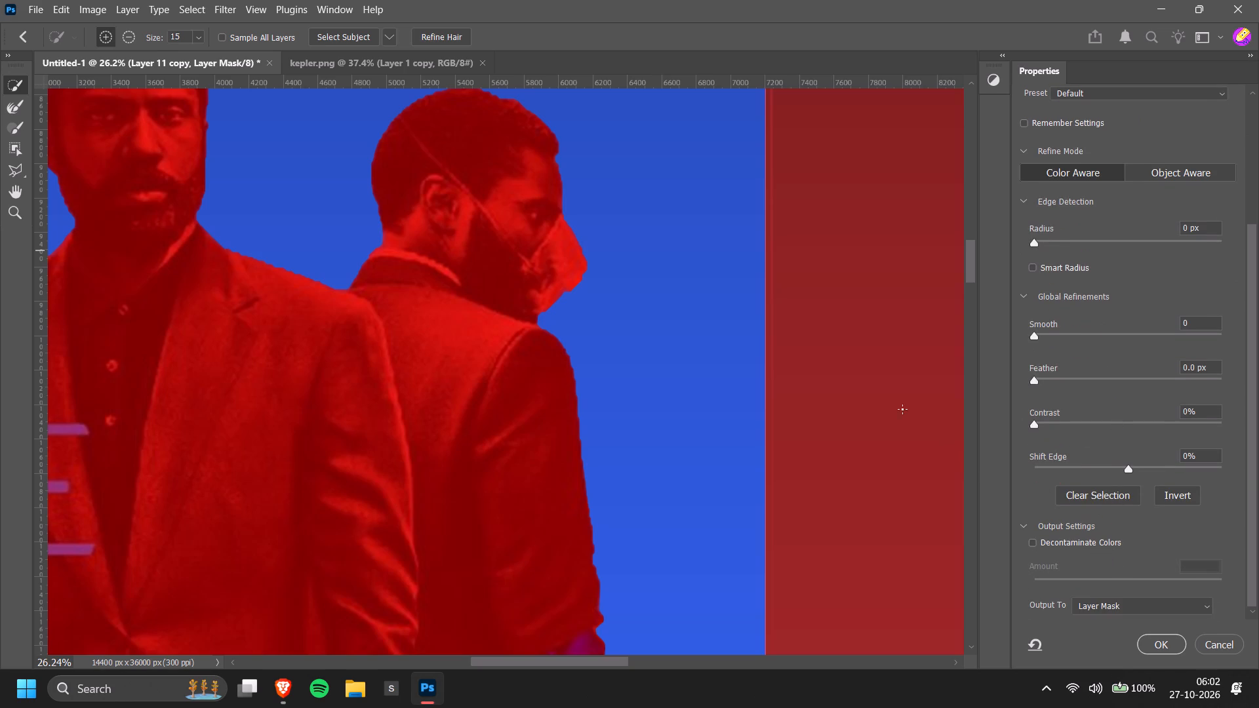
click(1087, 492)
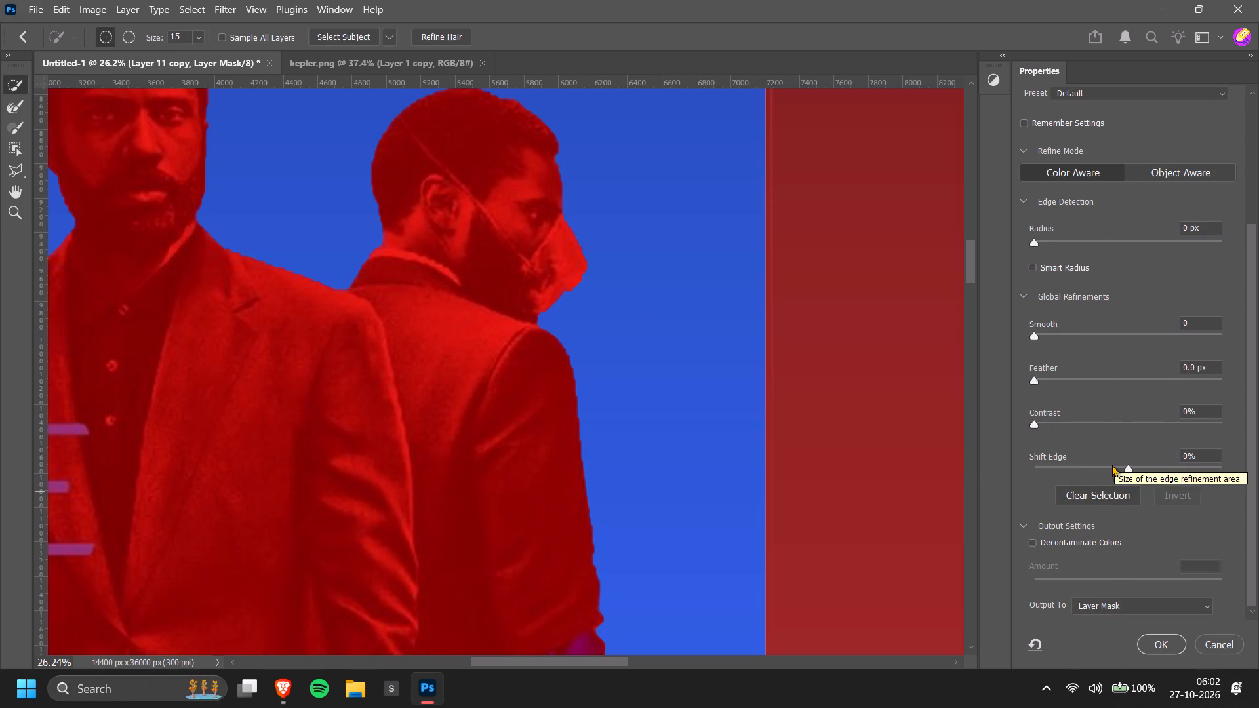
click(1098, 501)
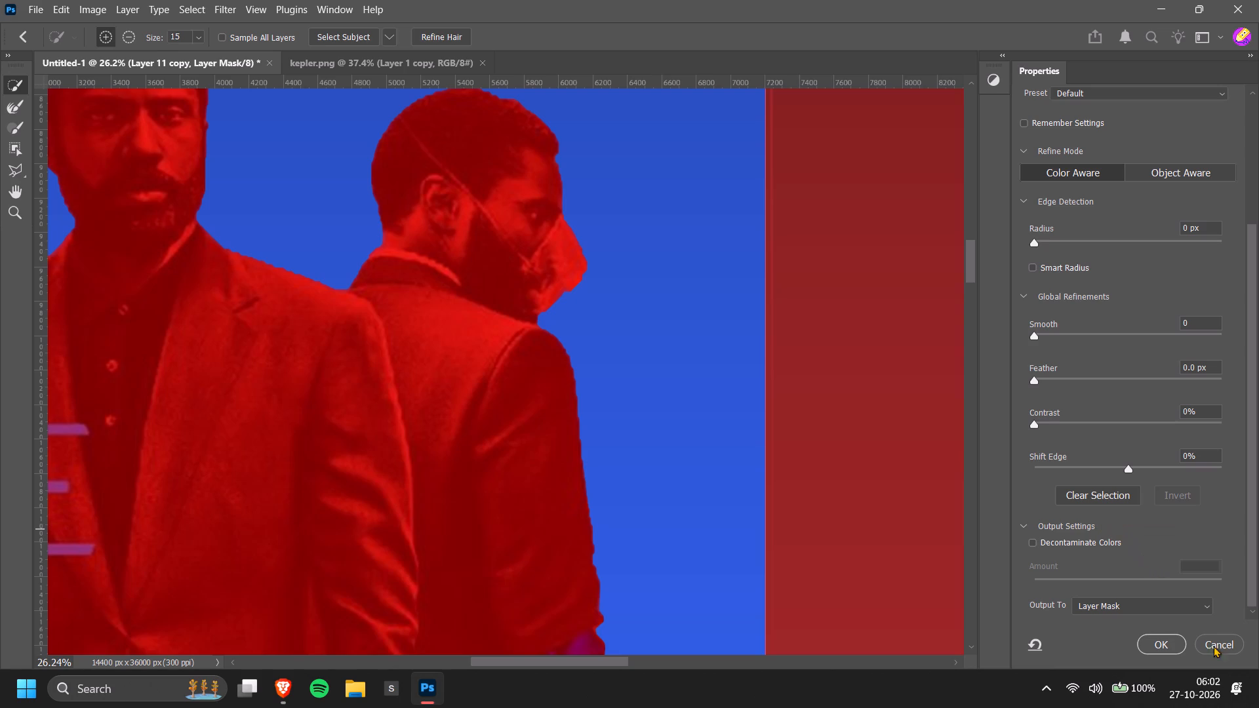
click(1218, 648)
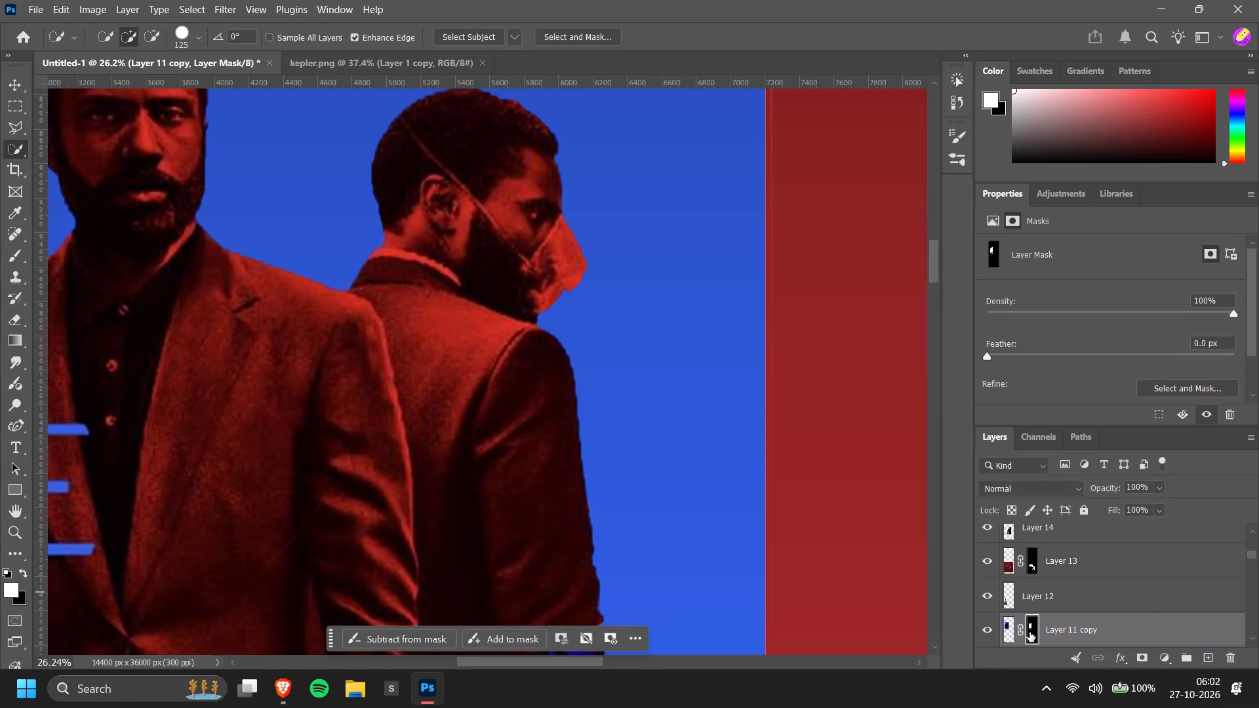
Delete the layer mask from Layer 11 copy.
click(1029, 632)
scroll(1049, 619, down, 2)
key(BackSpace)
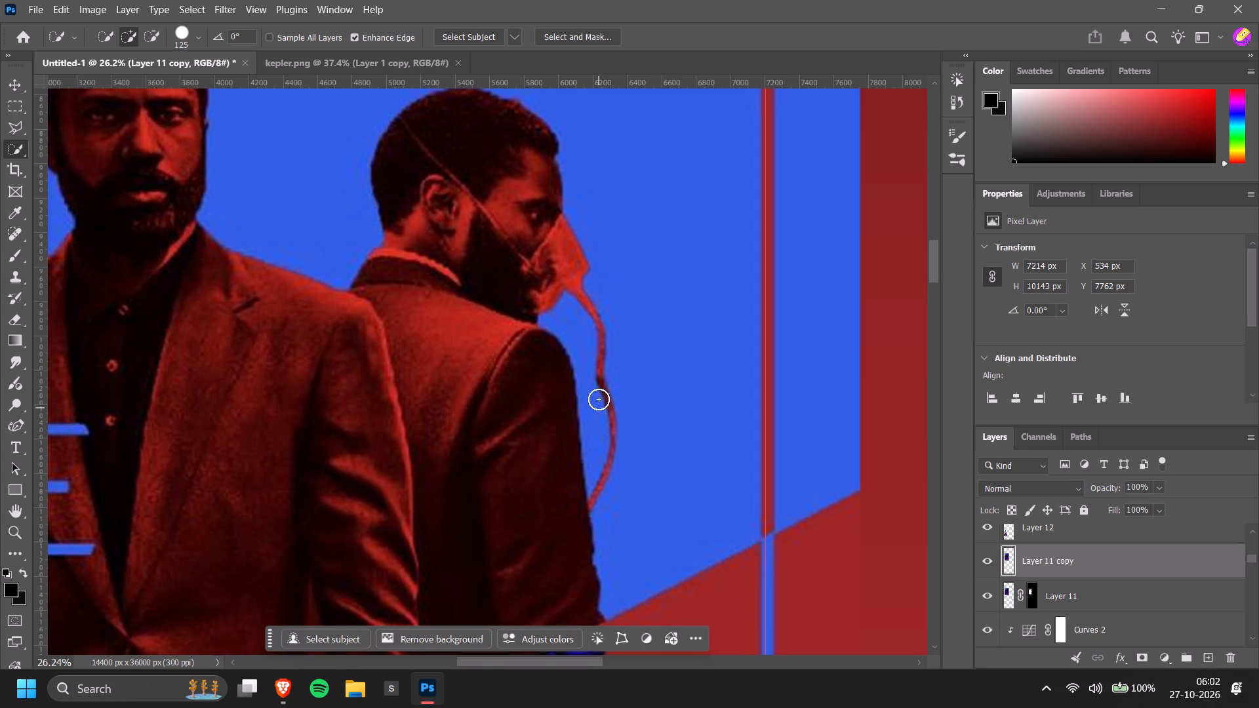
Quick-select the oxygen tube and breathing mask on Layer 11 copy with a 35 px brush and mask the layer to that selection.
key(bracketleft)
key(bracketleft)
key(bracketleft)
key(bracketleft)
key(bracketleft)
key(bracketleft)
key(bracketleft)
text([[)
drag(574, 286, 601, 343)
drag(601, 343, 611, 465)
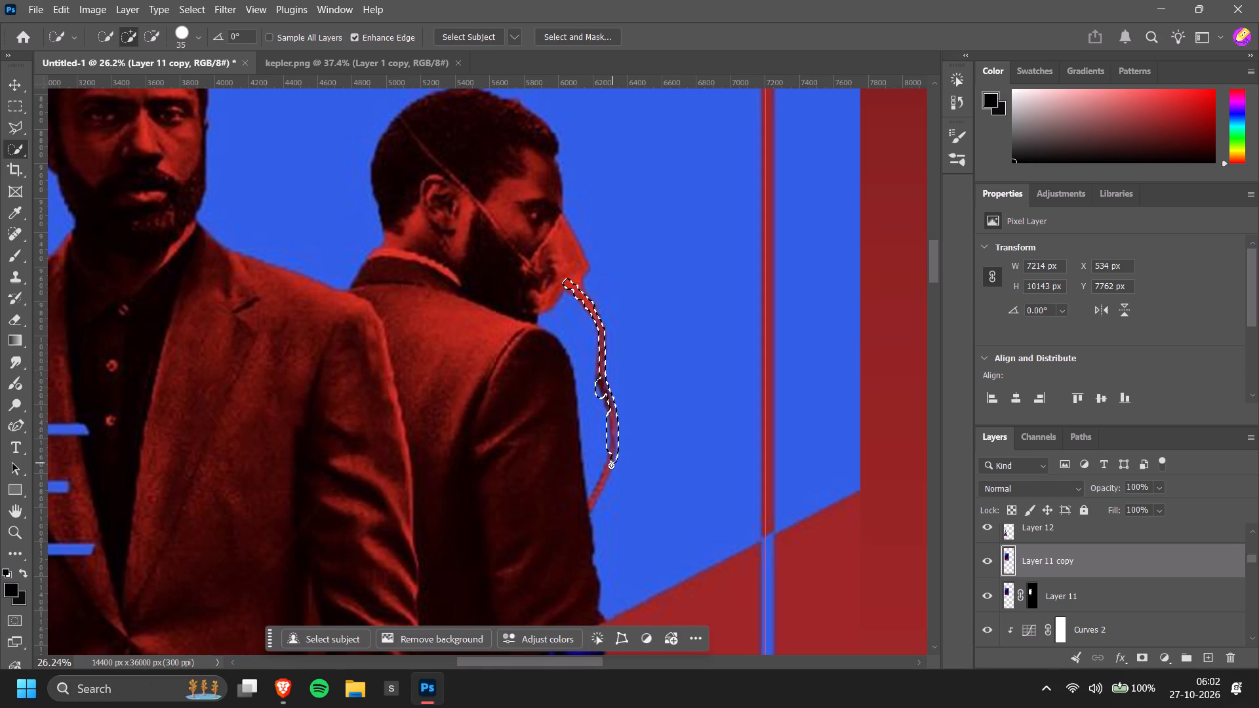
drag(611, 465, 590, 507)
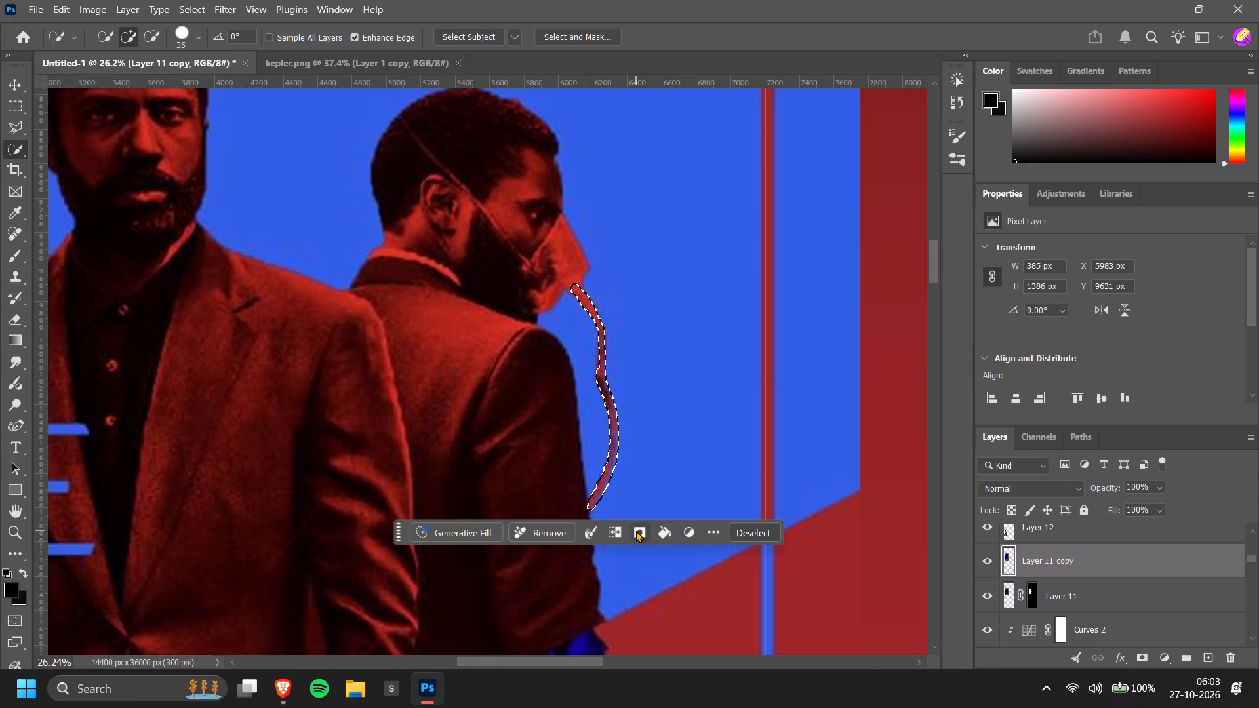
drag(572, 285, 581, 275)
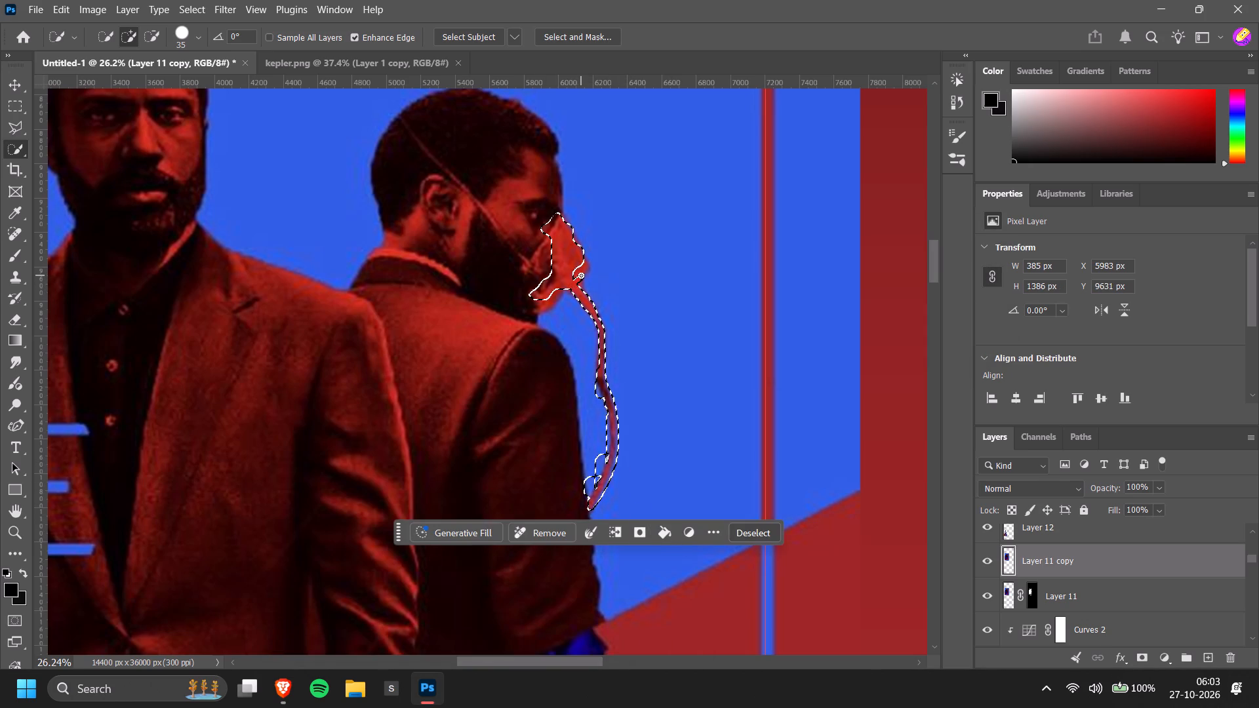
drag(581, 275, 574, 279)
drag(574, 279, 577, 273)
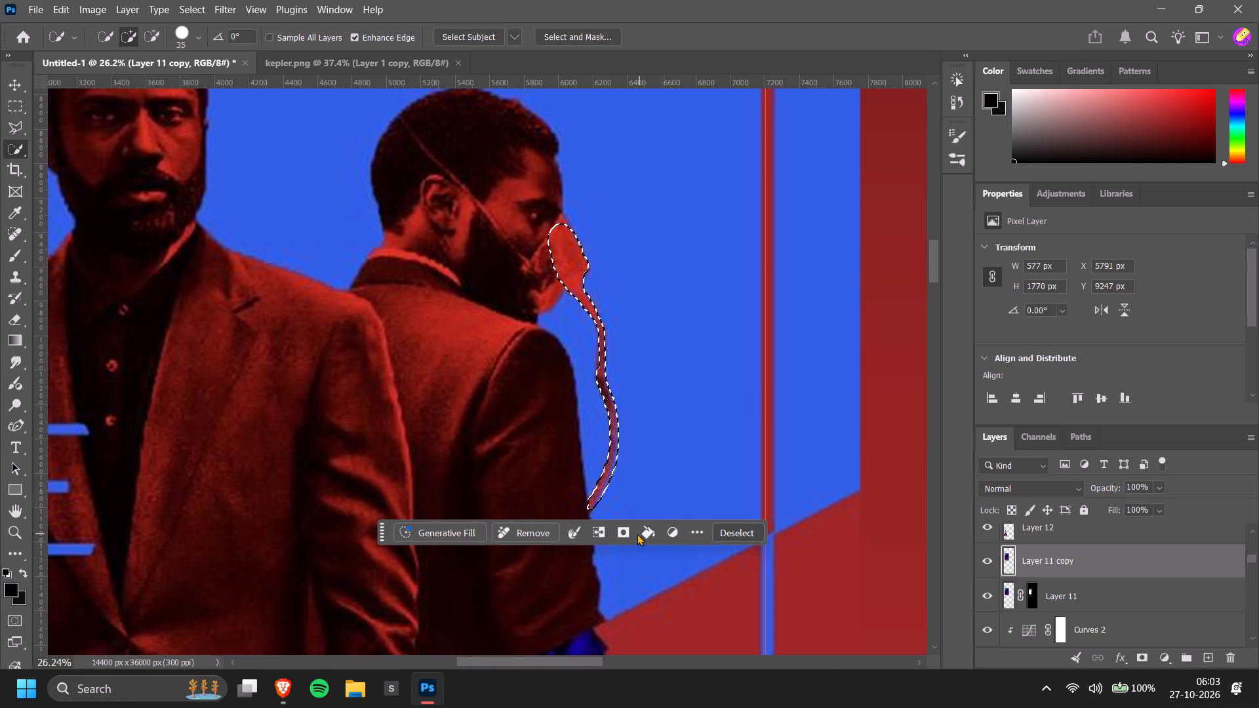
click(622, 534)
Merge Layer 11 copy and Layer 11 into one layer.
click(1114, 593)
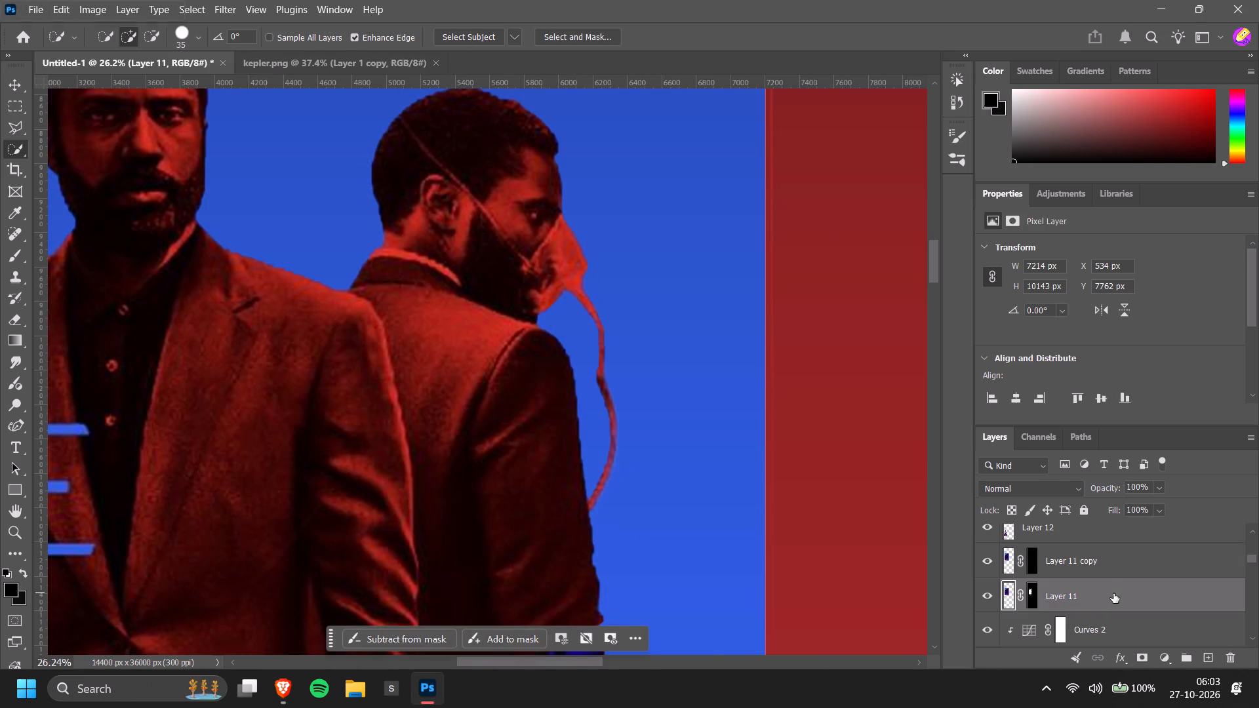
shift+click(1106, 566)
right_click(1106, 565)
click(1159, 295)
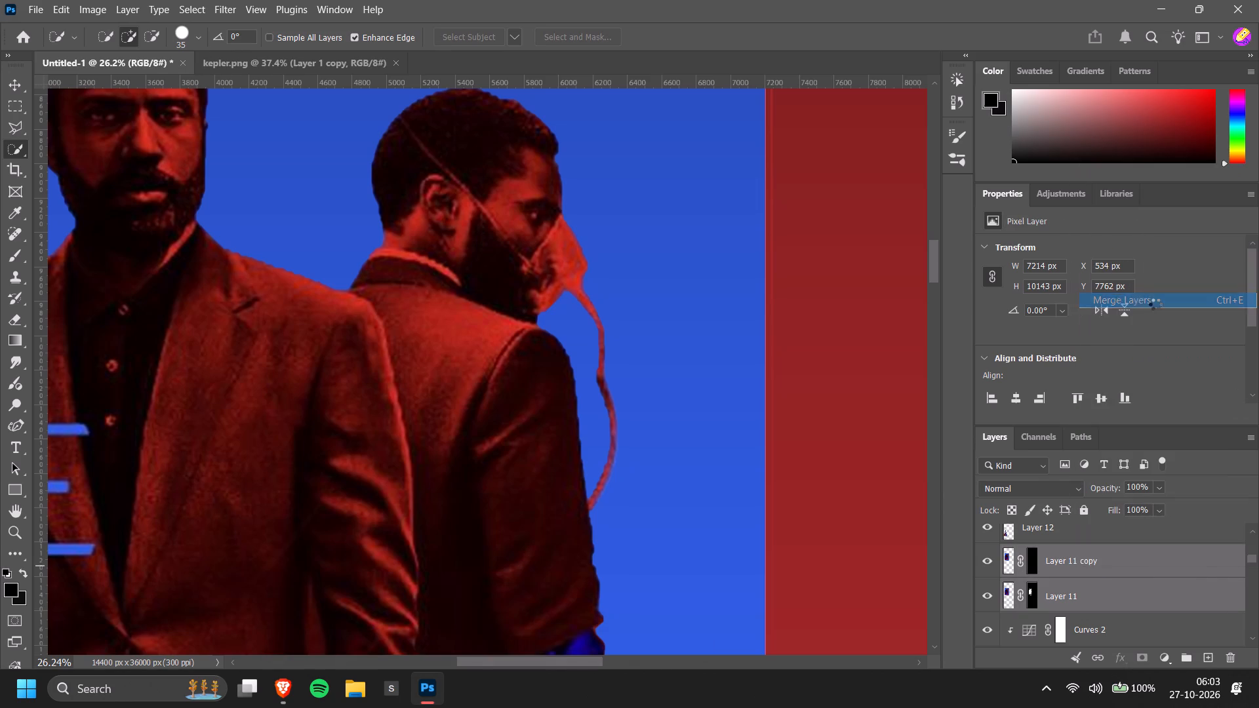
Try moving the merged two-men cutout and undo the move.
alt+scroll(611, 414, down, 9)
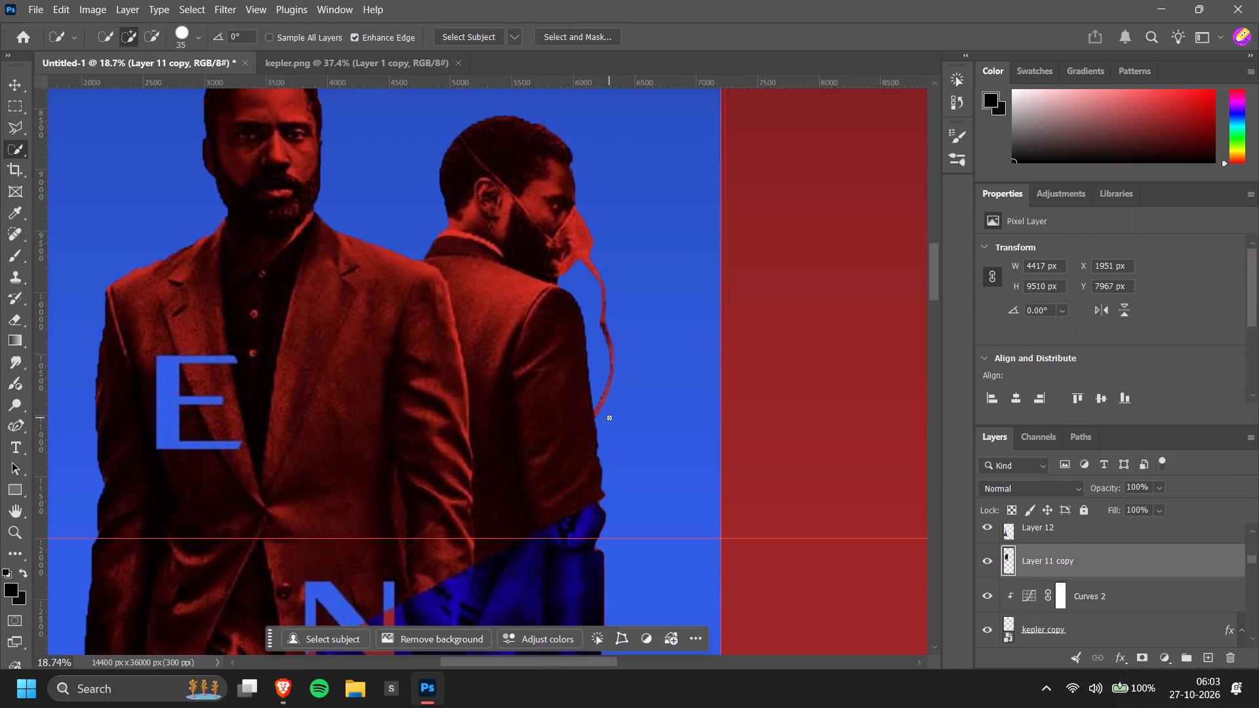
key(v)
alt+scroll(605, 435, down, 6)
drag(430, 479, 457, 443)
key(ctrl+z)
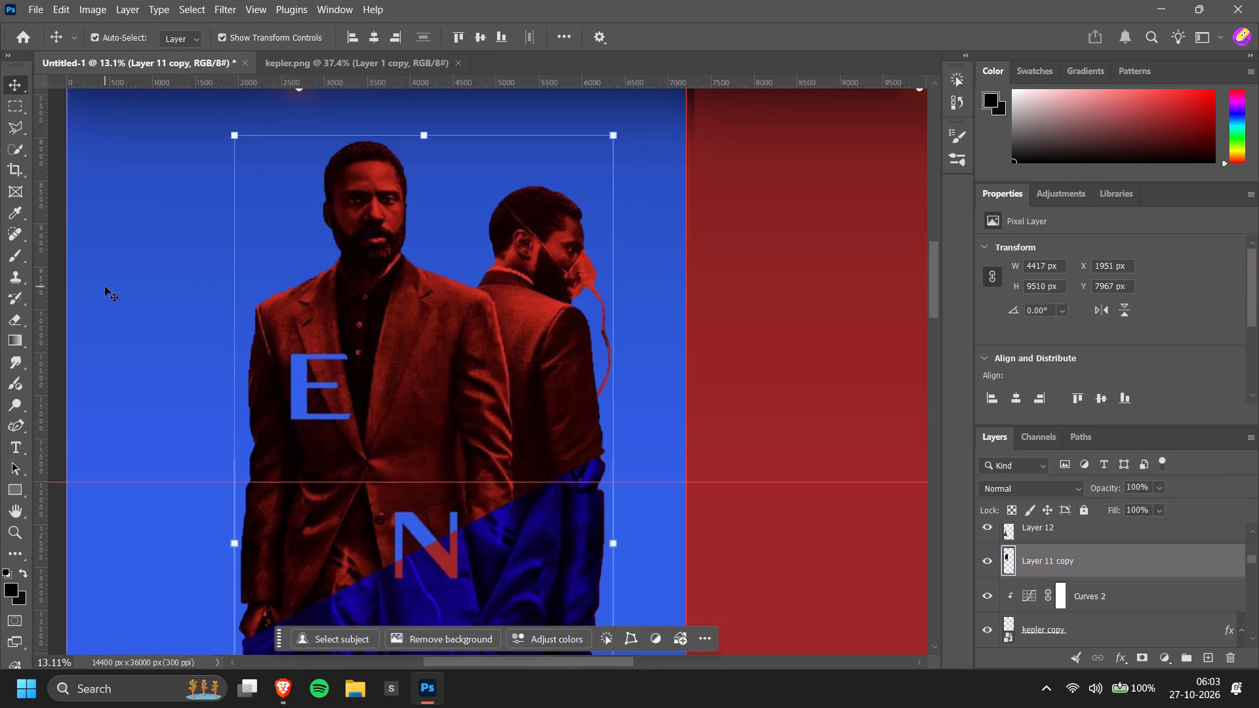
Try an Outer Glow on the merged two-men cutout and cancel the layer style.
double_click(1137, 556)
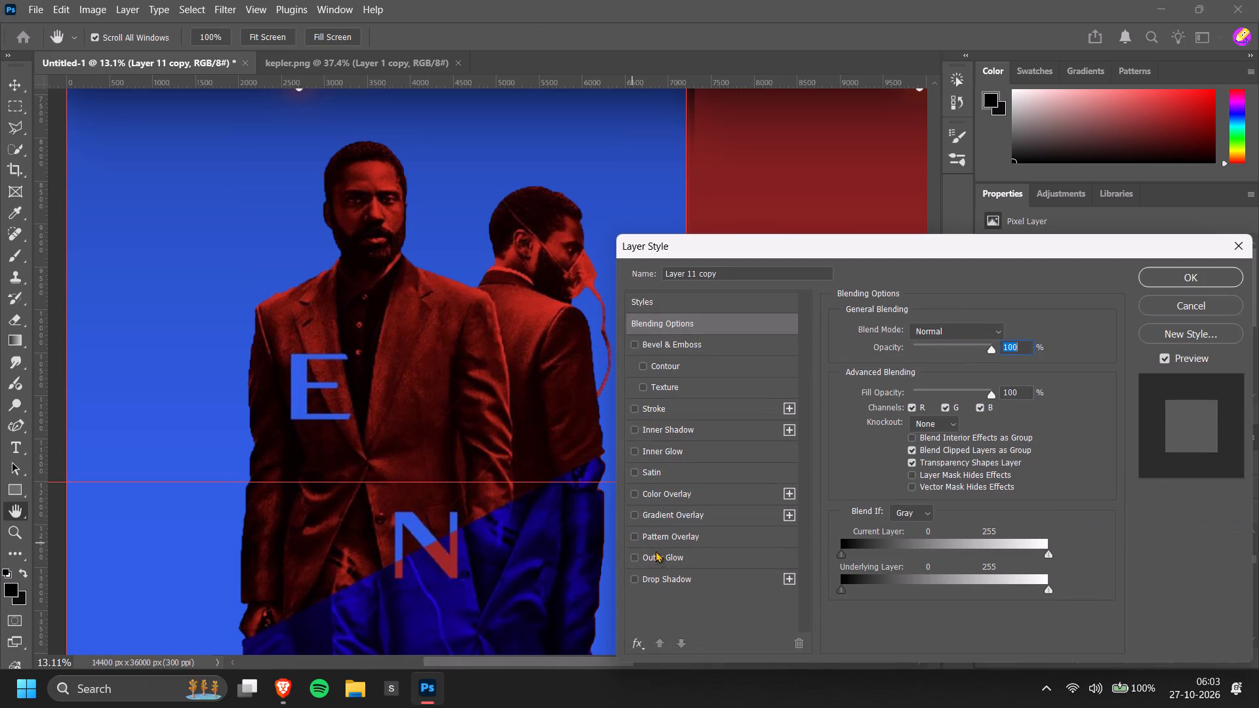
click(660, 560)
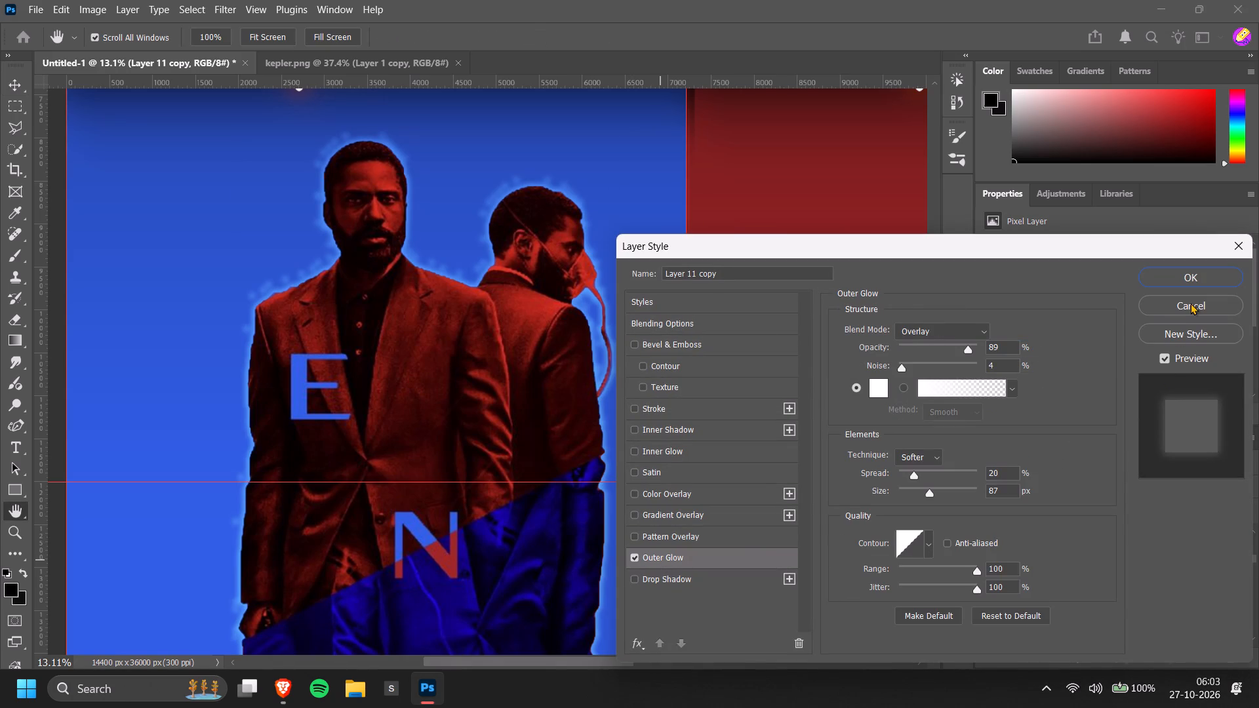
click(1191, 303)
Examine the two-men cutout up close and within the layout of the whole banner.
click(829, 332)
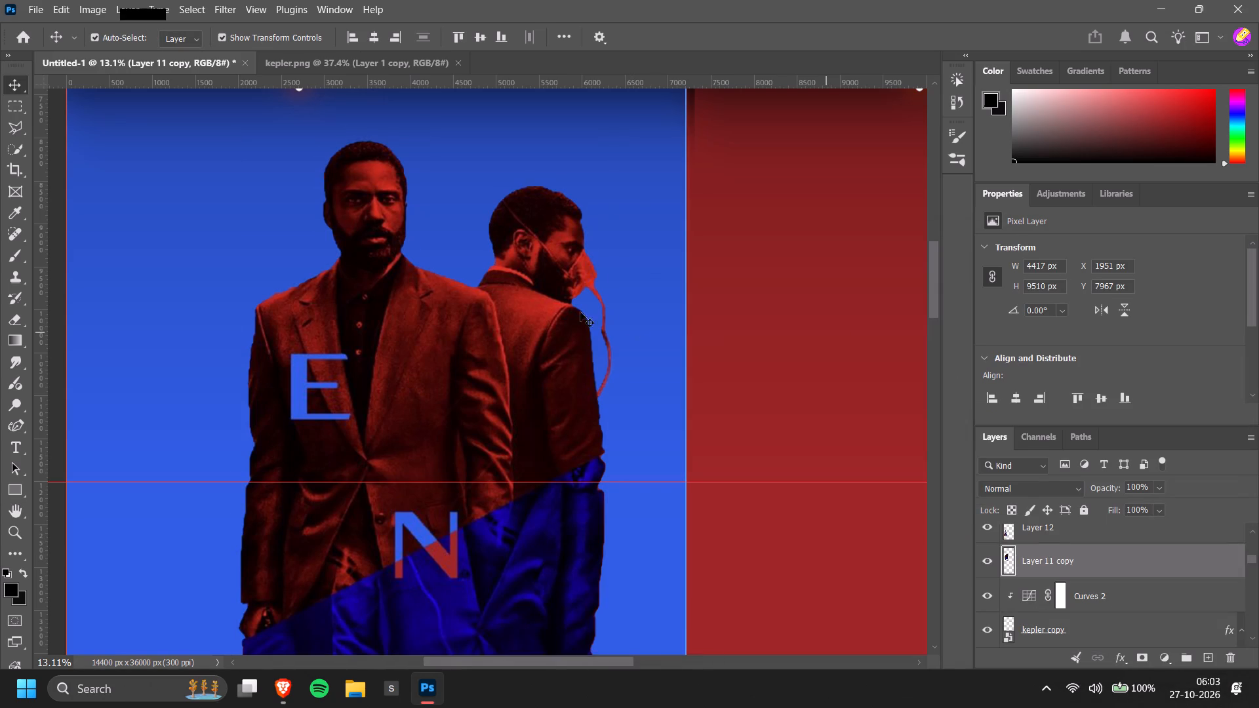
alt+scroll(519, 287, up, 9)
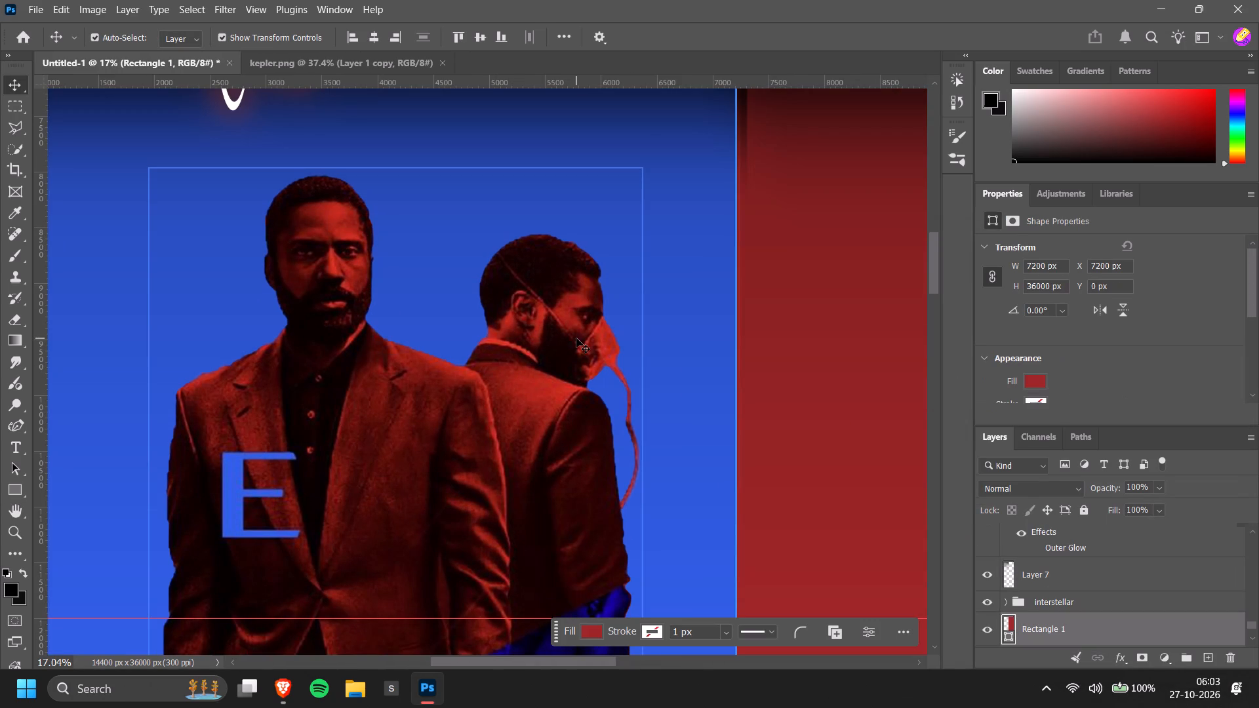
alt+scroll(576, 338, down, 16)
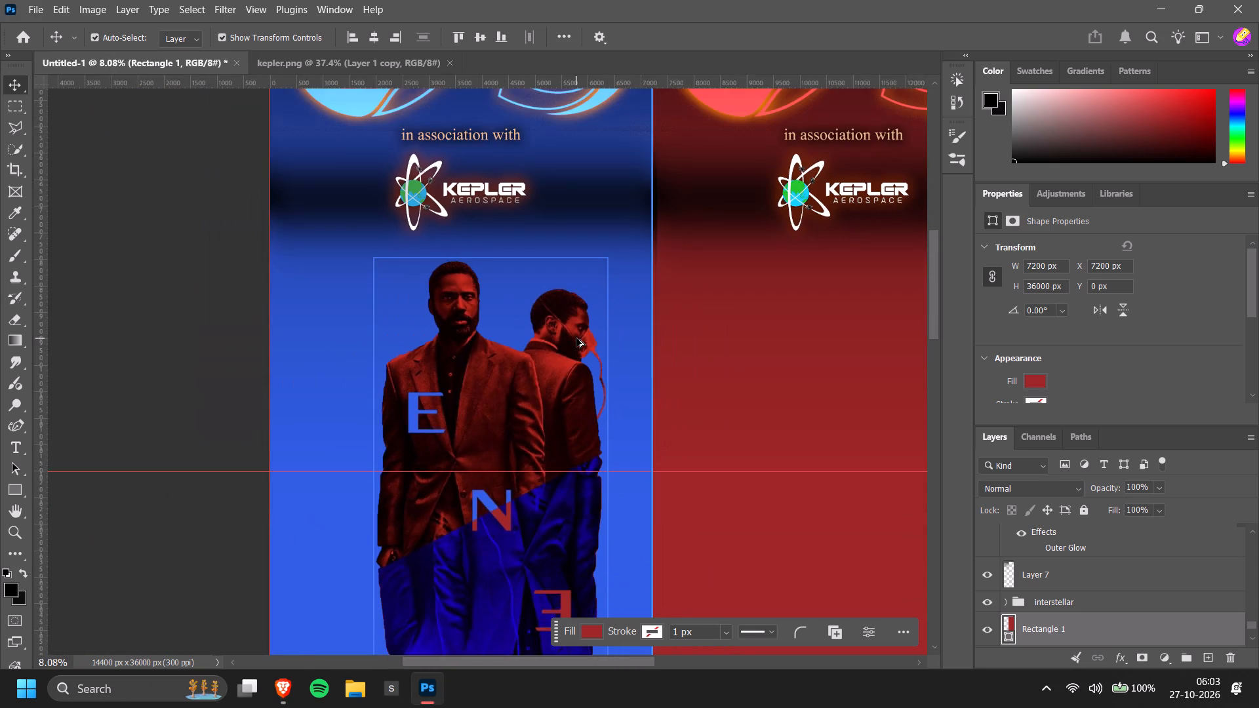
click(176, 324)
alt+scroll(175, 326, down, 10)
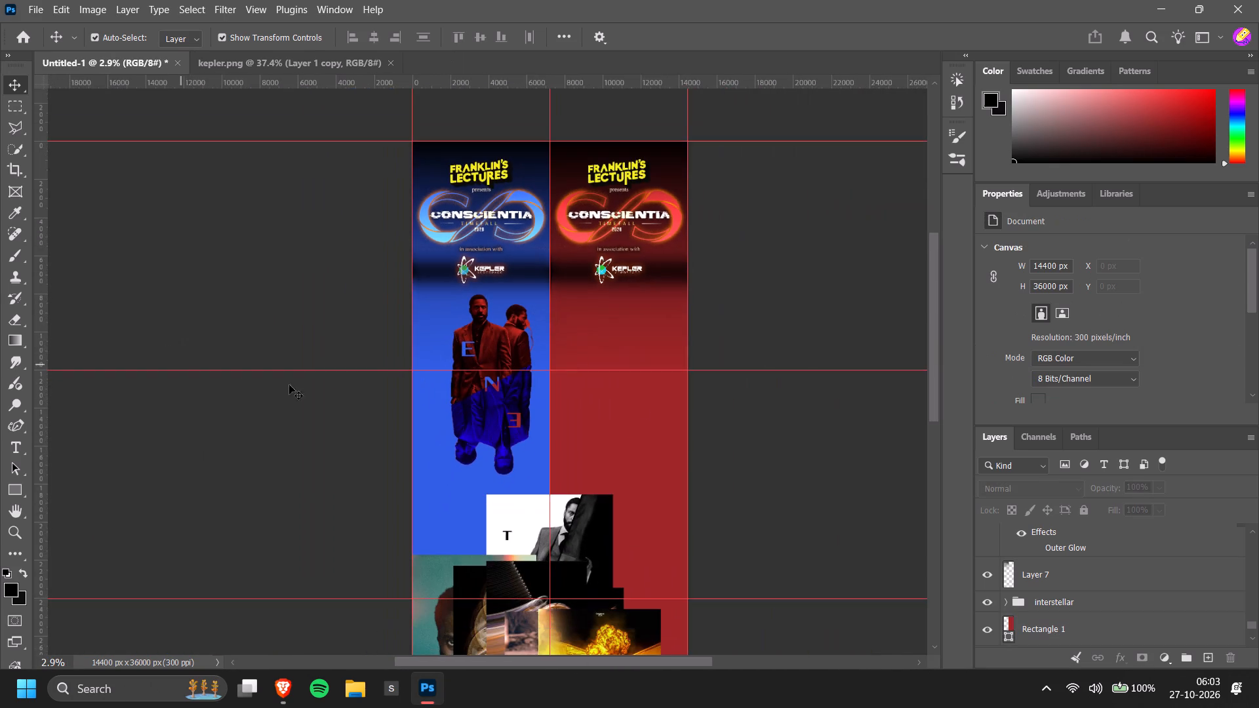
scroll(767, 401, down, 3)
alt+scroll(767, 411, down, 4)
scroll(762, 419, down, 3)
scroll(762, 419, up, 2)
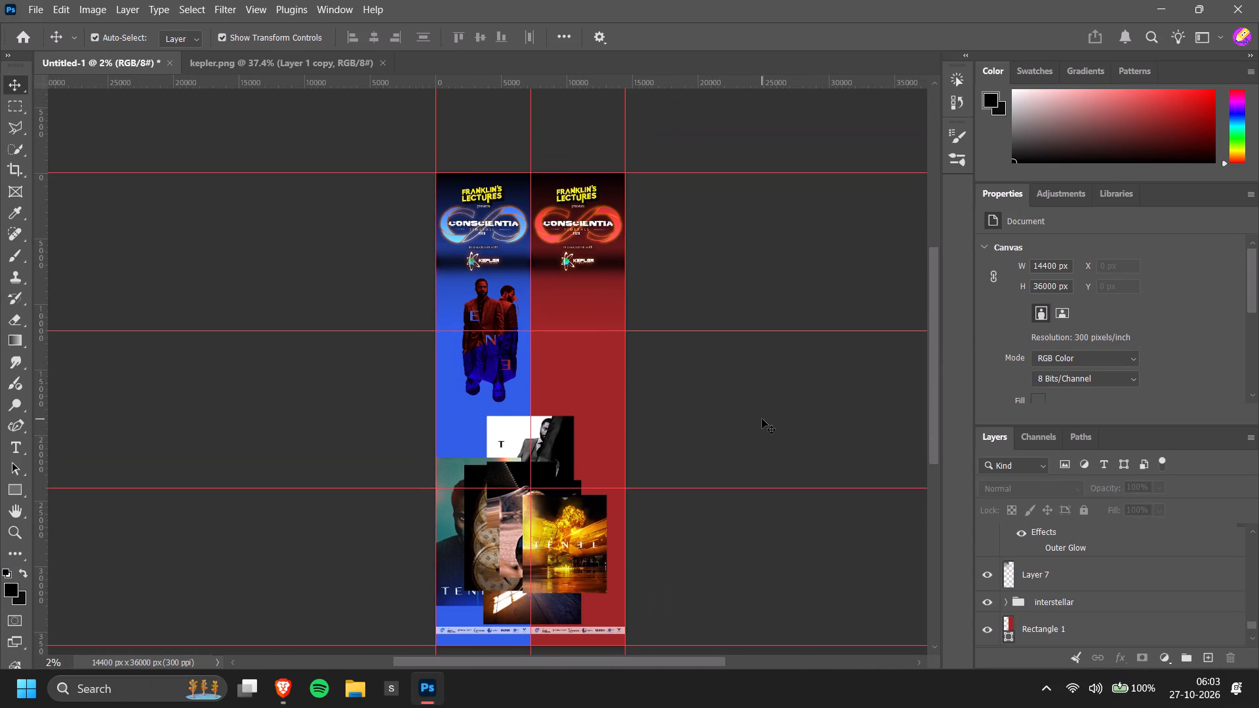
alt+scroll(479, 376, up, 7)
Rotate the two-men cutout to about -62.4° and centre it across the boundary between the blue and red columns.
click(492, 357)
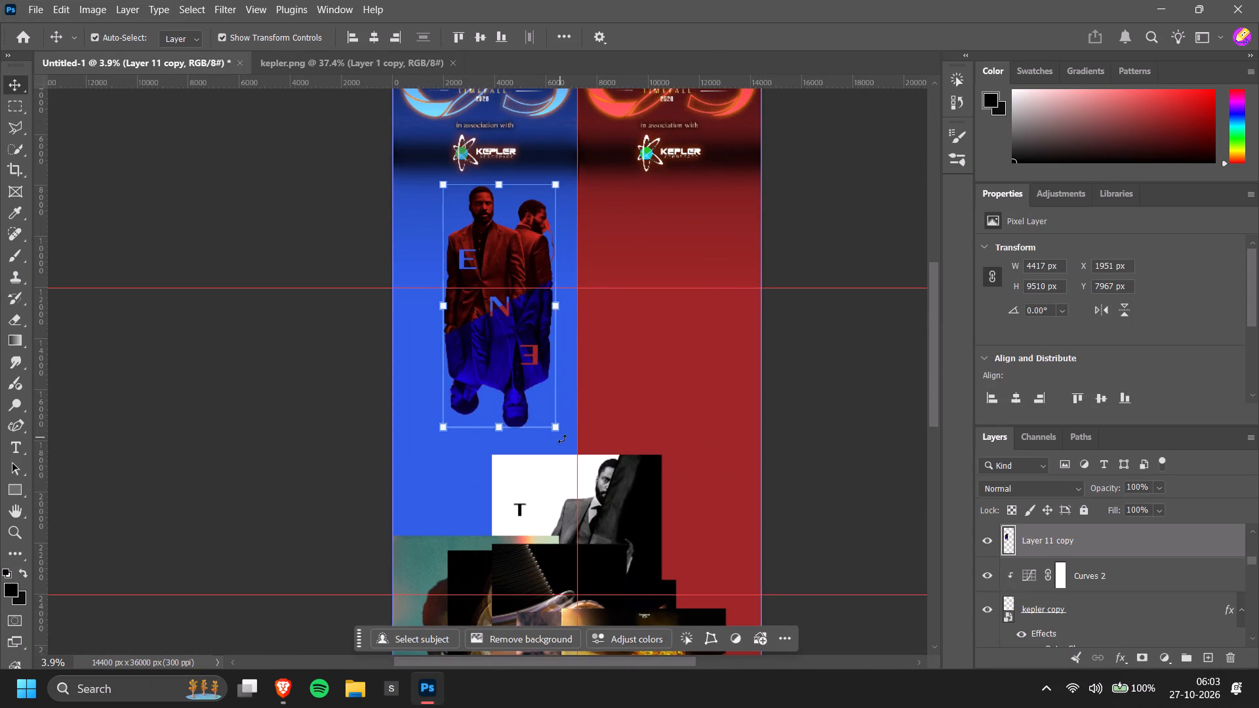
drag(570, 441, 627, 329)
drag(562, 337, 586, 360)
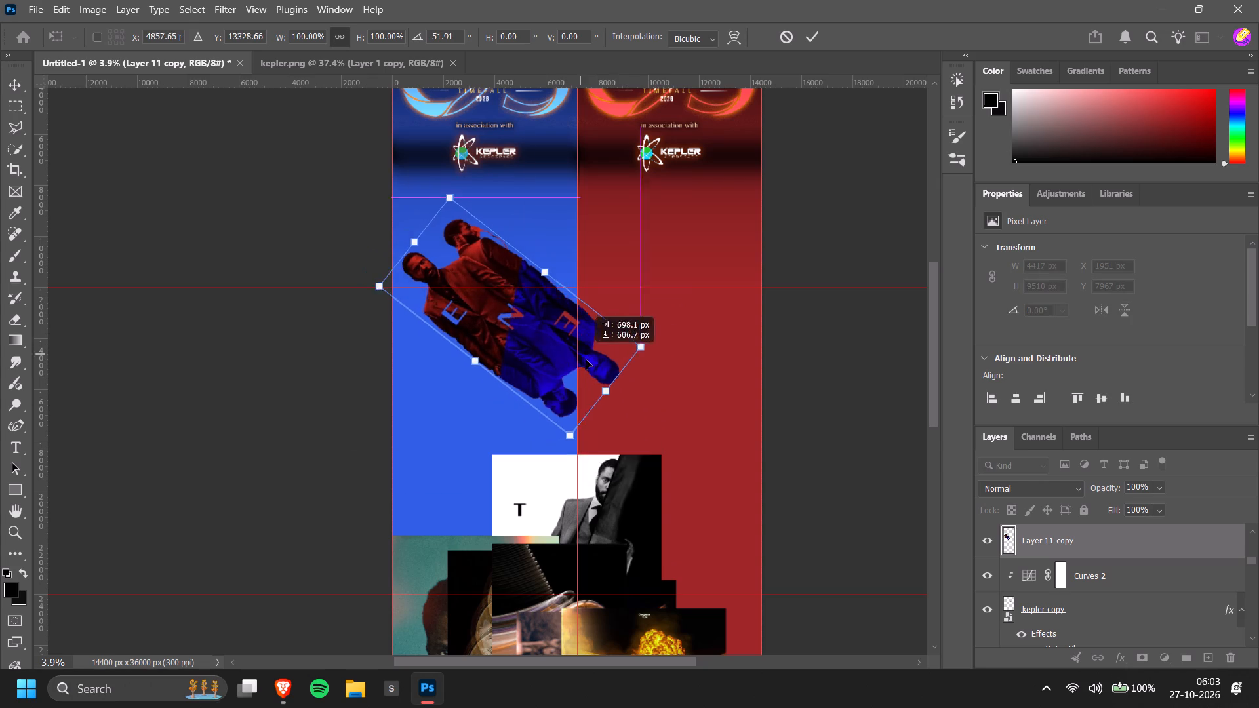
drag(586, 360, 641, 404)
drag(720, 415, 724, 396)
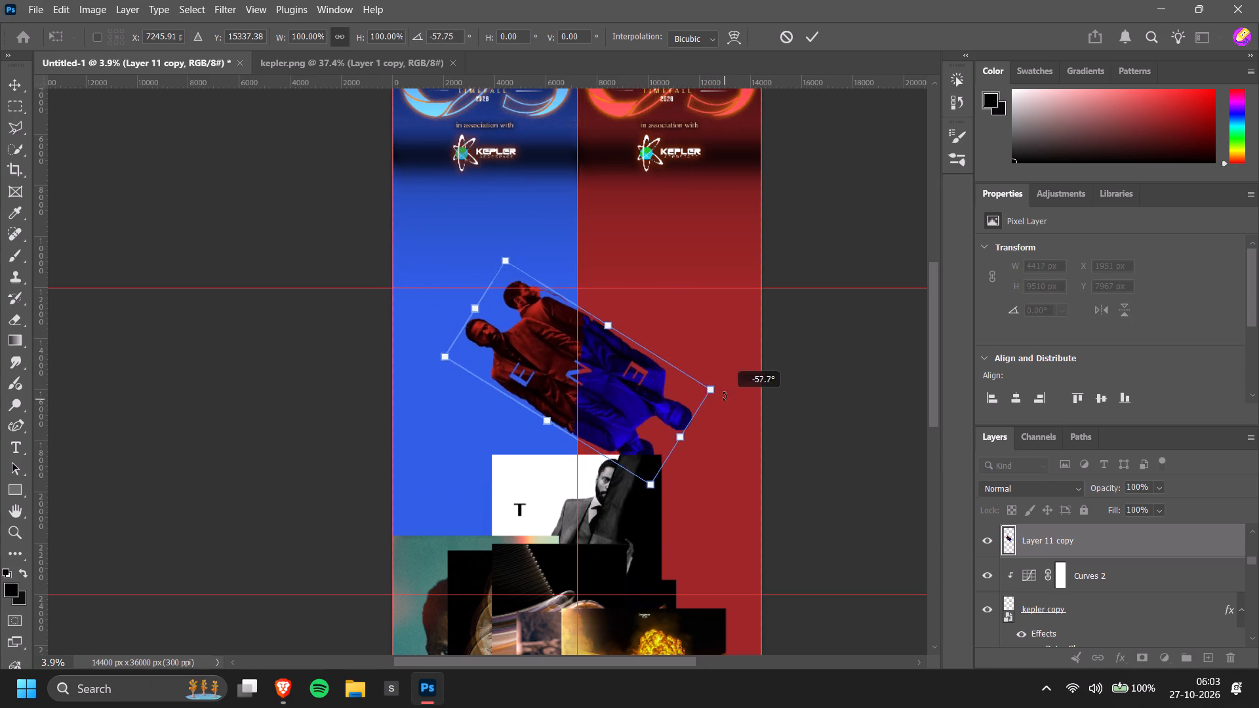
drag(724, 396, 719, 354)
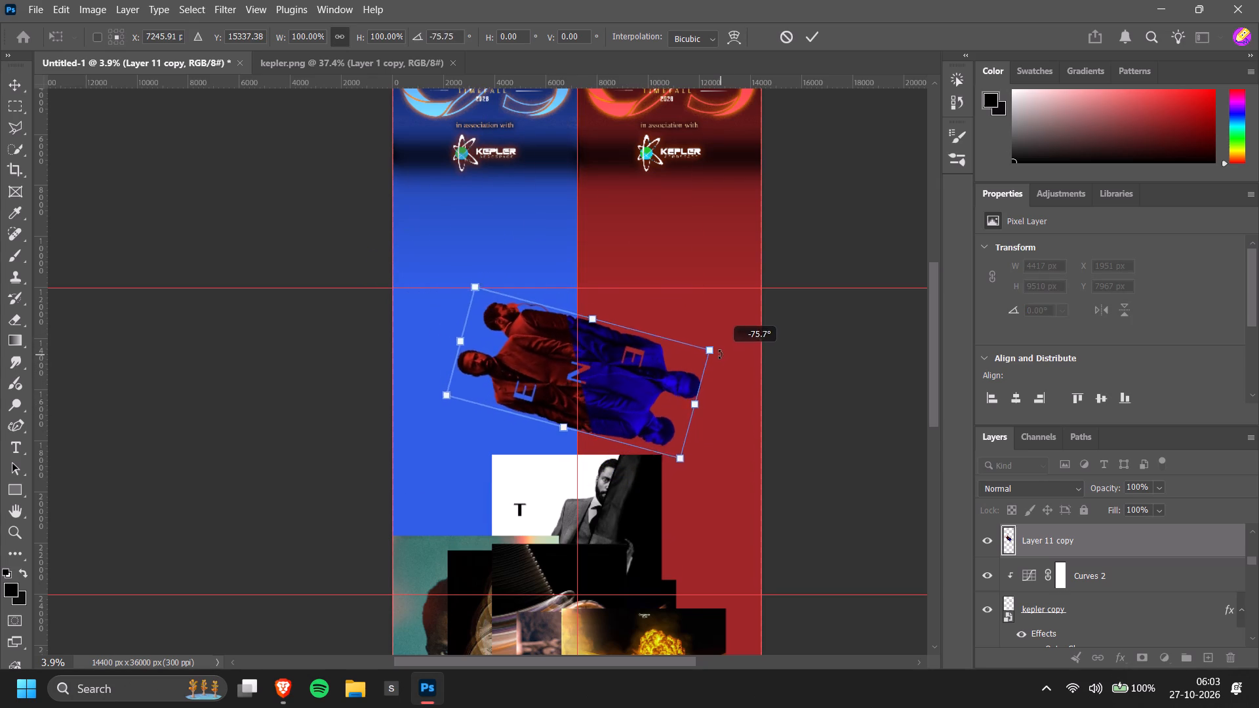
drag(719, 354, 715, 379)
alt+scroll(643, 397, up, 10)
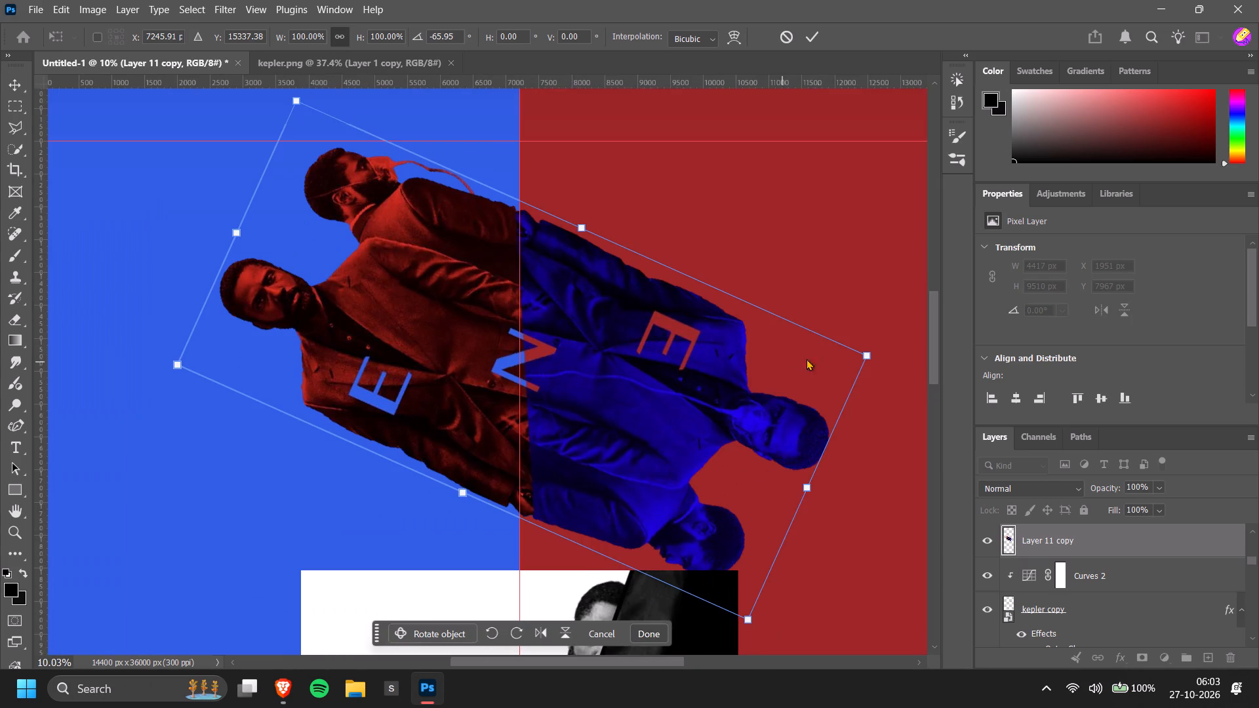
click(880, 352)
drag(878, 355, 877, 370)
drag(881, 354, 868, 381)
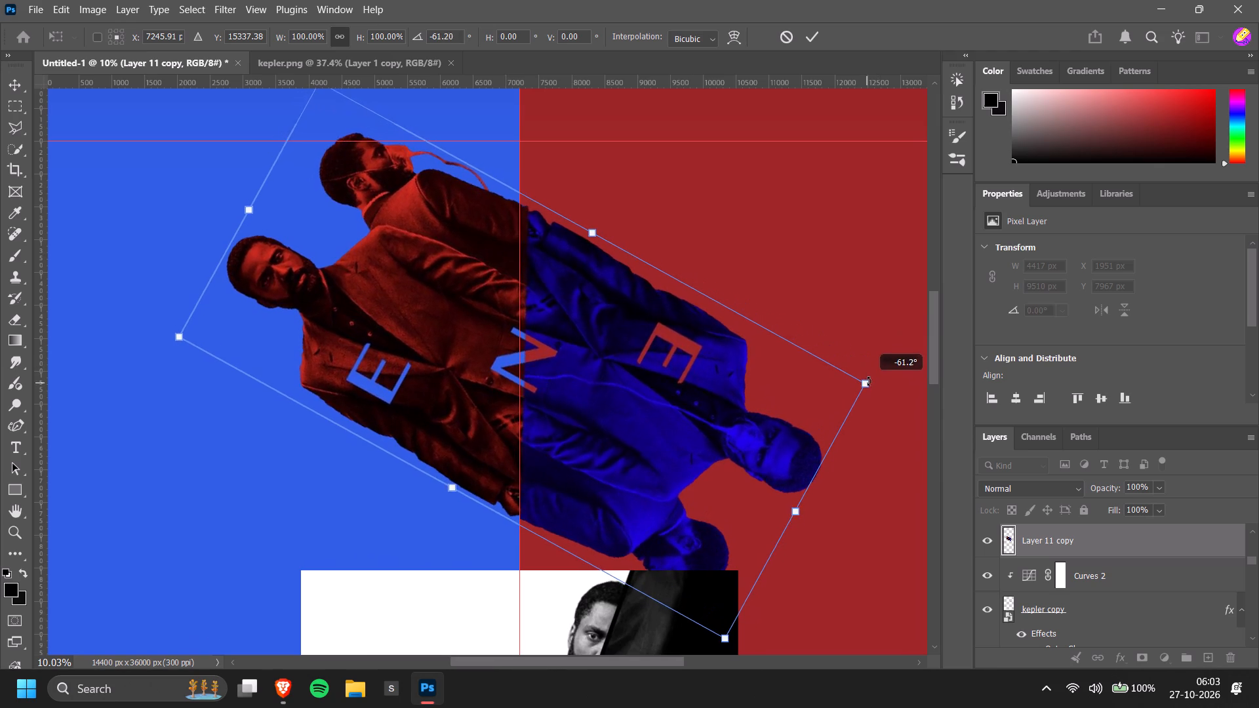
drag(868, 381, 868, 376)
click(805, 392)
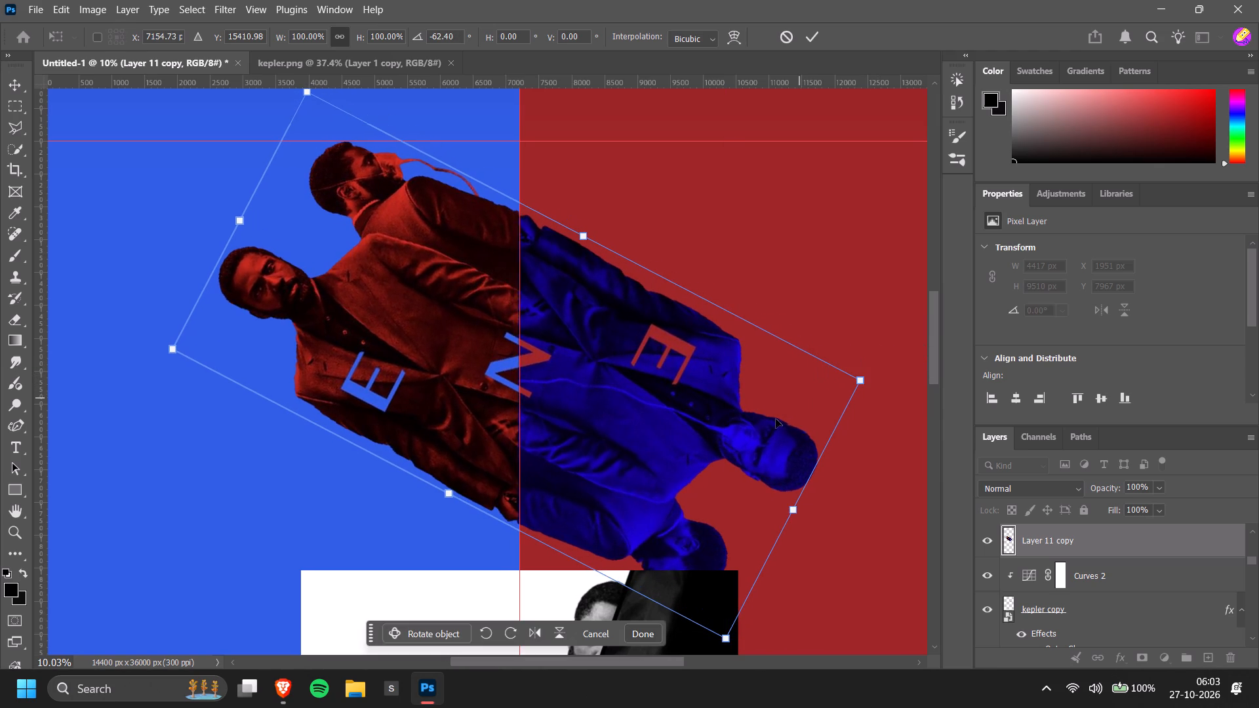
click(650, 631)
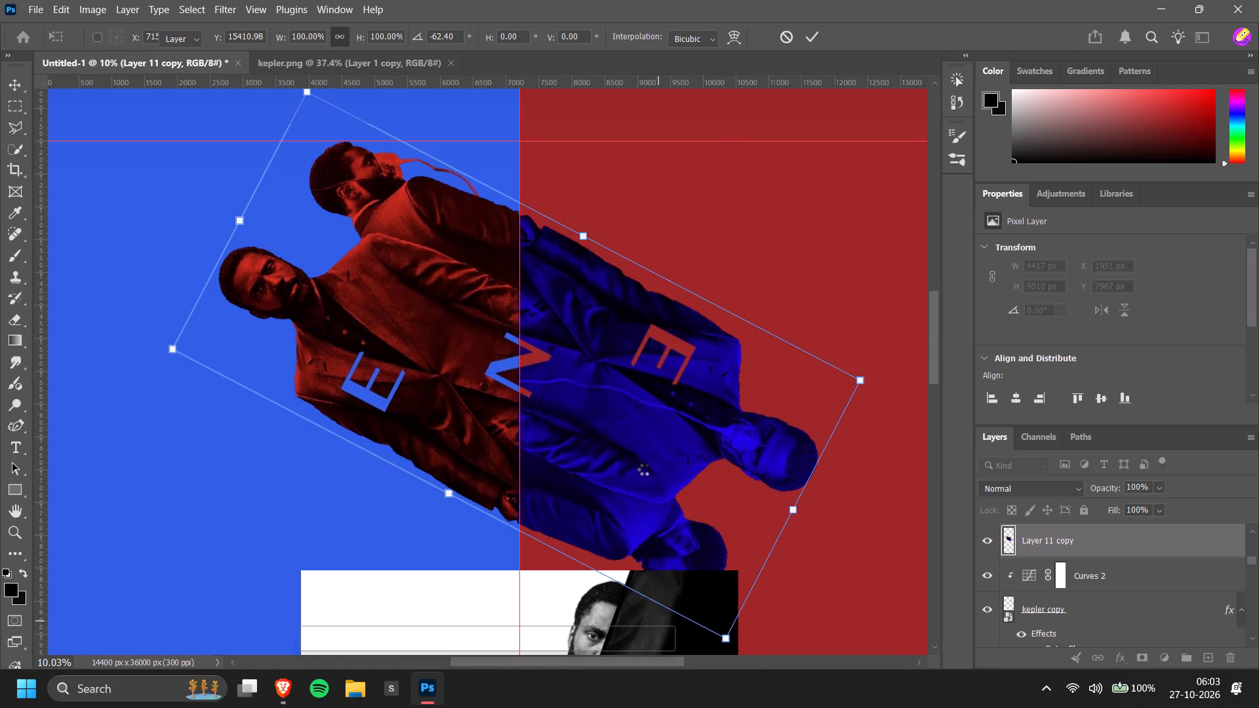
Scale the two-men cutout up proportionally to about 126%, extending it downward from its top edge.
alt+scroll(644, 469, down, 15)
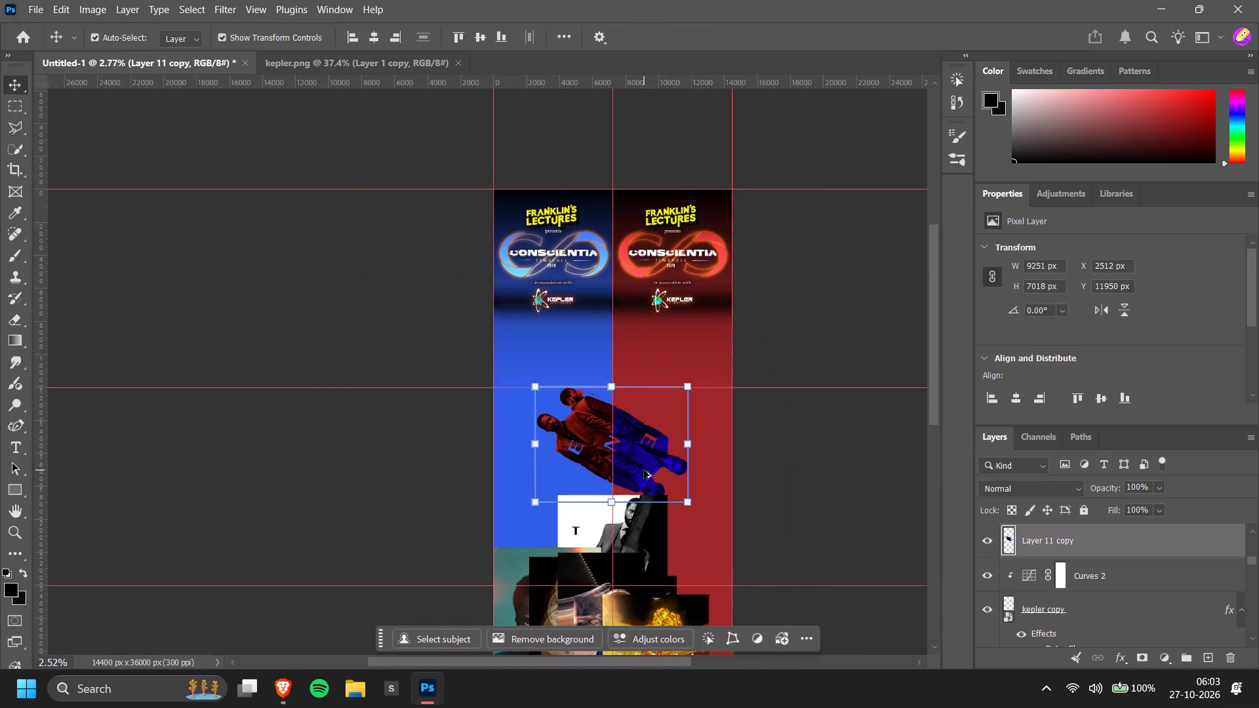
click(873, 438)
scroll(820, 462, down, 3)
click(593, 385)
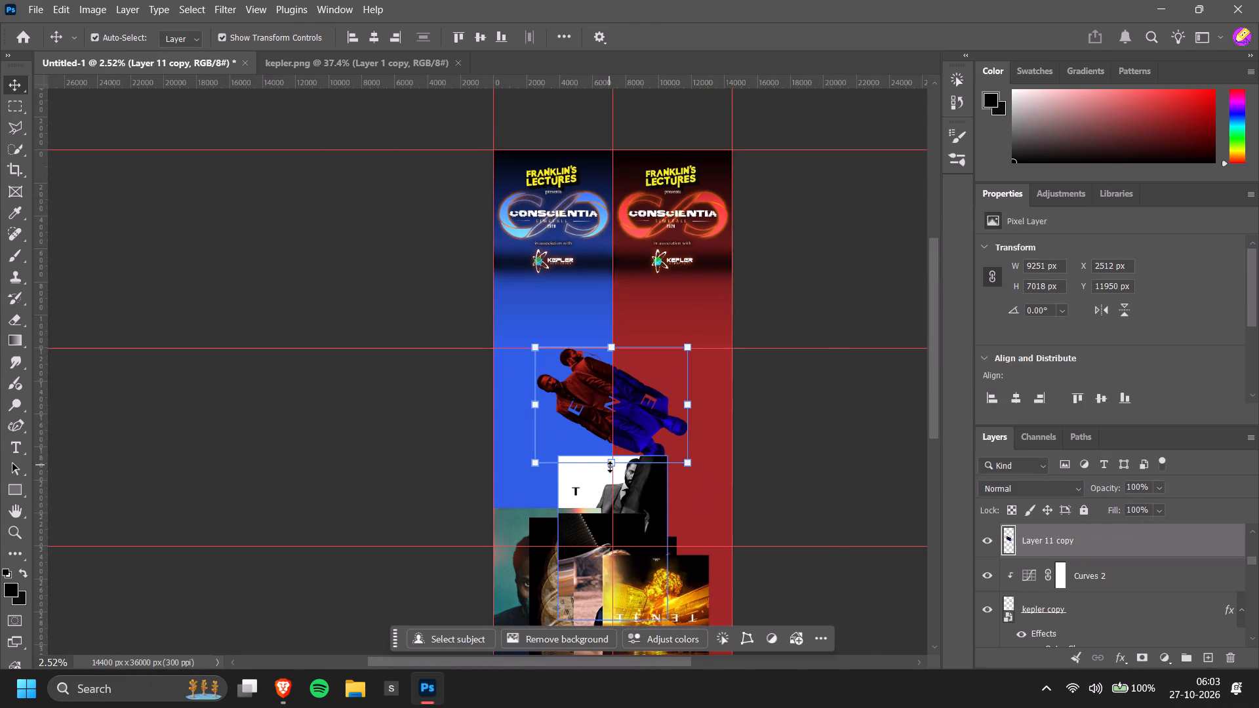
drag(610, 467, 608, 497)
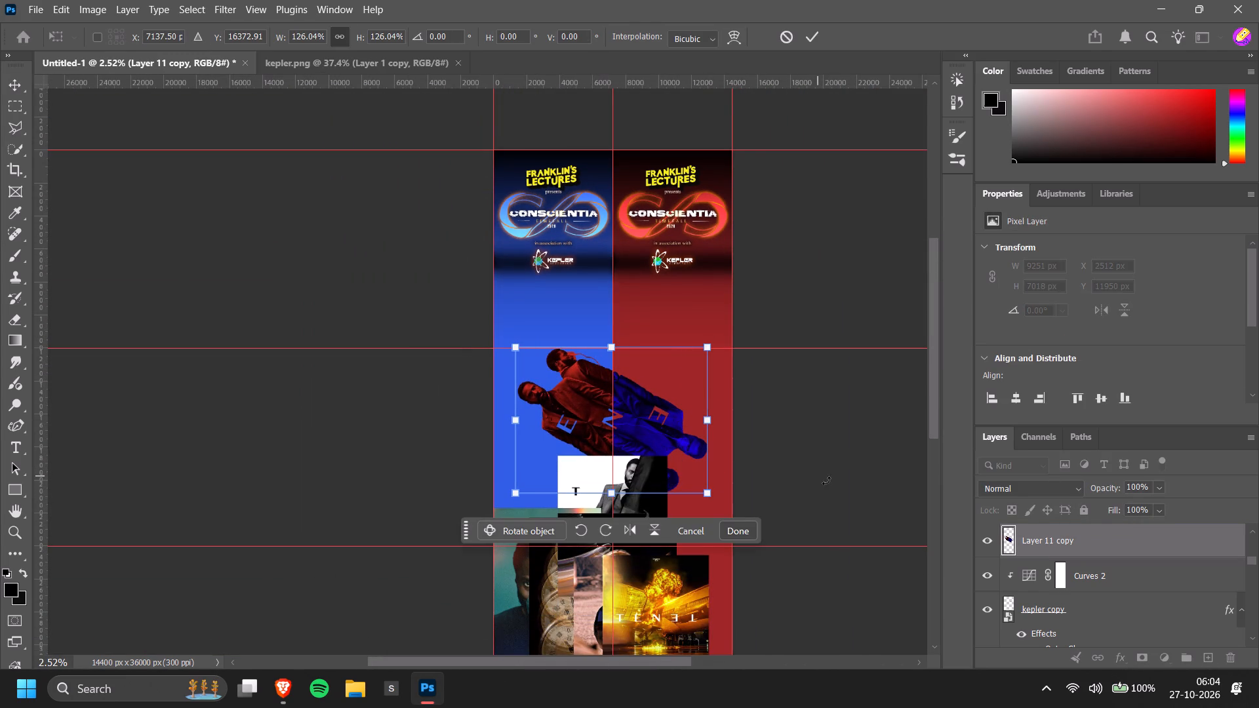
double_click(875, 630)
Scale the Tenet explosion poster to about 91% and move it against the red column's right edge, just above the sponsor strip.
scroll(864, 599, down, 6)
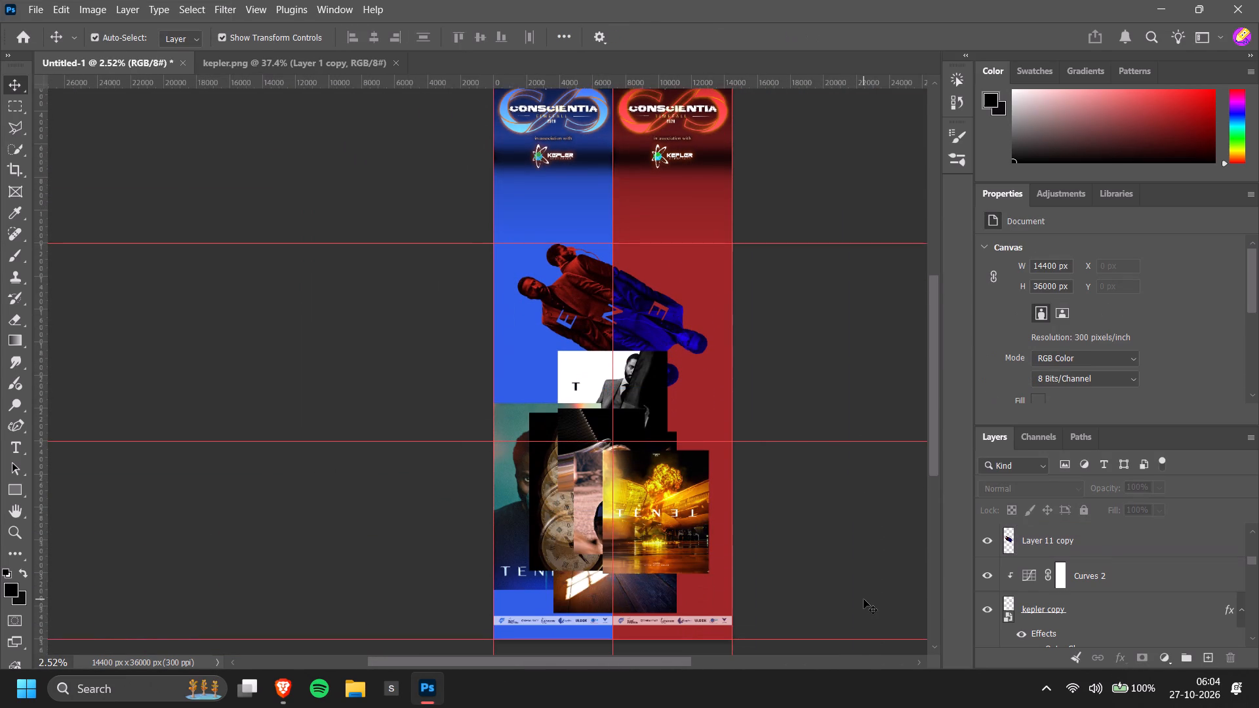
scroll(864, 599, down, 9)
alt+scroll(824, 538, down, 4)
scroll(817, 536, up, 5)
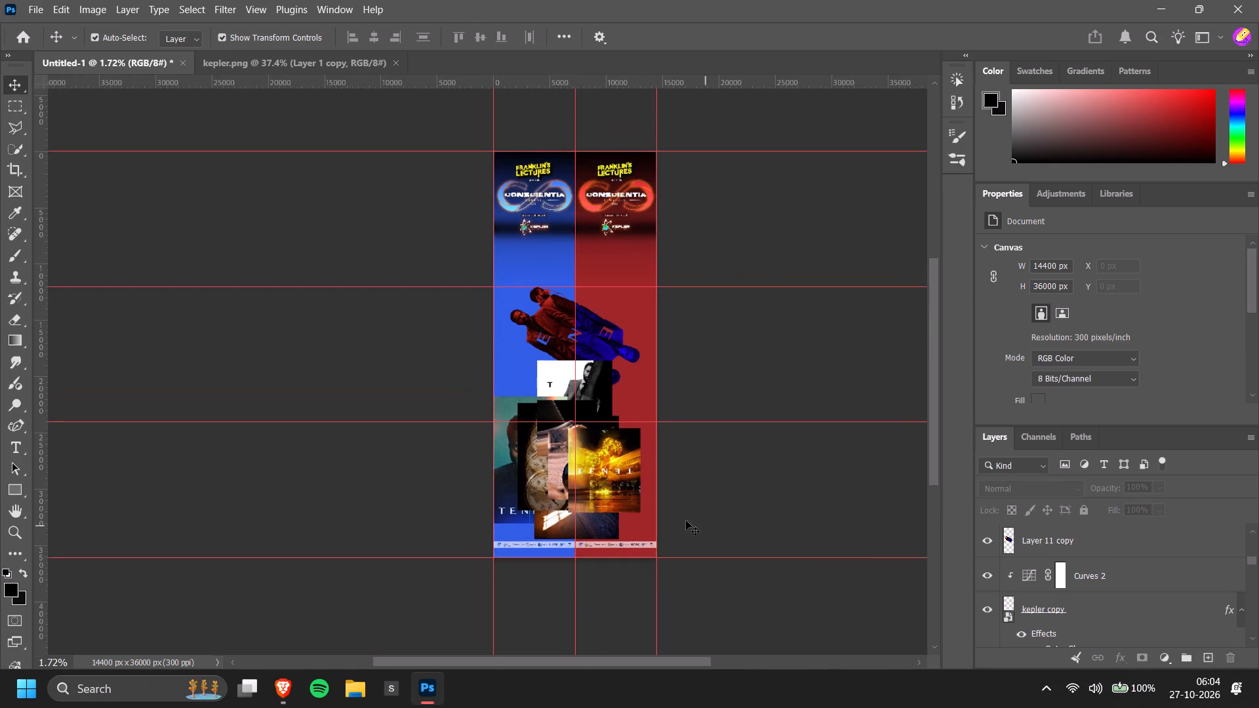
alt+scroll(634, 504, up, 13)
click(583, 469)
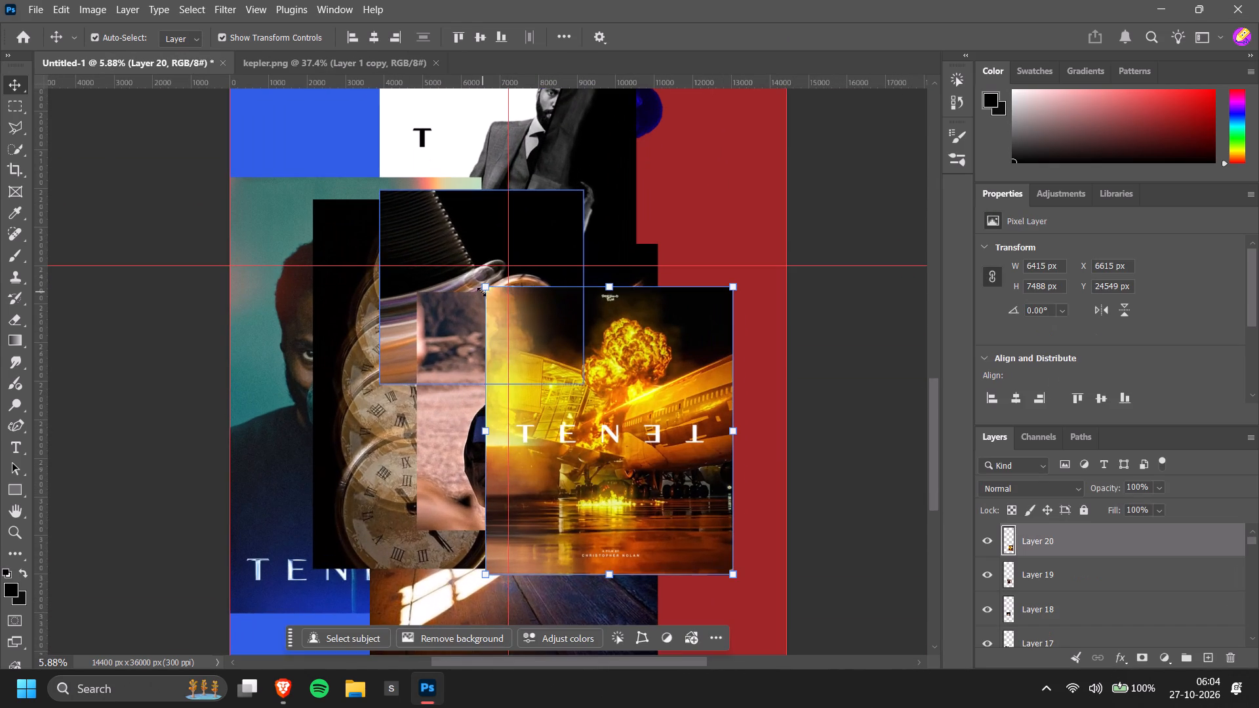
drag(481, 292, 506, 316)
scroll(679, 378, down, 8)
drag(674, 404, 703, 458)
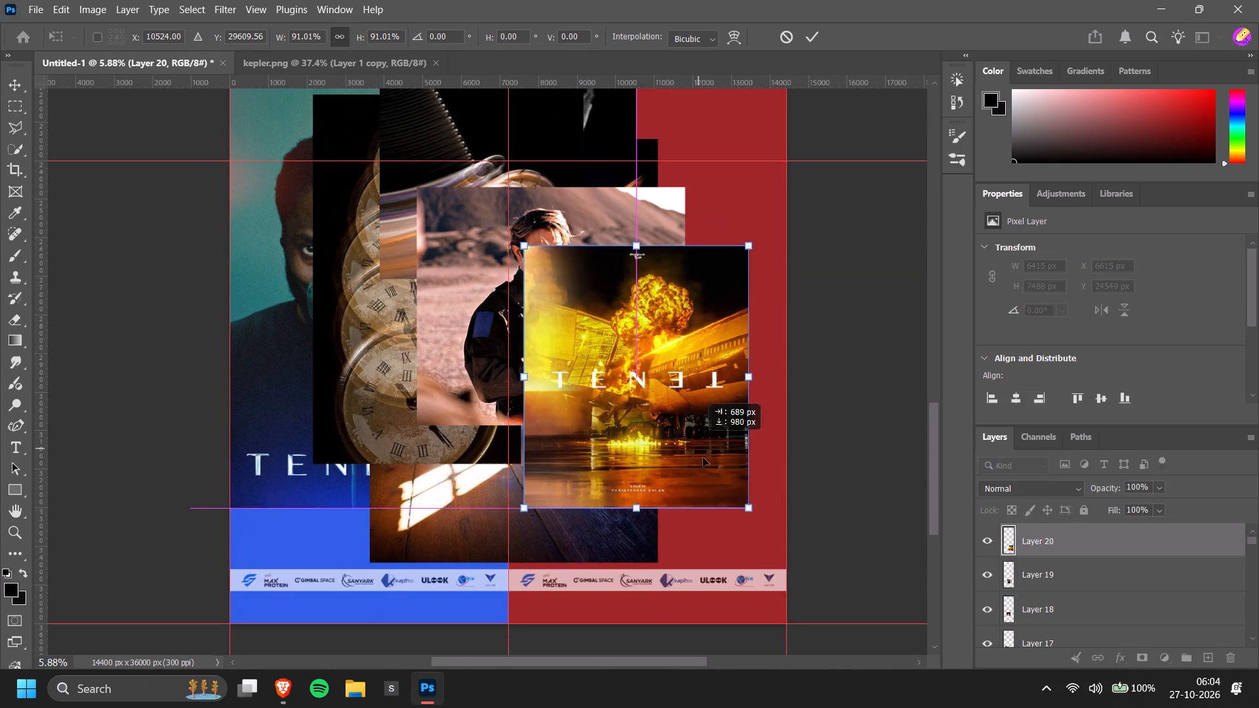
drag(703, 458, 726, 493)
click(155, 339)
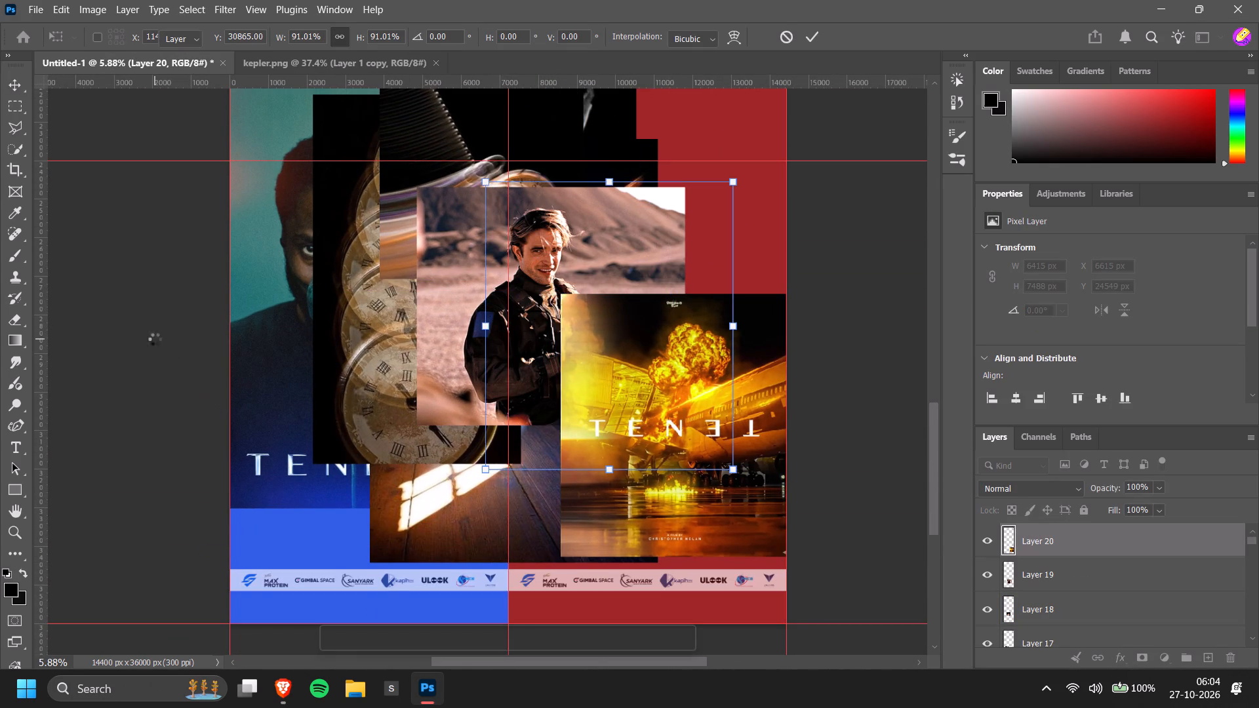
Move the soldier photo against the red column's right edge, directly above the Tenet explosion poster.
drag(503, 274, 654, 165)
Move the motion-blurred swinging clock image into the red column behind the soldier and explosion images, at about X 8182 px, Y 24230 px.
click(402, 359)
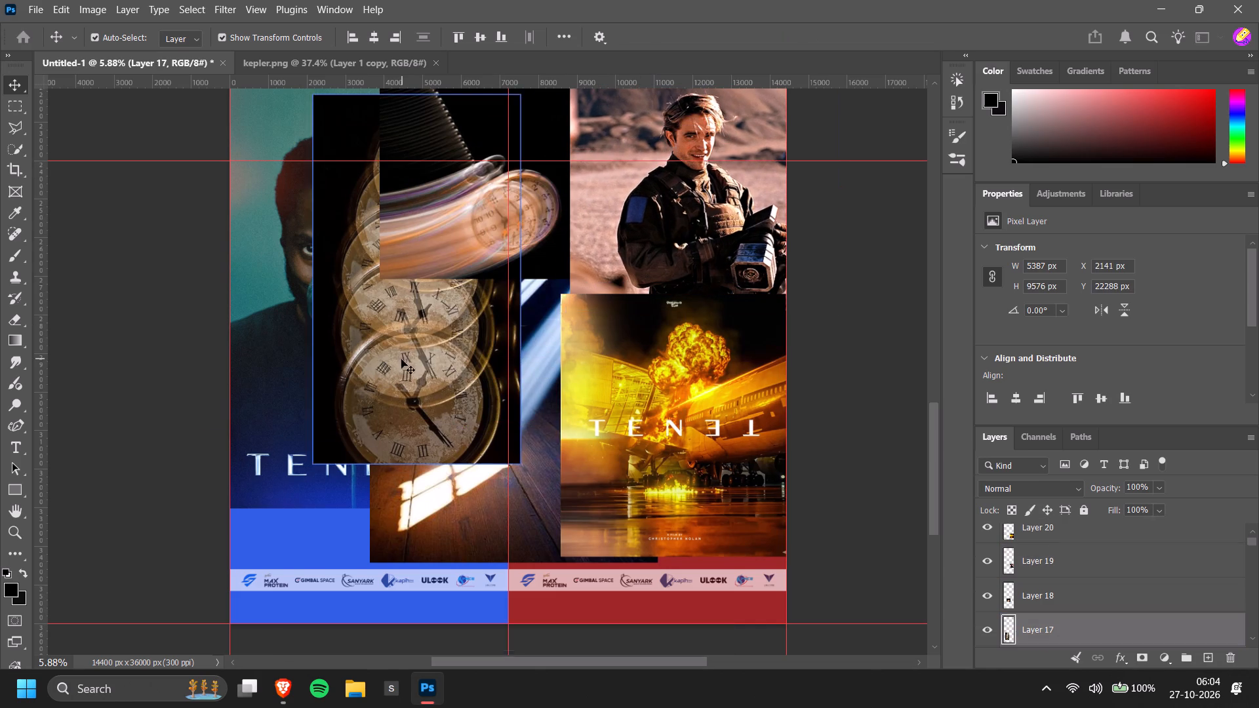
scroll(401, 369, up, 3)
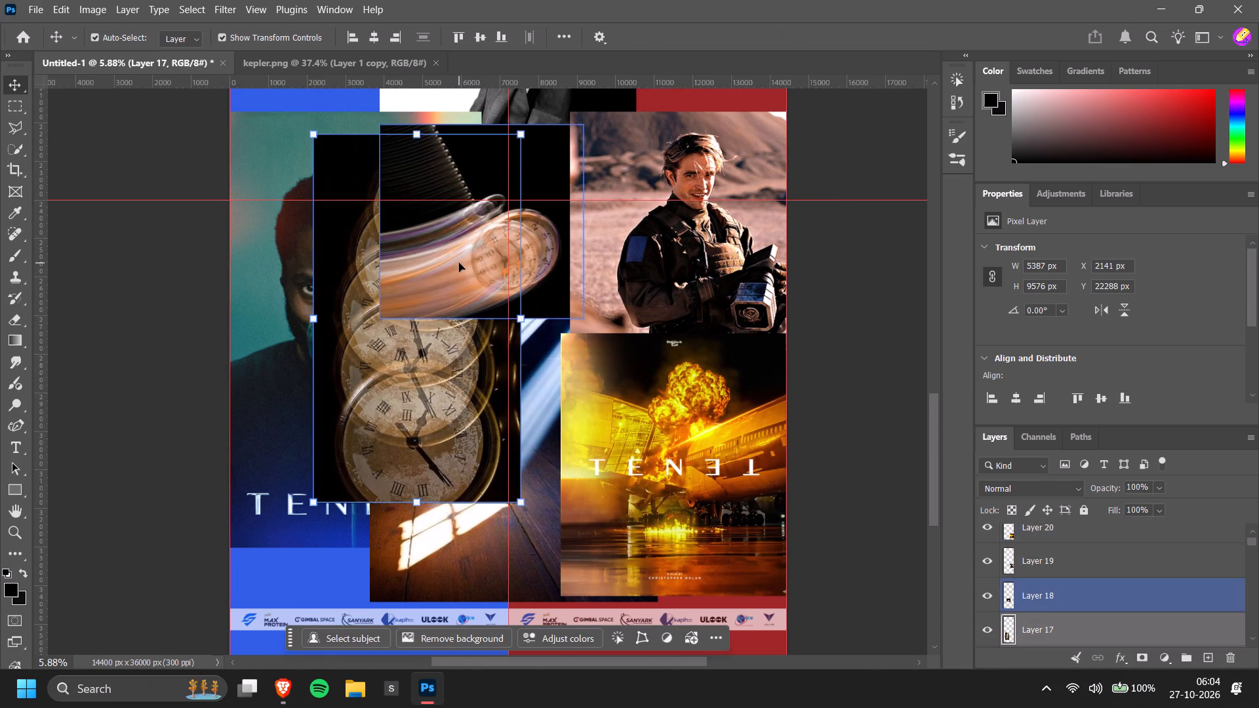
drag(459, 263, 608, 342)
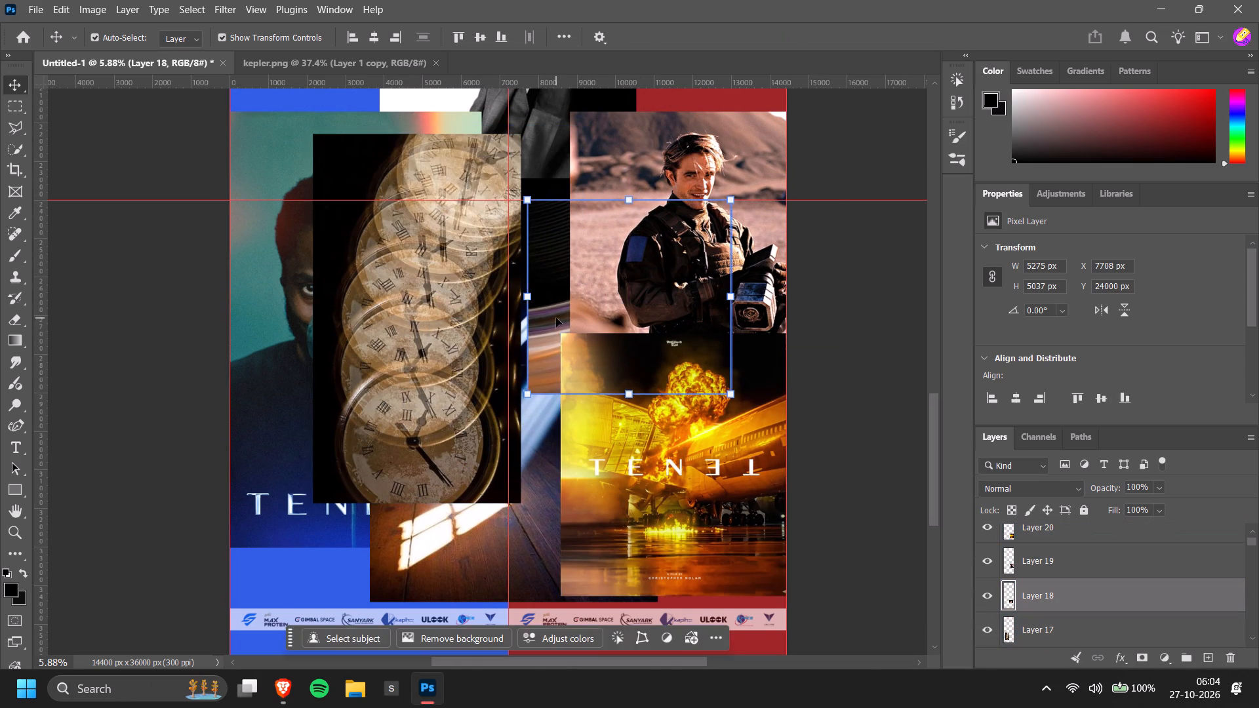
drag(557, 317, 576, 323)
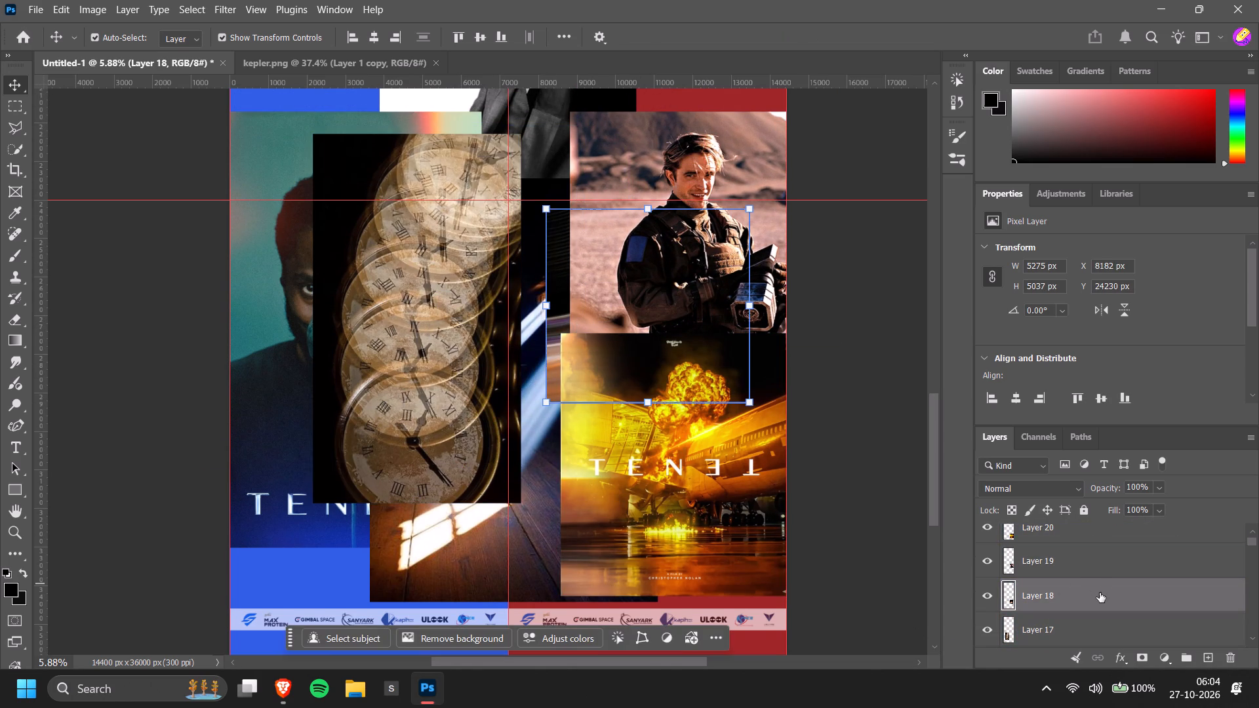
Convert the motion-blurred swinging clock layer to a Smart Object.
right_click(1090, 593)
click(1165, 490)
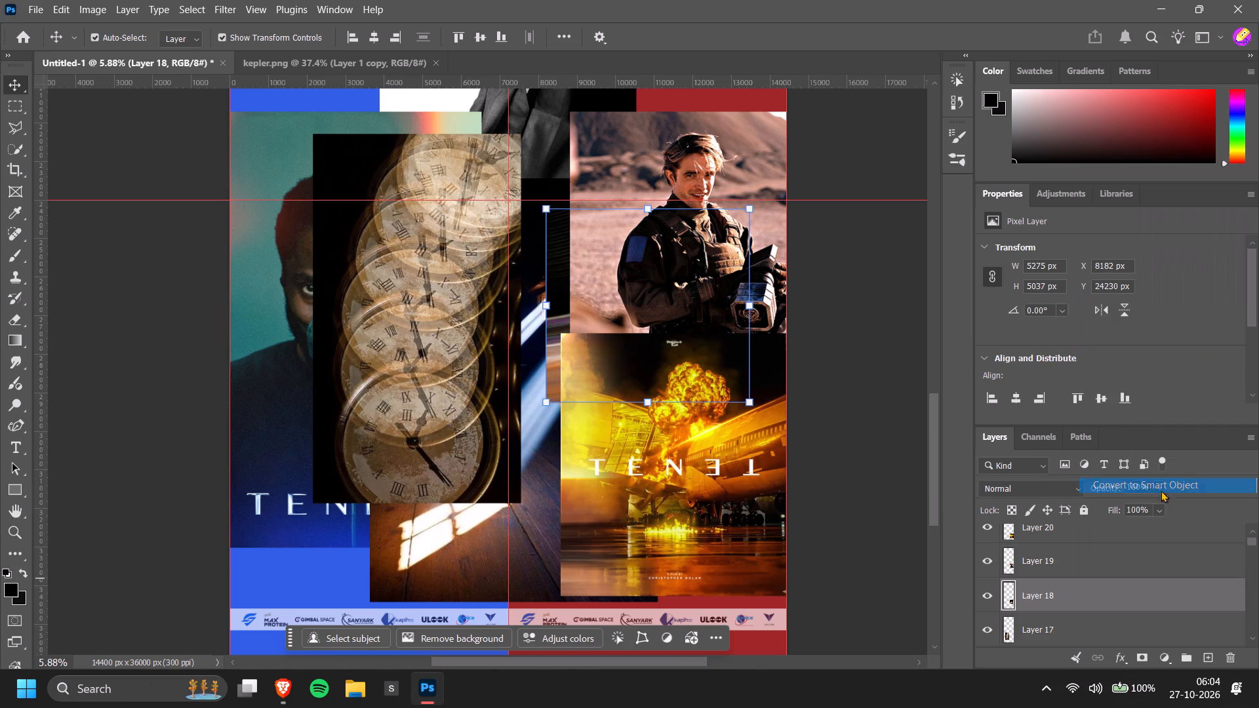
Switch to Brave and skip forward through the Genius Party Beyond - Toujin Kit video to about 5:48.
key(alt+Tab)
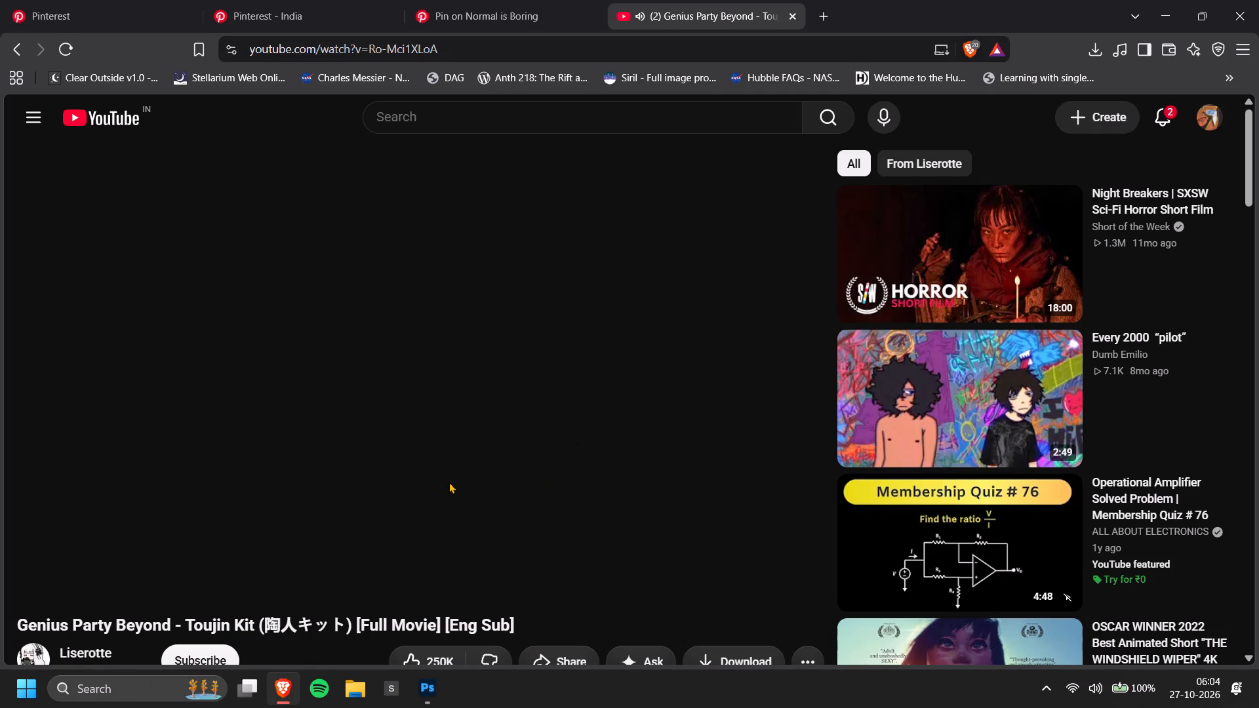
click(546, 33)
click(538, 23)
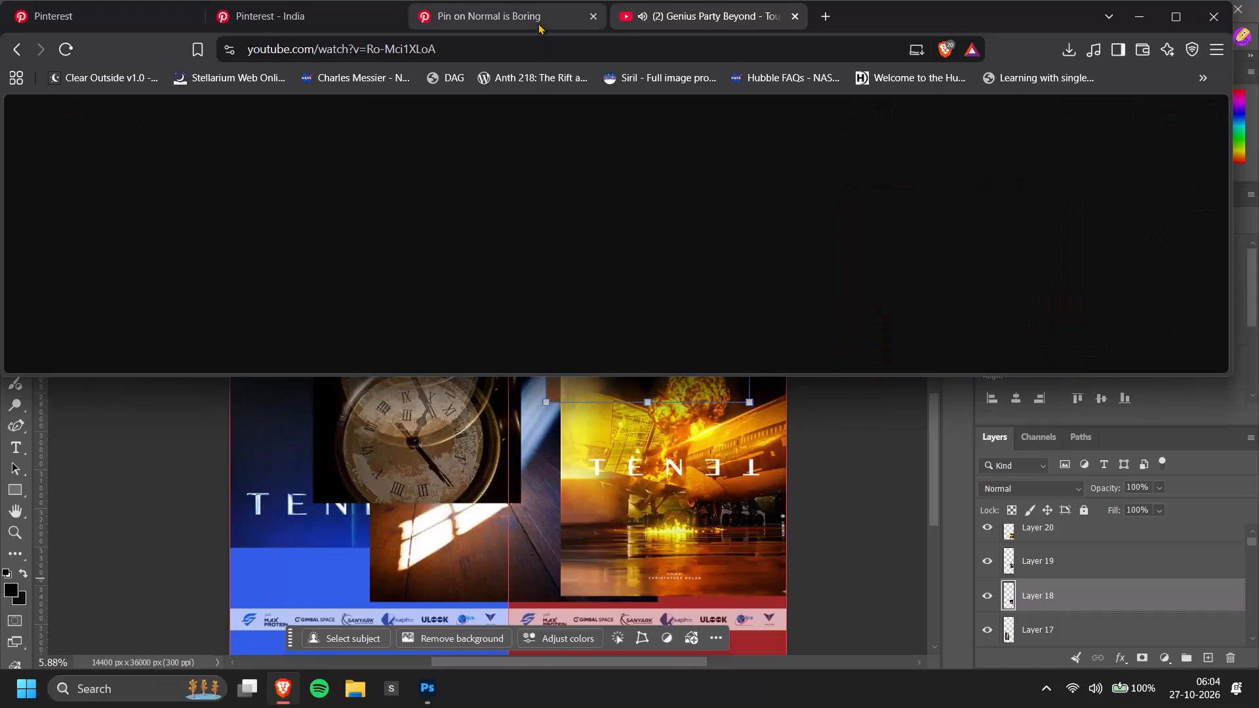
click(717, 23)
double_click(933, 9)
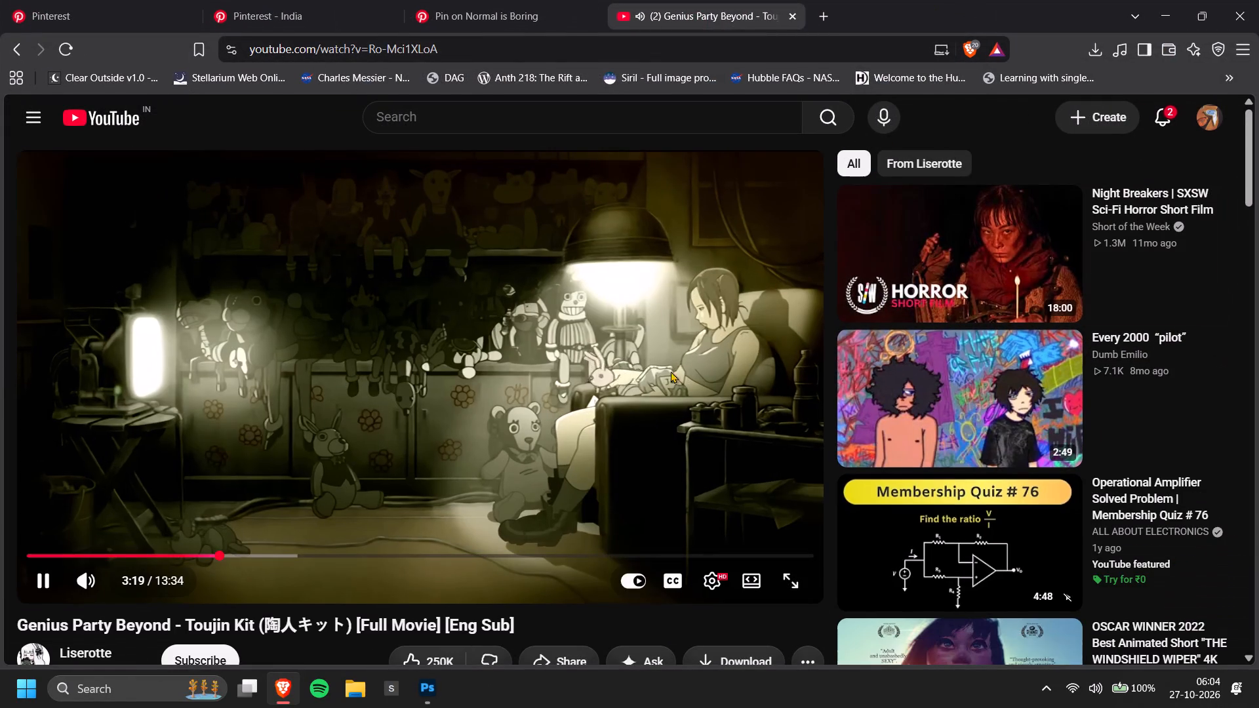
click(280, 549)
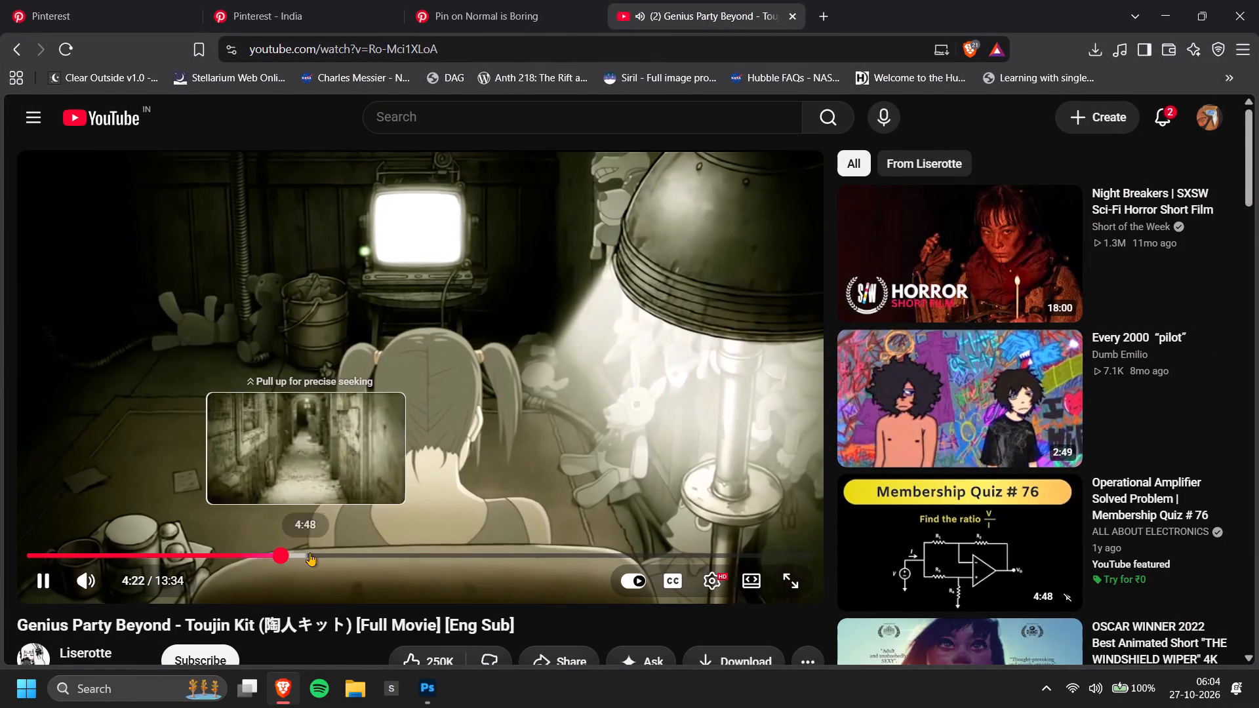
click(363, 552)
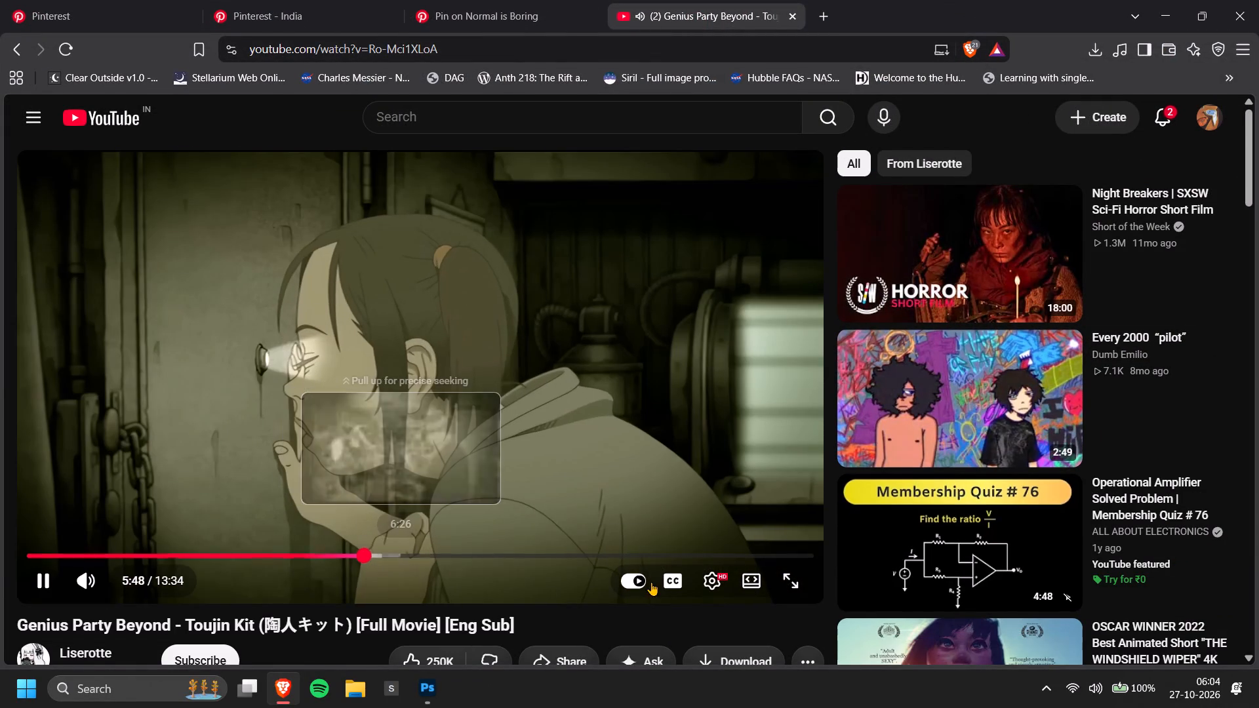
Download the Genius Party Beyond - Toujin Kit video in Standard (480p) quality.
scroll(612, 542, down, 2)
click(814, 444)
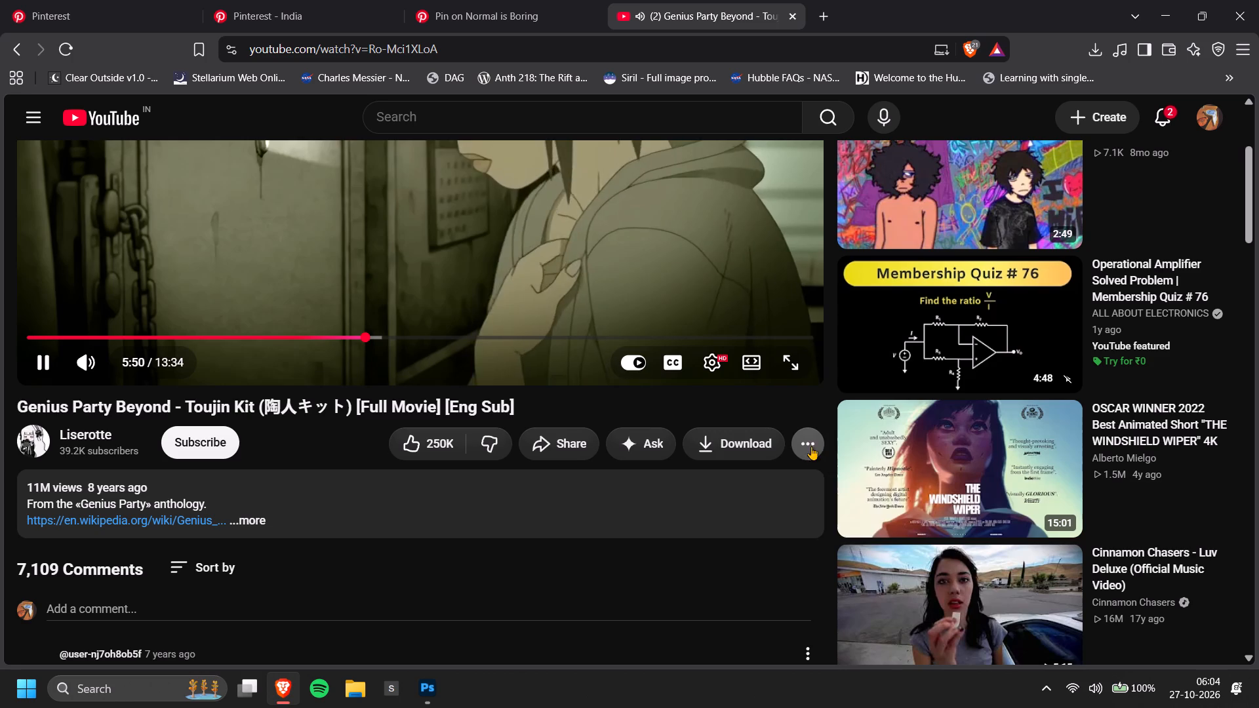
click(745, 455)
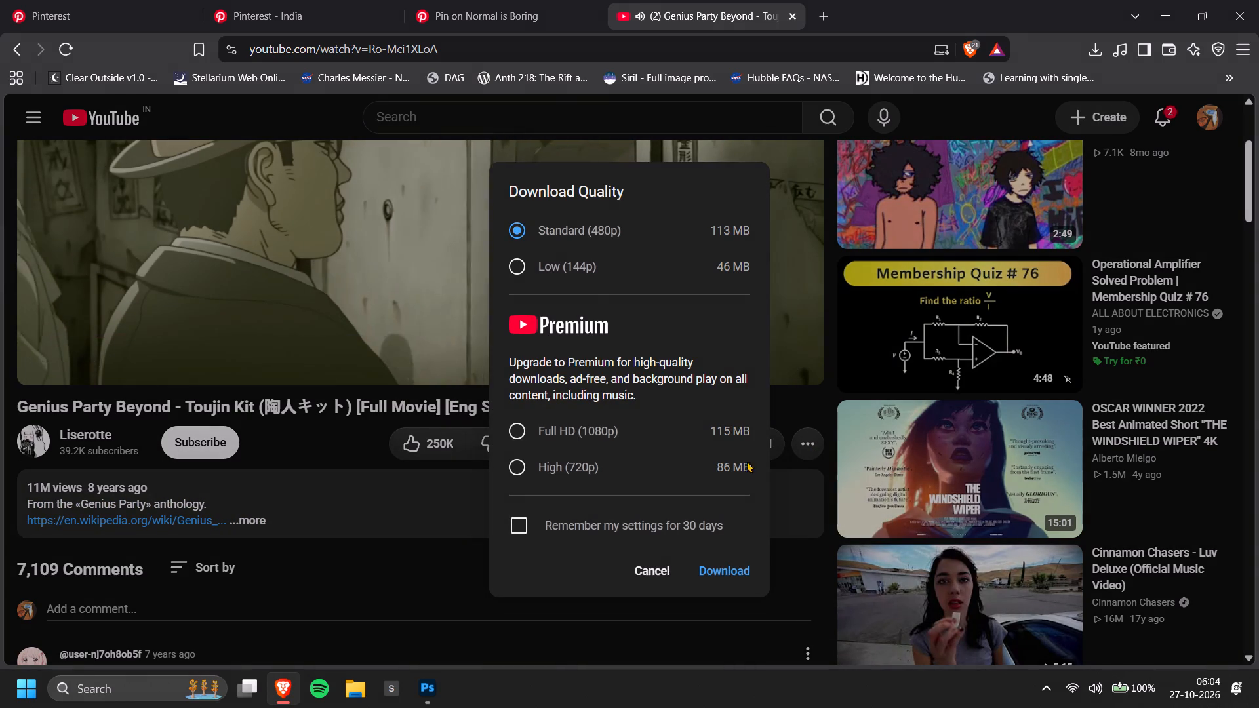
click(727, 567)
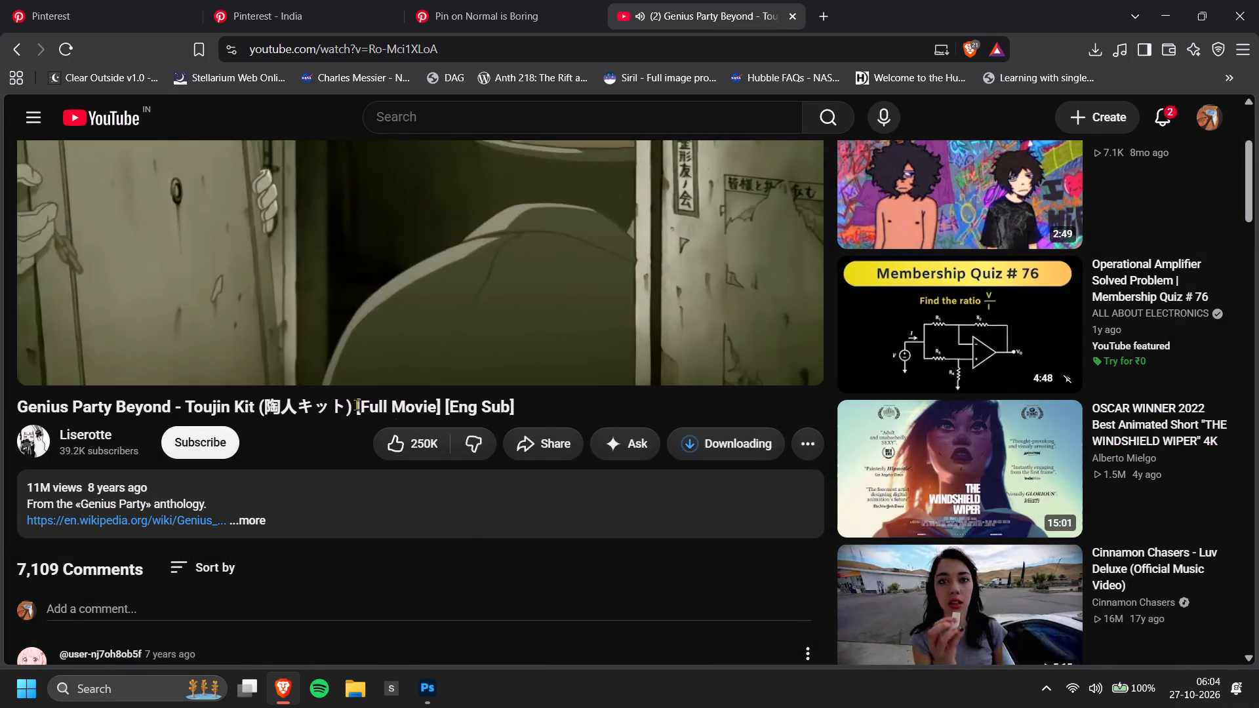
scroll(362, 406, up, 5)
scroll(313, 376, up, 5)
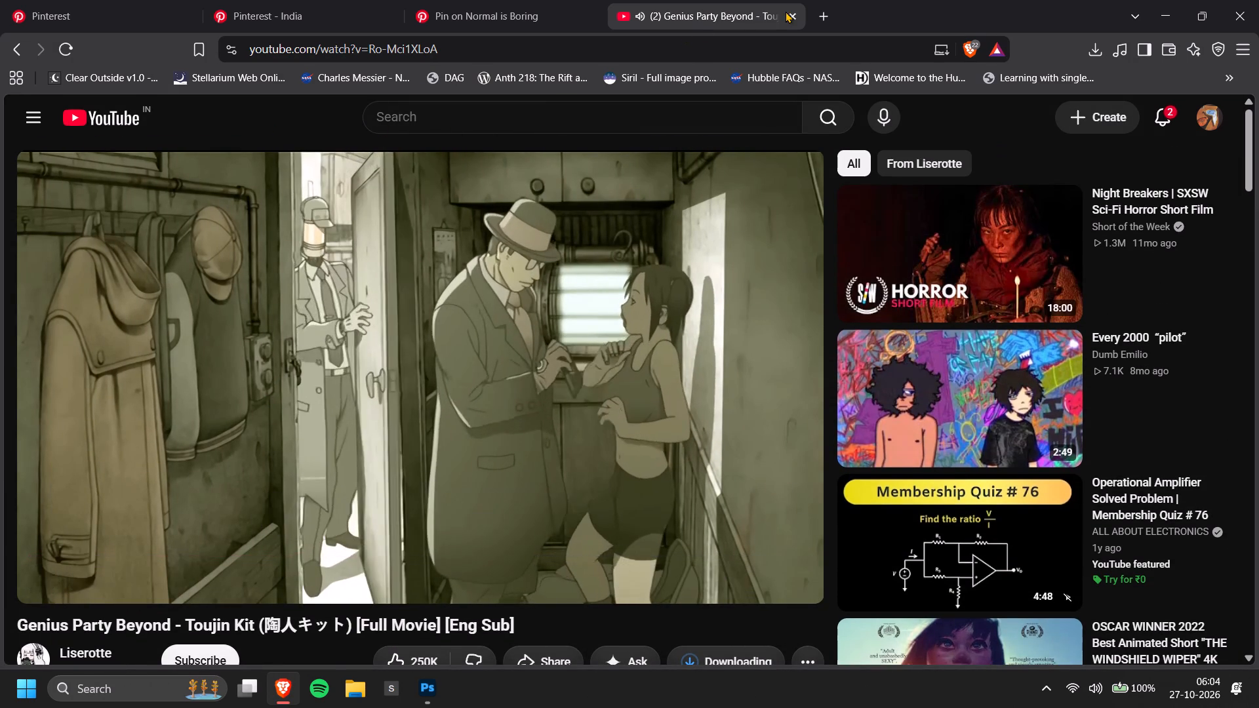
scroll(444, 571, down, 3)
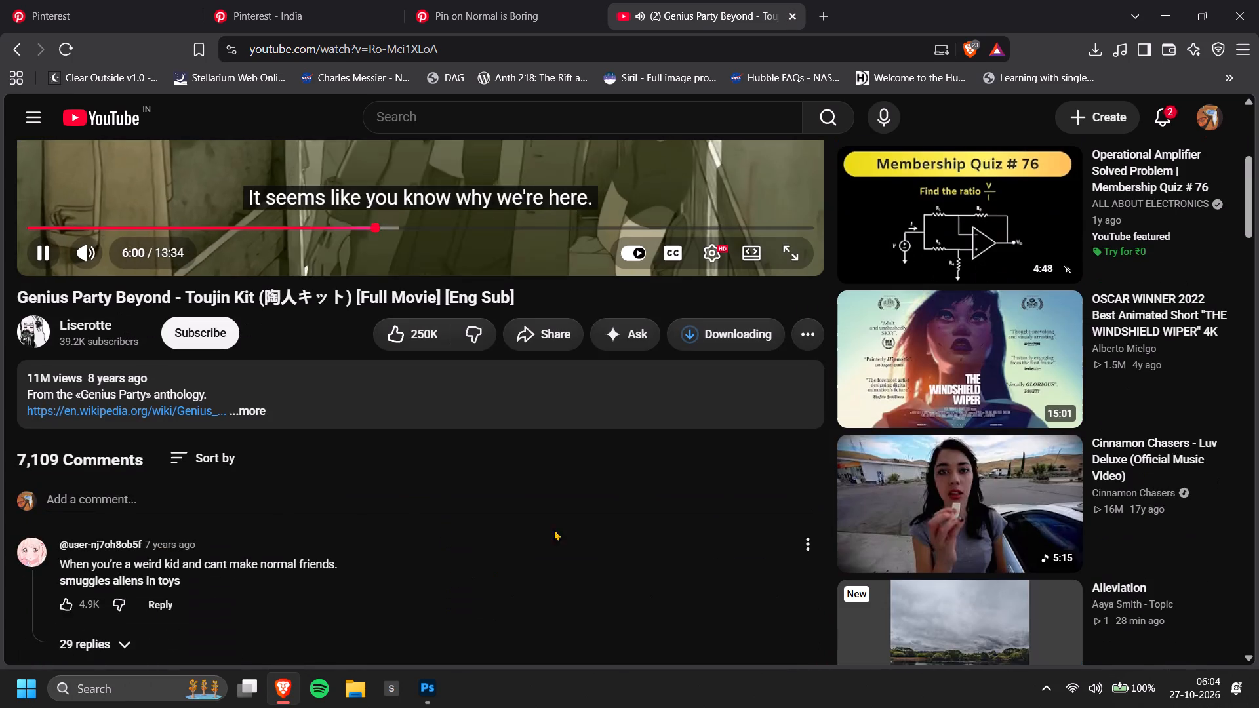
scroll(452, 403, up, 7)
Search YouTube for "ekla chalo re" and open the Ekla Cholo Re - Kishore Kumar video from the results.
click(528, 130)
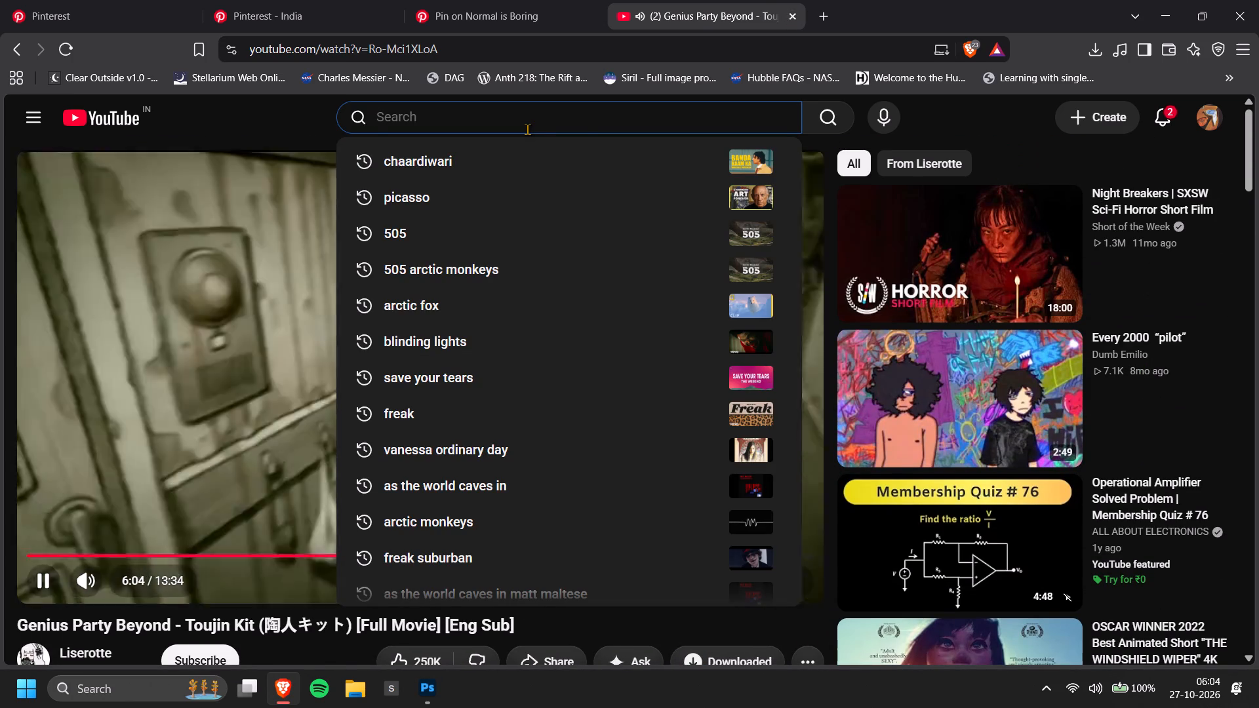
text(ek)
text(la)
drag(490, 136, 485, 145)
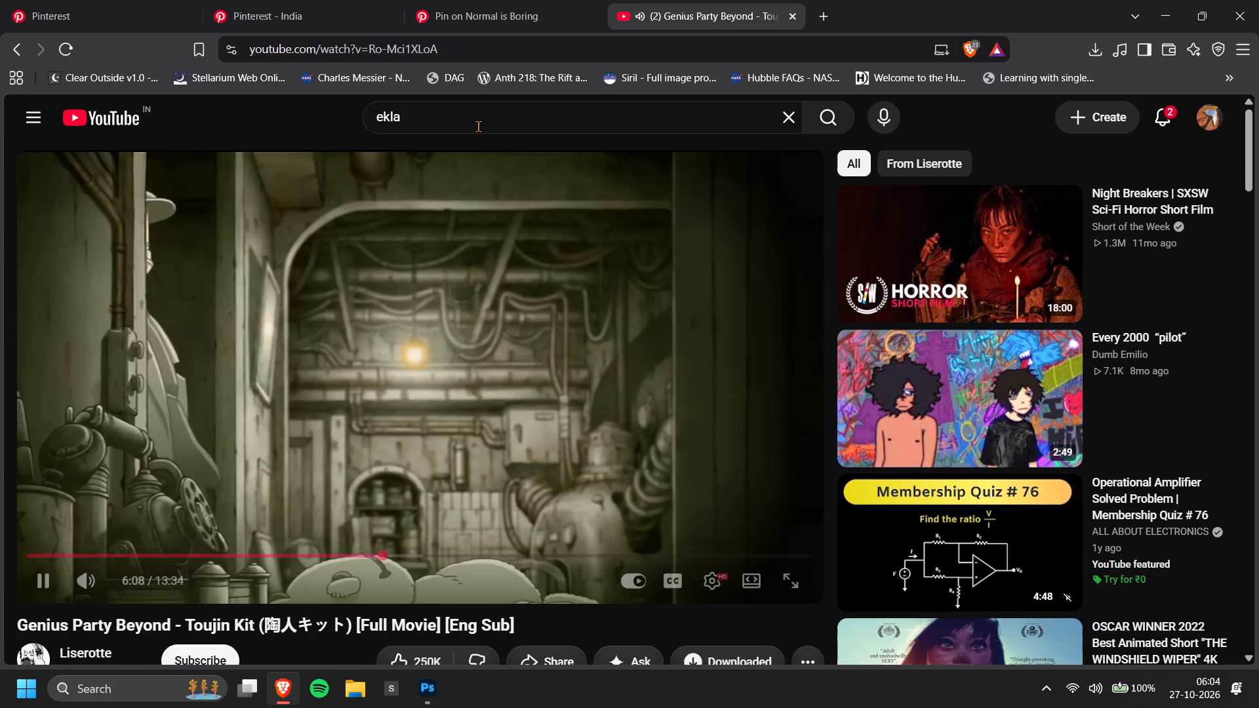
click(480, 125)
click(477, 158)
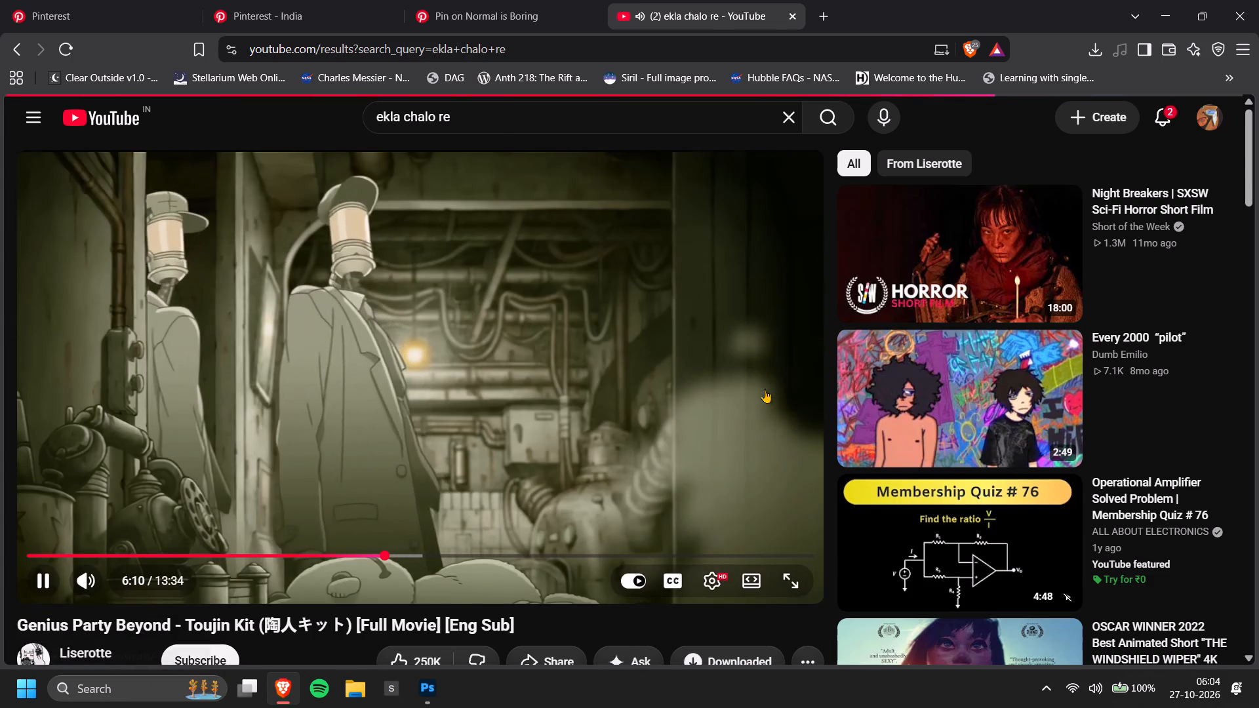
scroll(791, 411, down, 4)
scroll(657, 435, down, 4)
scroll(479, 355, down, 7)
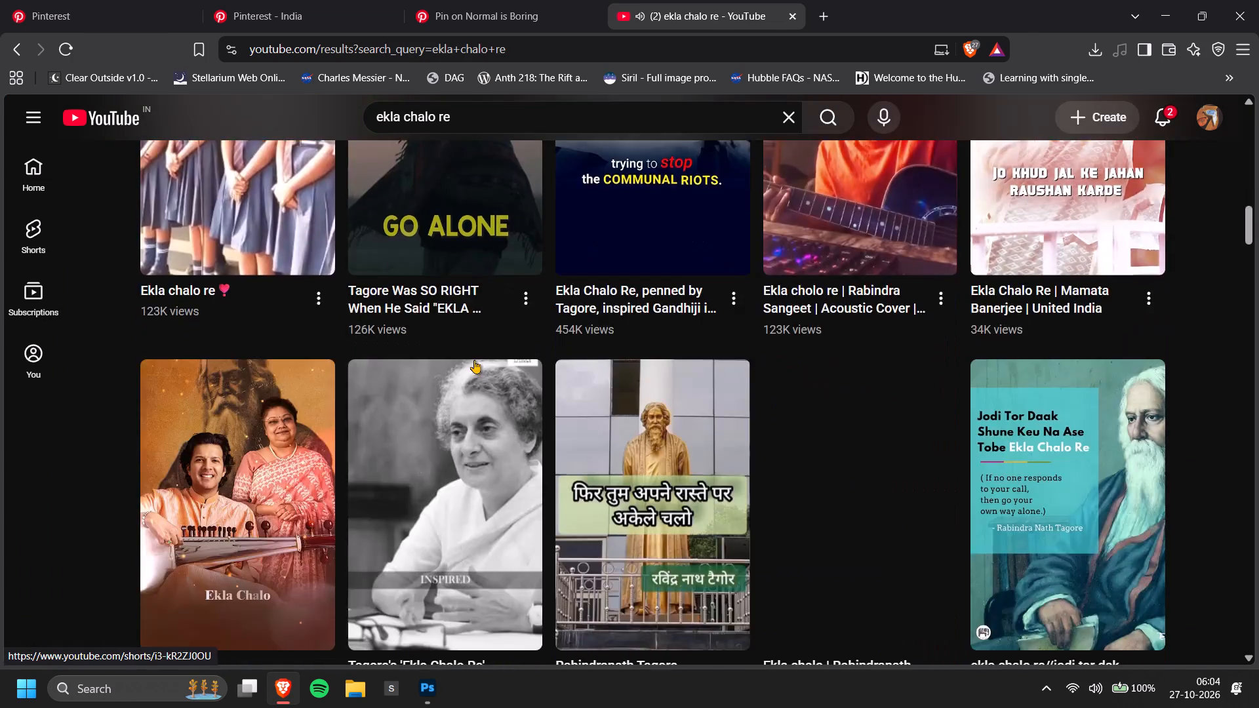
scroll(474, 360, down, 20)
scroll(474, 360, down, 2)
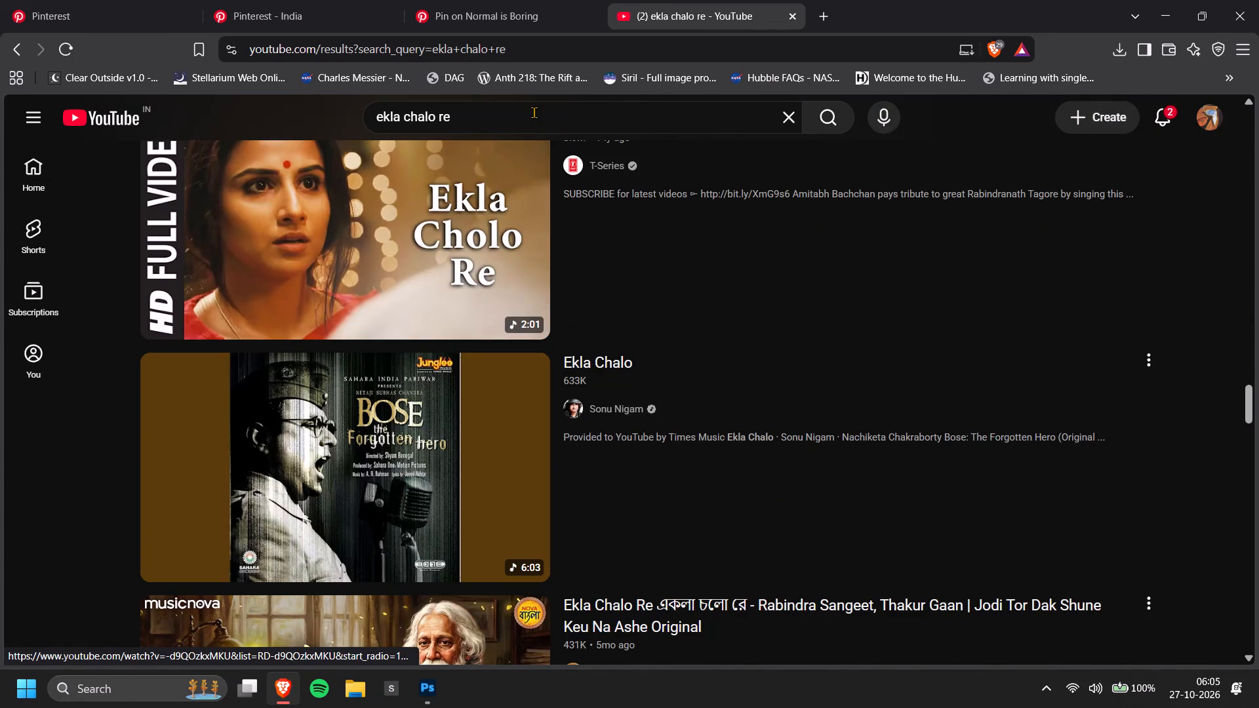
scroll(531, 253, down, 12)
scroll(523, 289, up, 4)
click(500, 291)
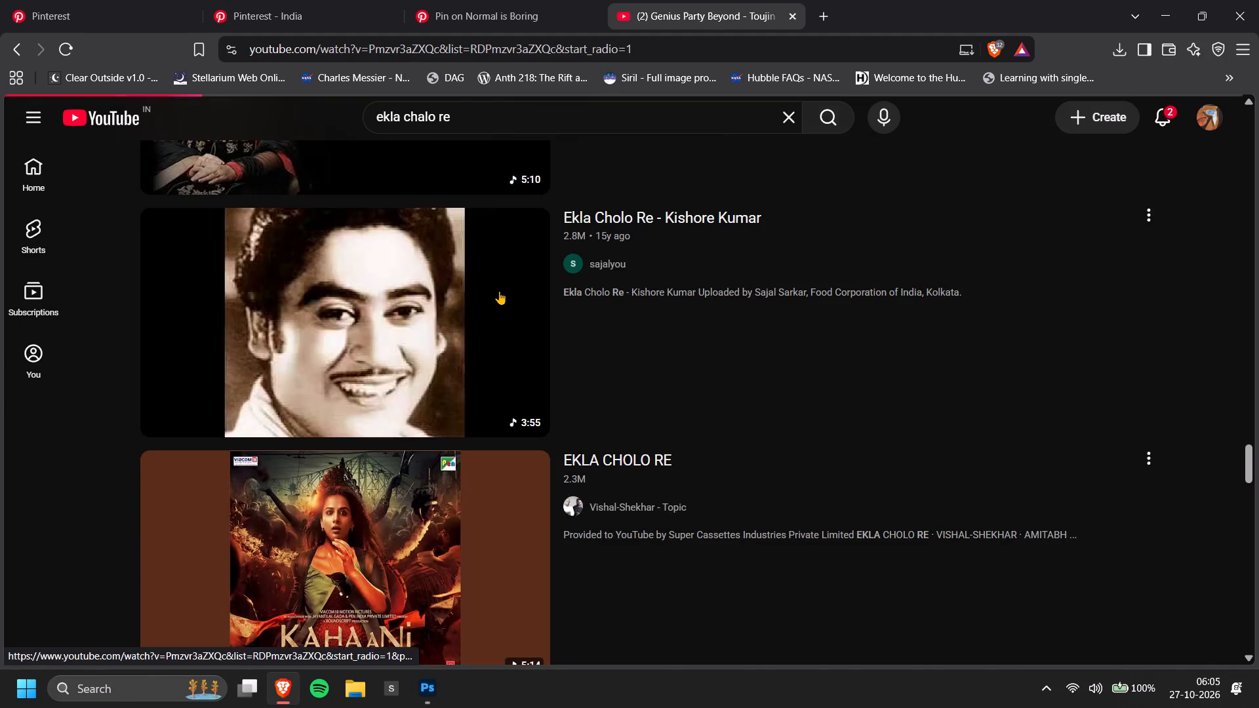
Switch to Photoshop and convert the tall stacked pocket-watches layer to a Smart Object.
key(alt+Tab)
alt+scroll(677, 355, down, 2)
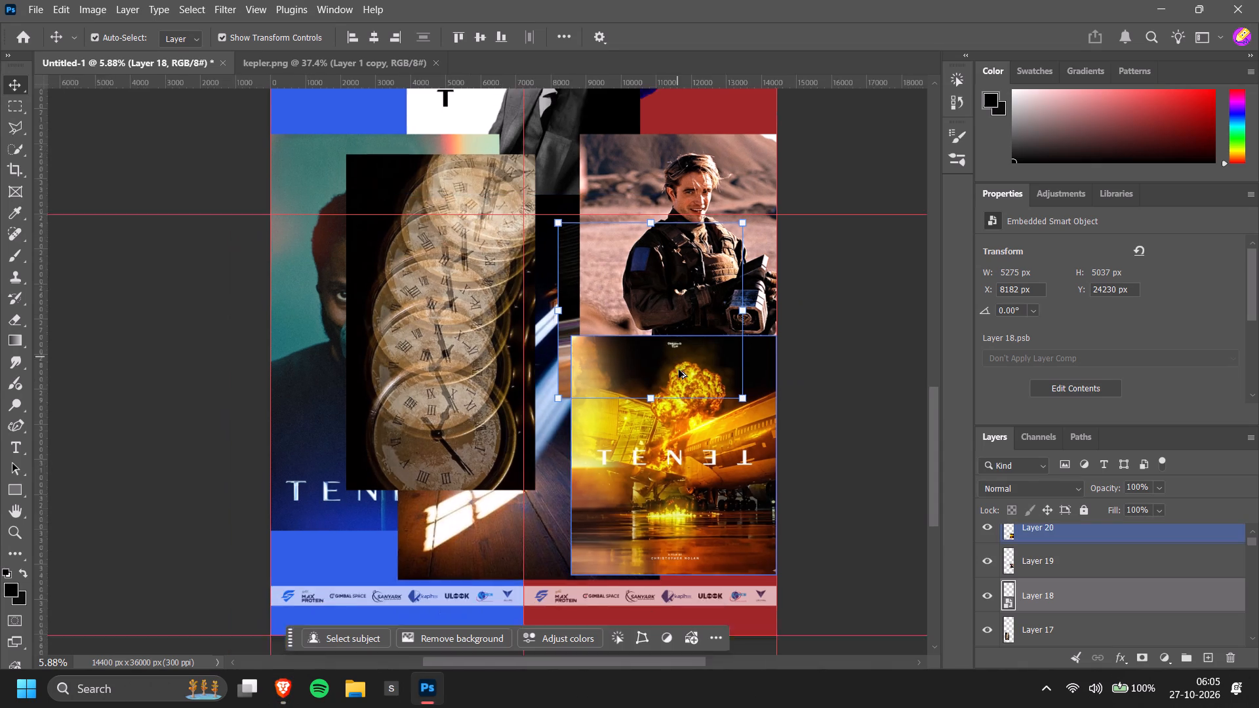
alt+scroll(679, 370, down, 1)
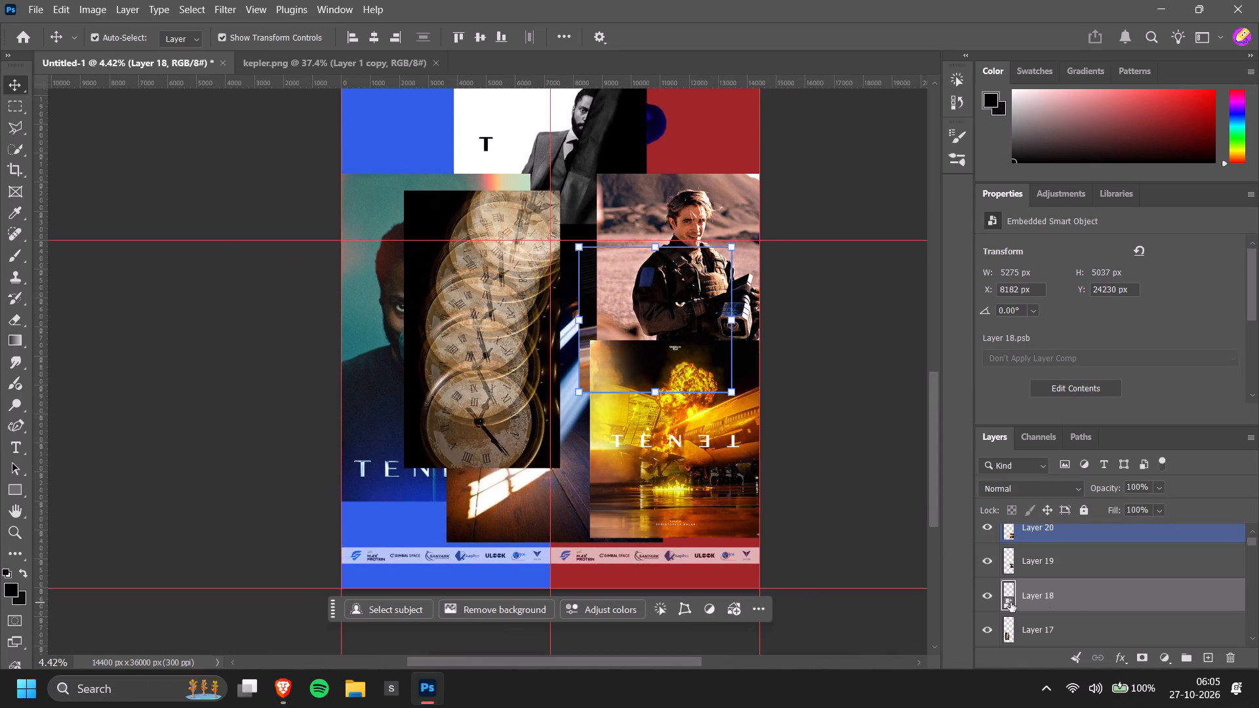
click(478, 371)
right_click(1079, 626)
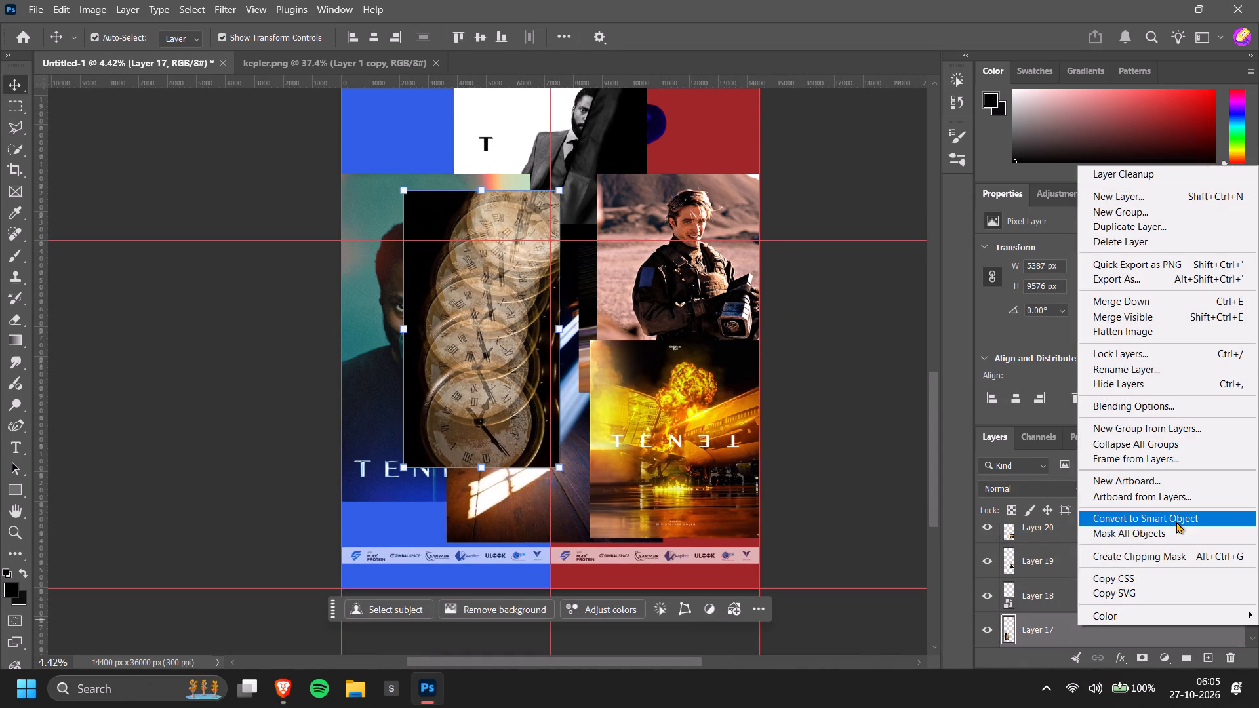
click(1176, 521)
Switch to Brave and save the suggested "joji - demons" video to Watch later.
key(alt+Tab)
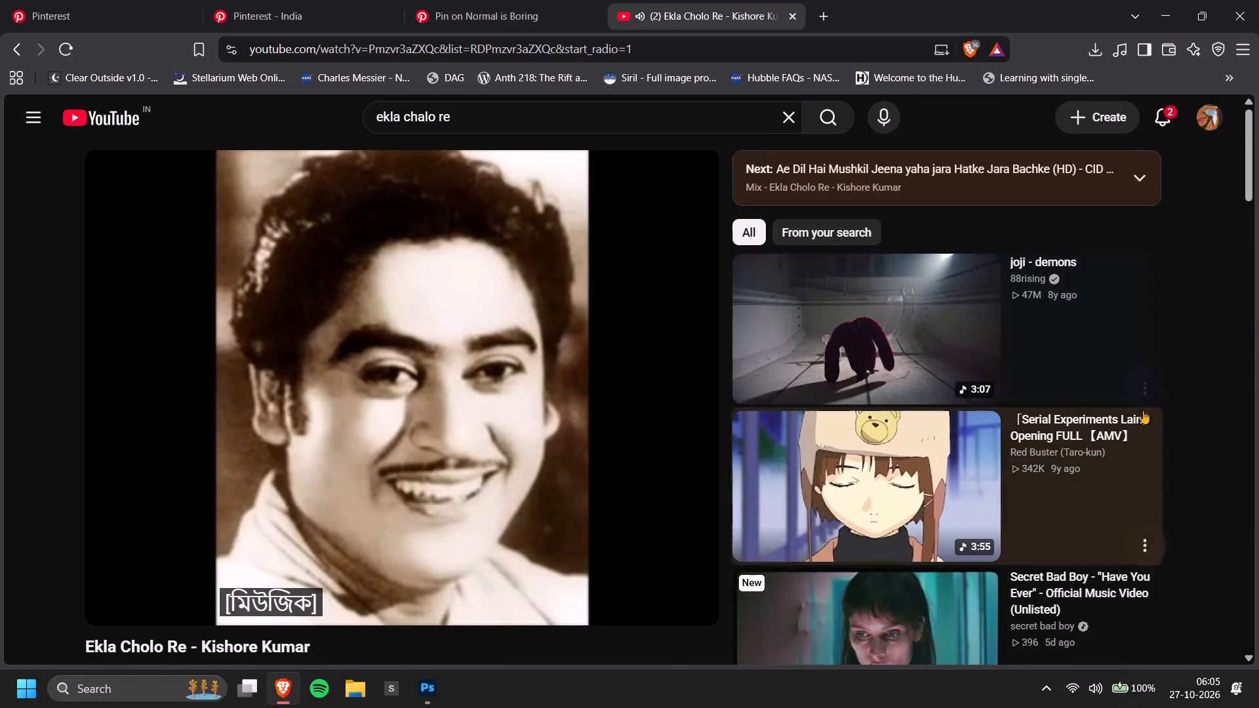
click(1144, 388)
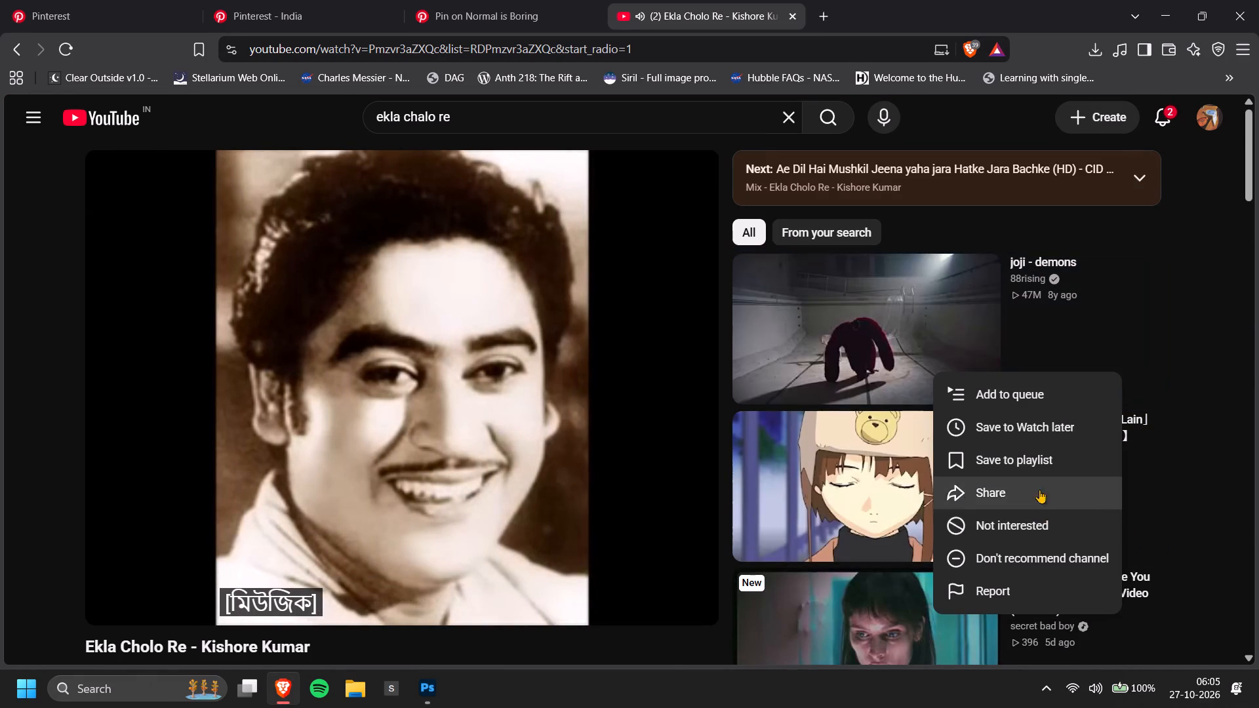
click(1073, 428)
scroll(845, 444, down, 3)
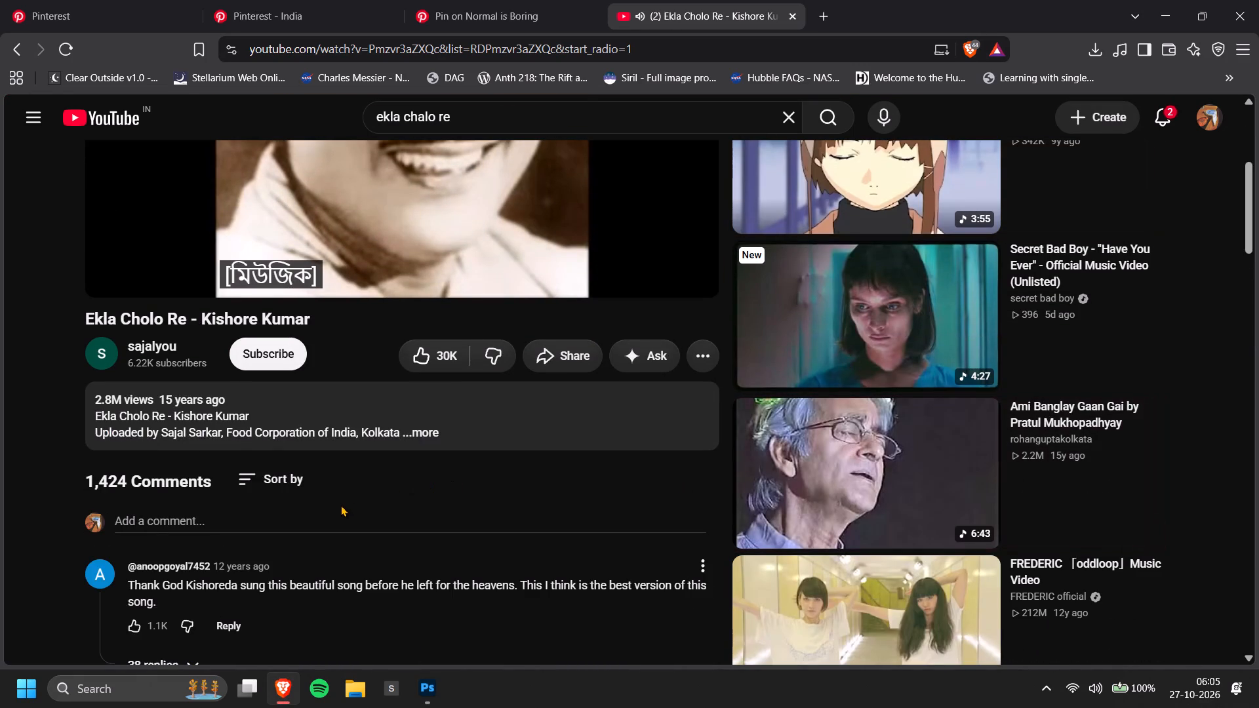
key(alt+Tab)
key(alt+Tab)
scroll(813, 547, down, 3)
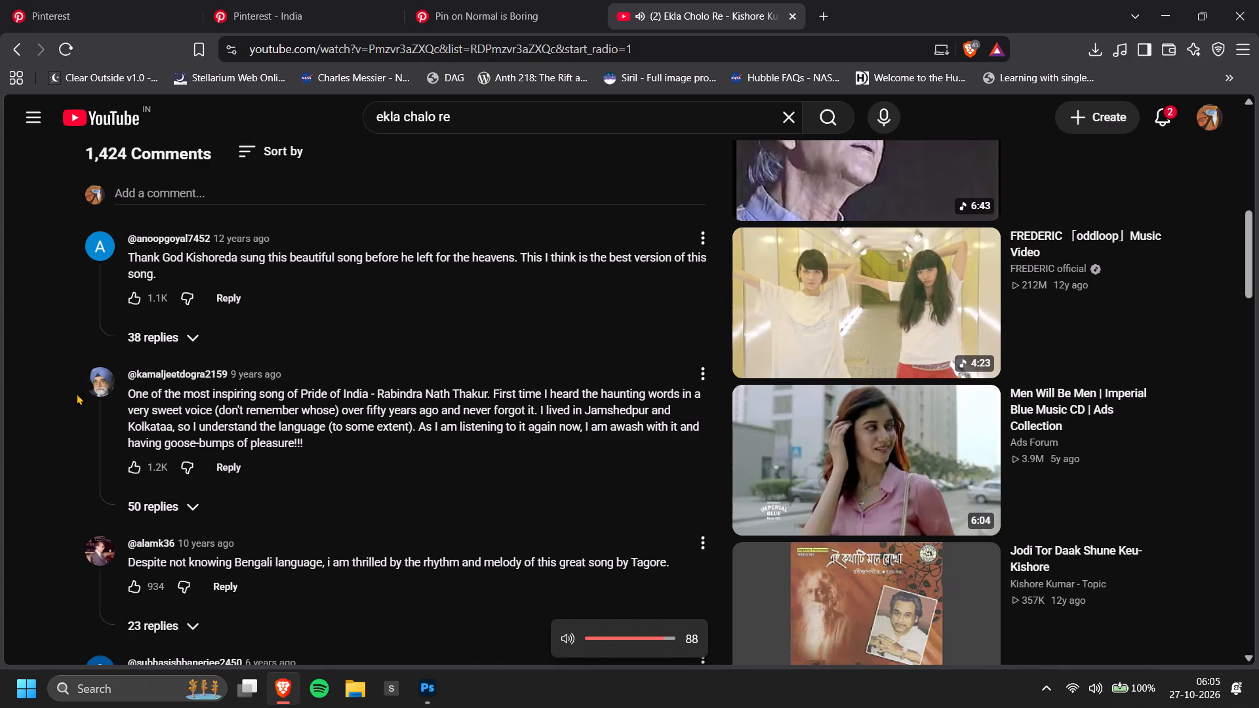
Switch to Photoshop and open the contents of the motion-blurred swinging clock Smart Object, fitting the whole image in view.
key(alt+Tab)
scroll(424, 408, up, 2)
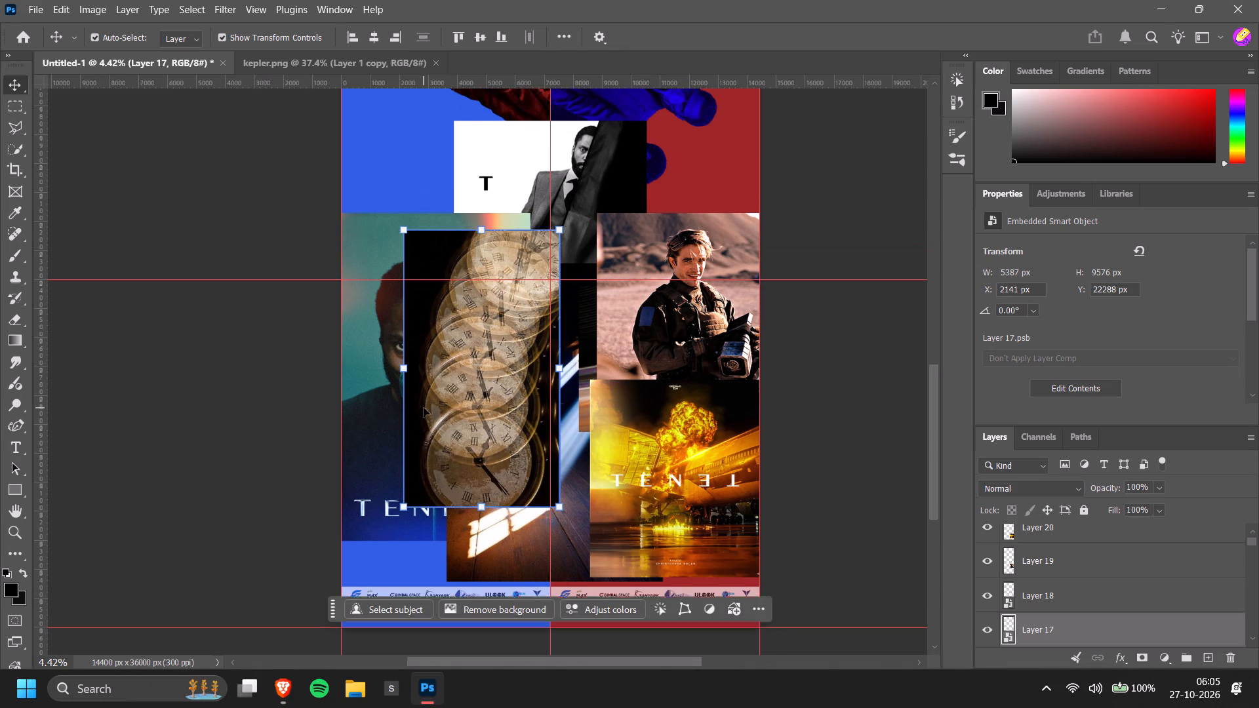
scroll(424, 408, up, 2)
double_click(1012, 598)
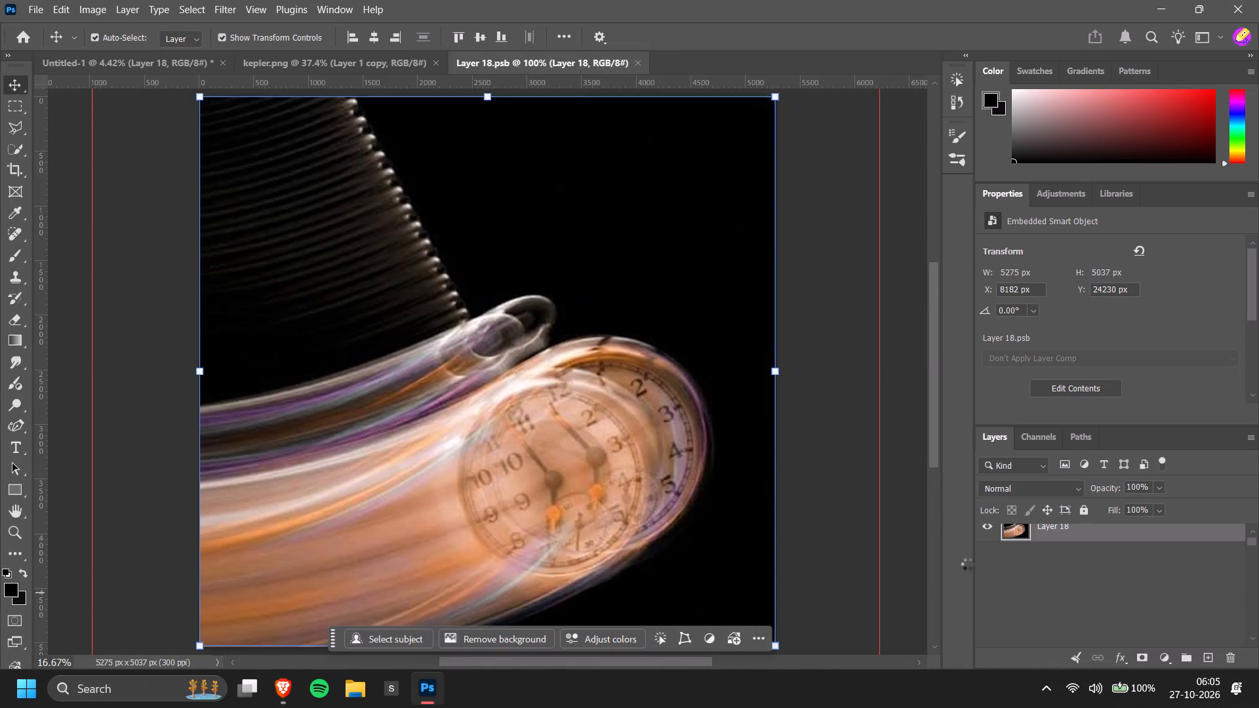
scroll(612, 443, down, 3)
alt+scroll(612, 443, down, 3)
scroll(612, 433, up, 3)
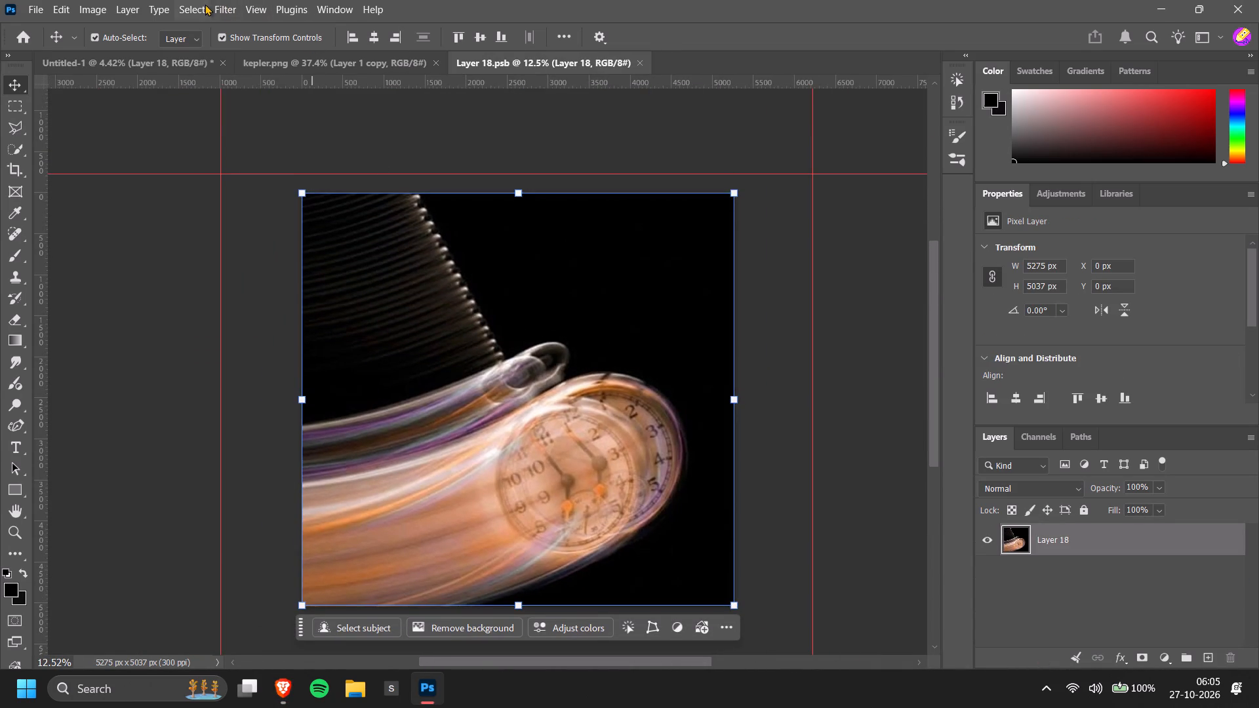
Select the black background around the blurred clock with Color Range, sampling the black area with Fuzziness 105.
click(204, 4)
click(258, 168)
click(677, 252)
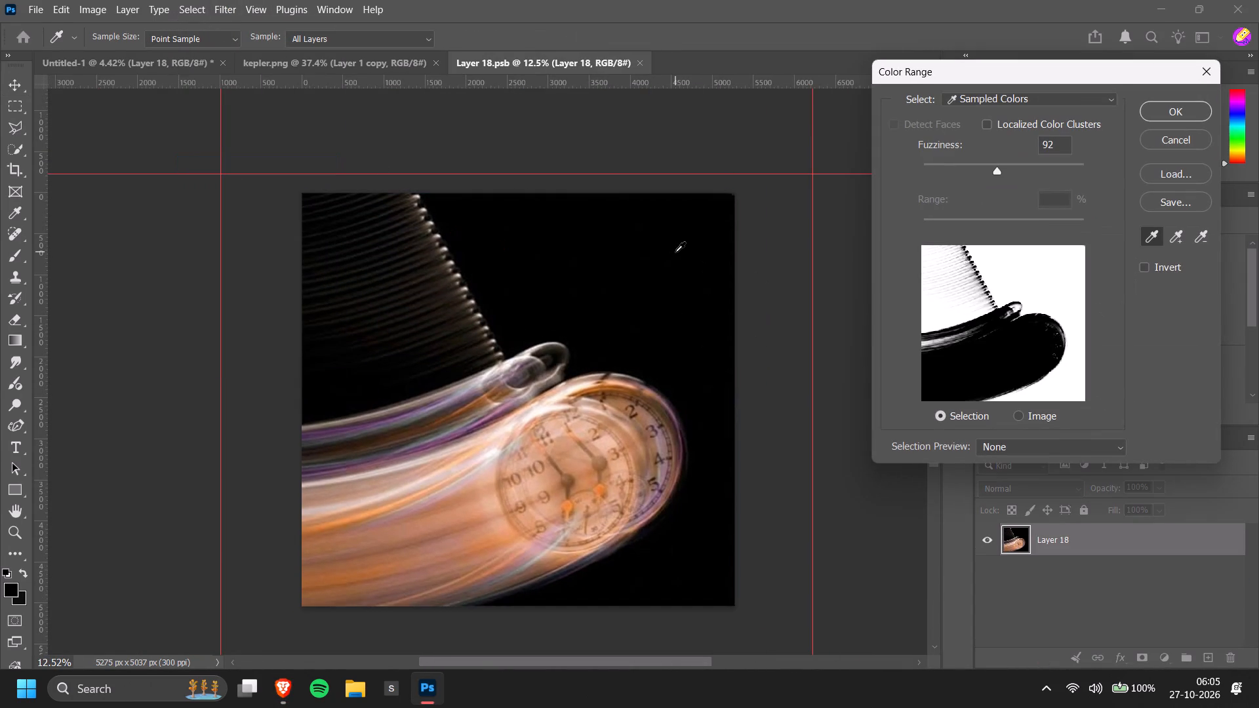
drag(992, 165, 965, 165)
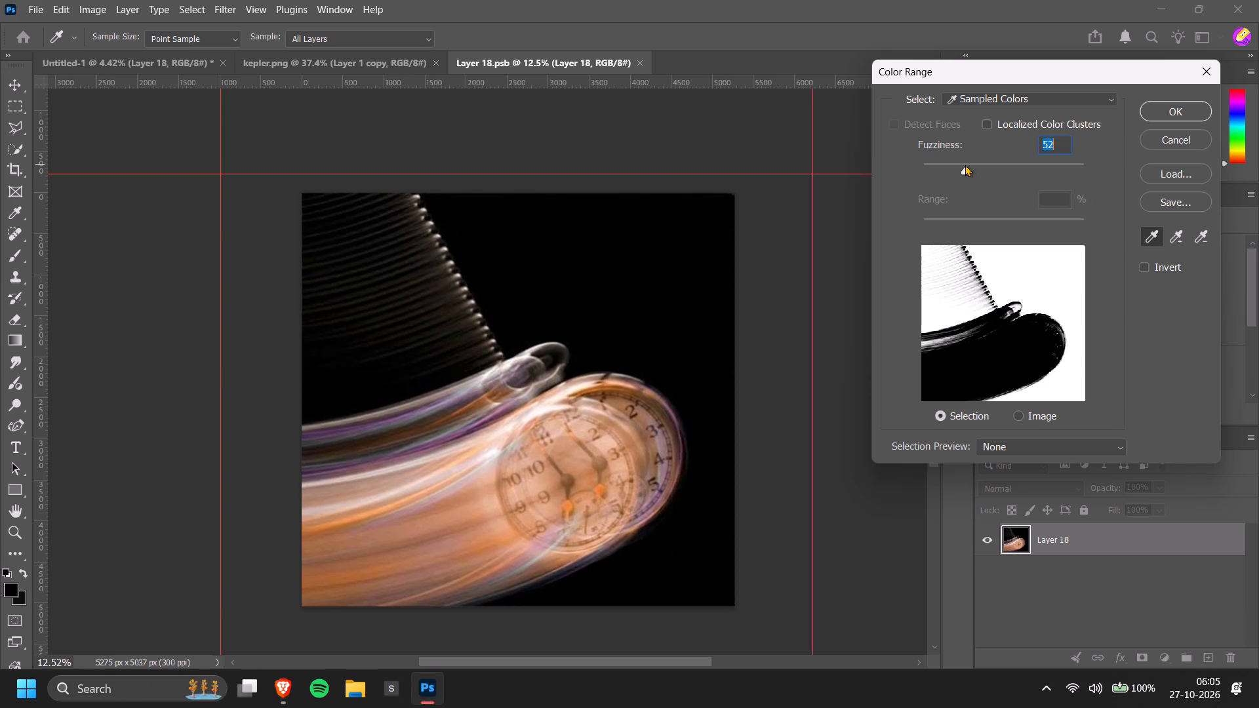
drag(972, 165, 986, 165)
drag(989, 163, 1008, 163)
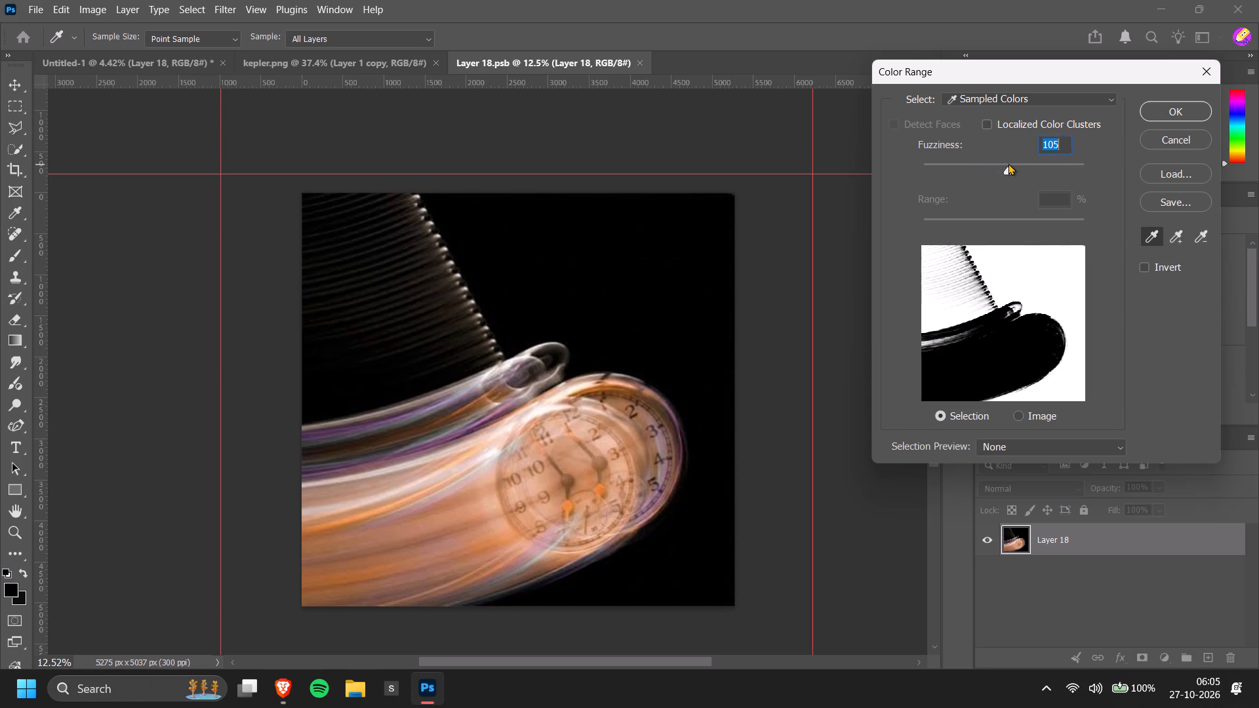
click(1152, 114)
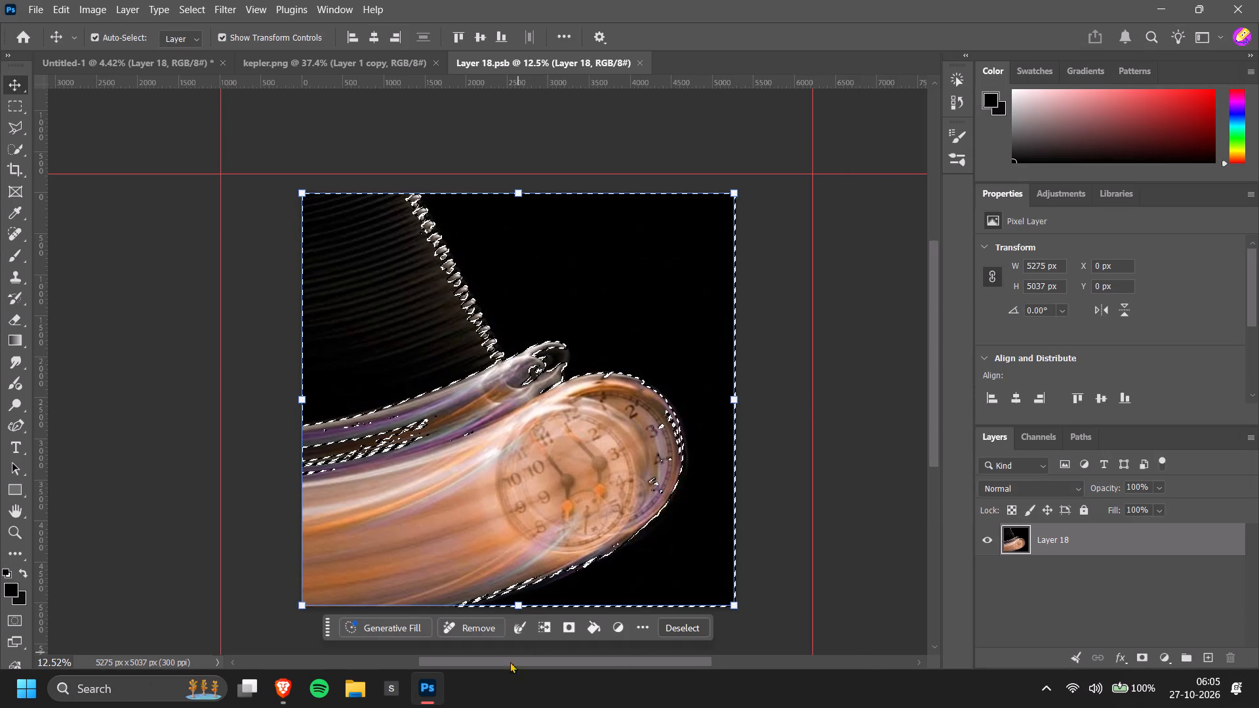
Invert the Color Range selection and add a layer mask that hides the black background around the blurred clock.
click(563, 631)
scroll(620, 494, down, 3)
key(ctrl+z)
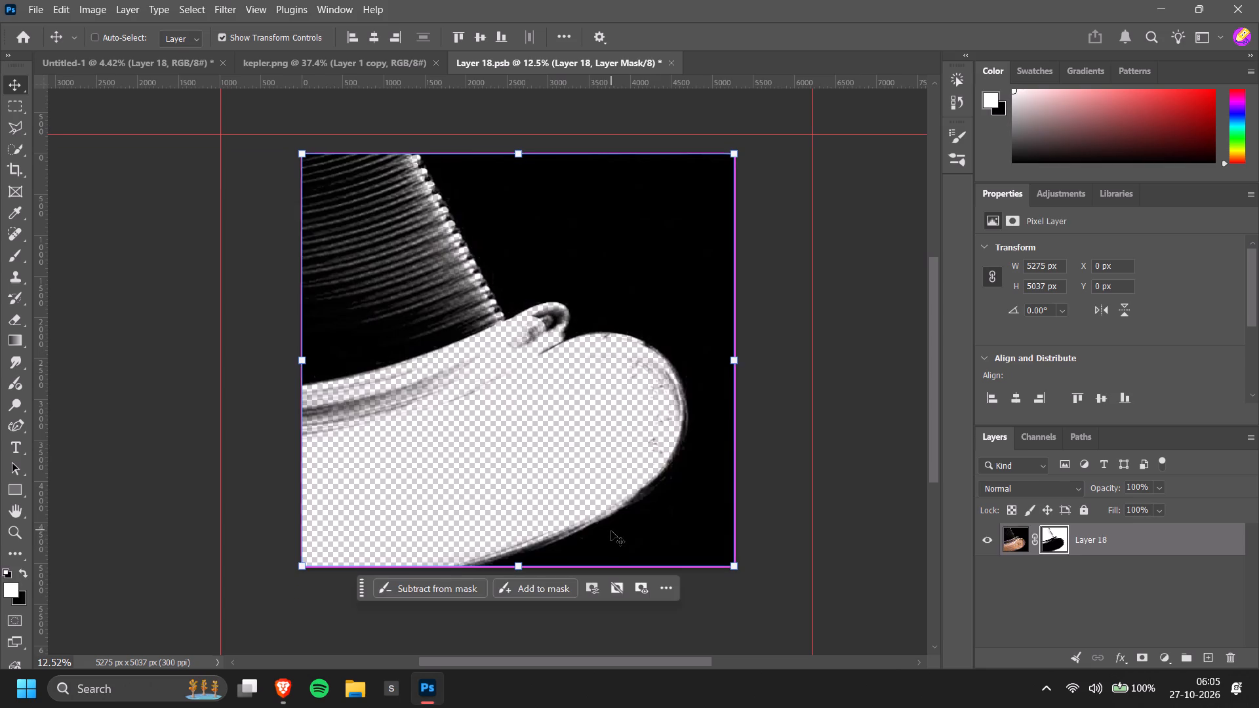
click(547, 588)
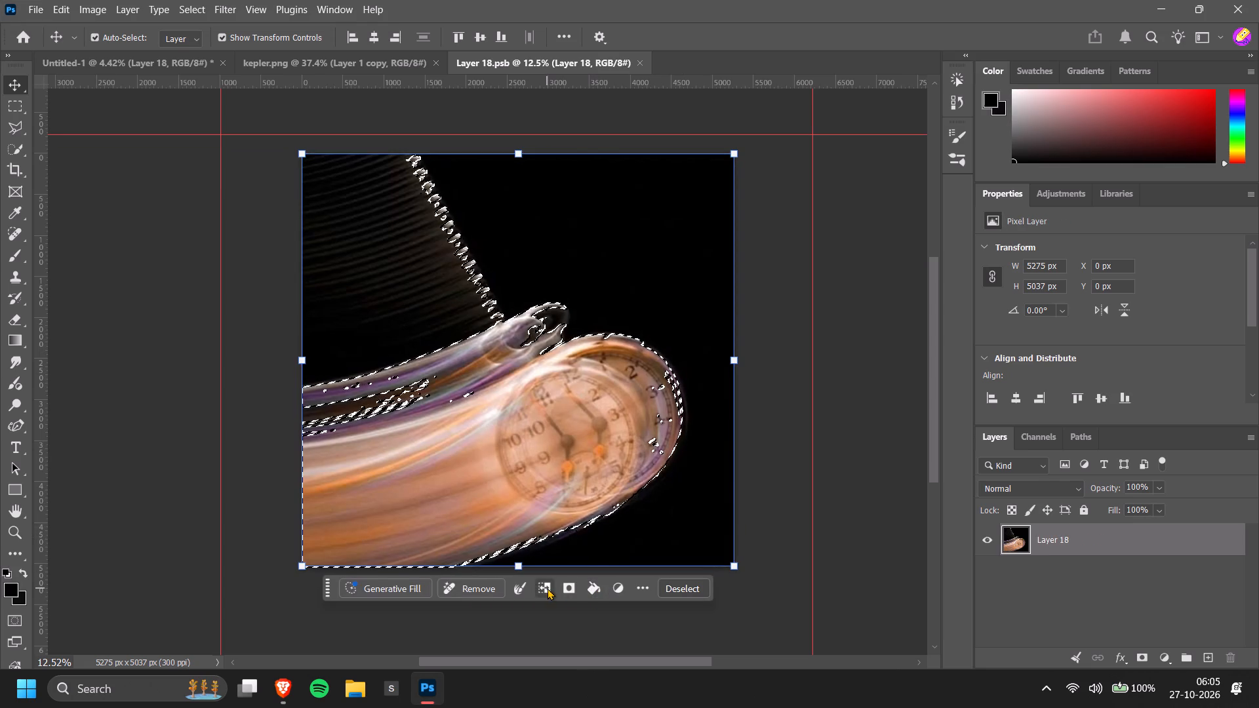
click(573, 586)
alt+scroll(560, 464, down, 2)
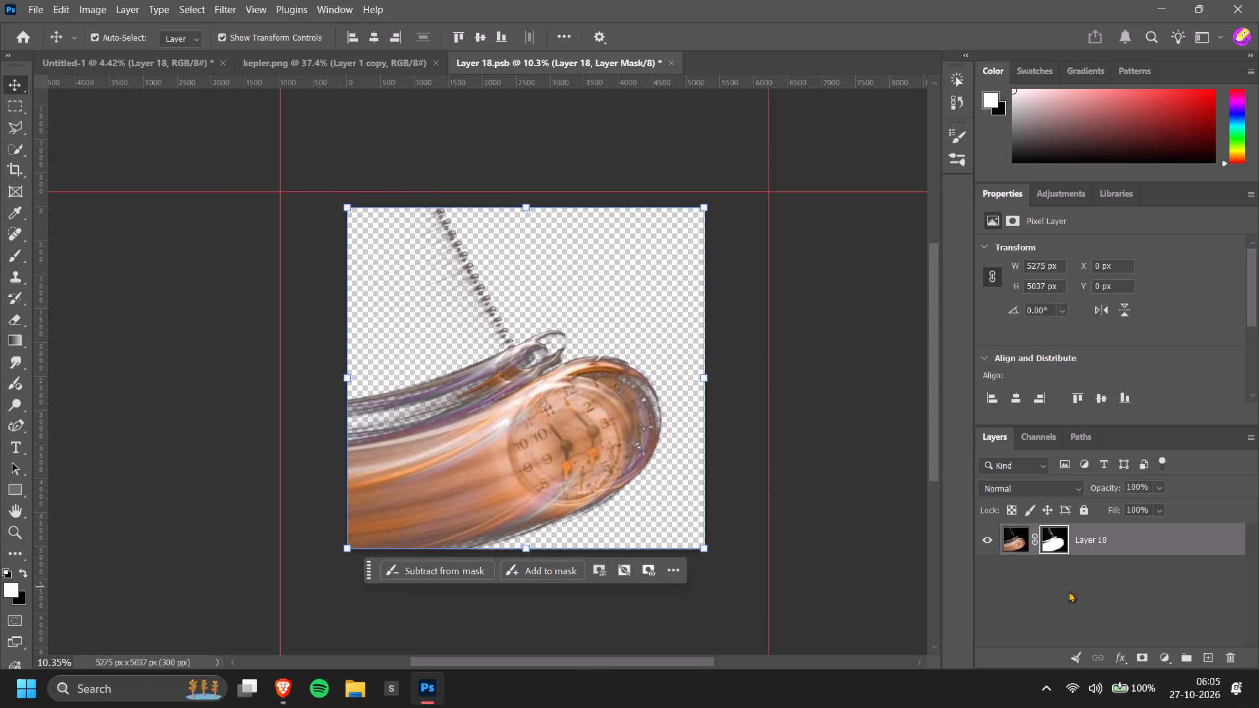
Save and close the blurred clock's Smart Object contents.
key(ctrl+s)
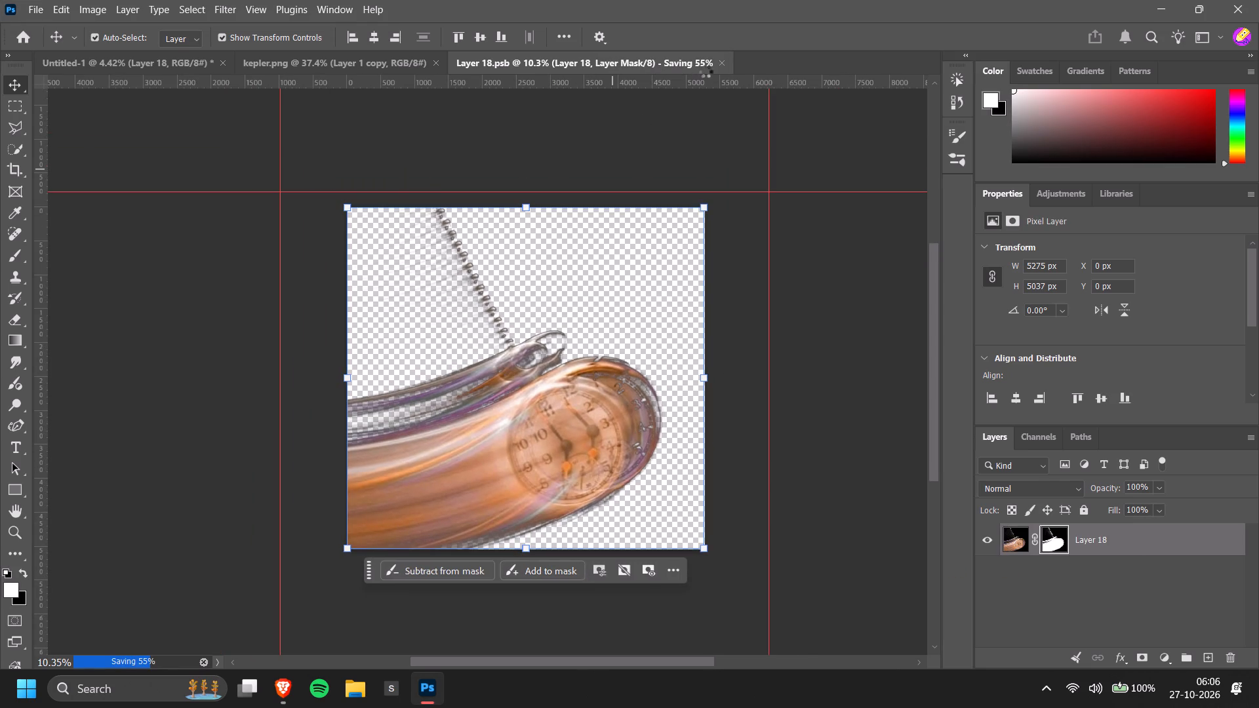
click(667, 66)
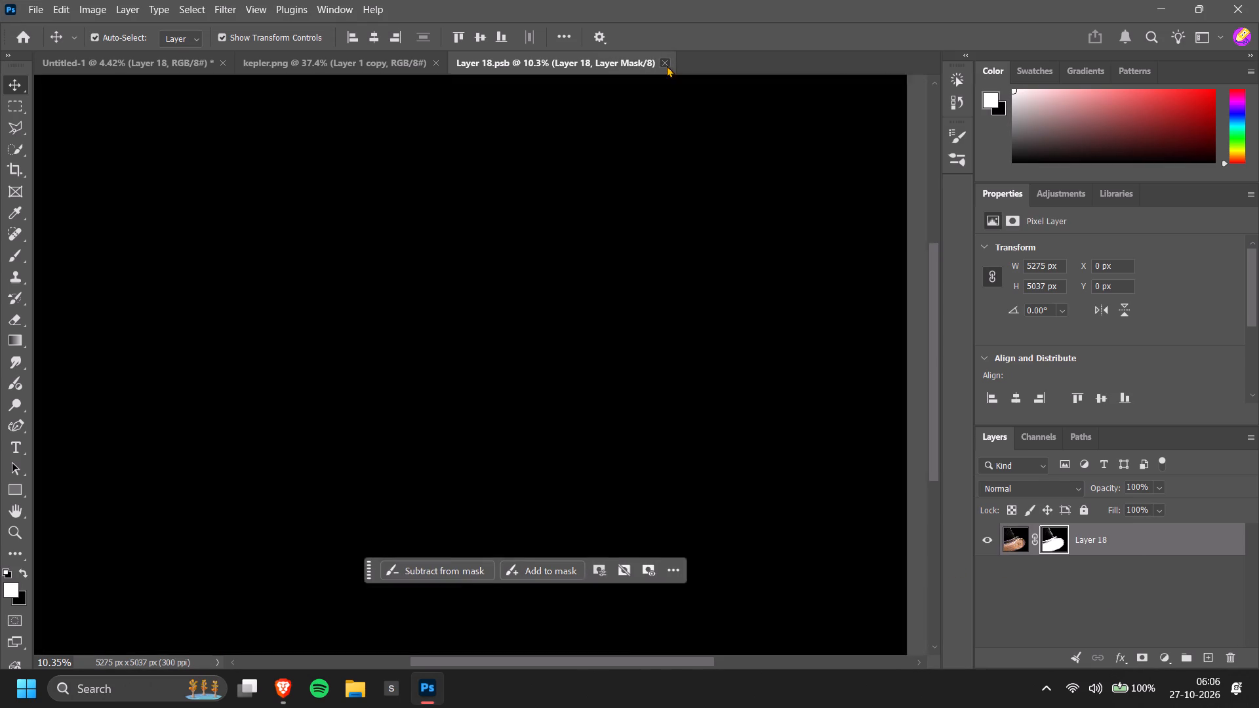
Open the contents of the stacked pocket-watches Smart Object from the banner.
click(460, 409)
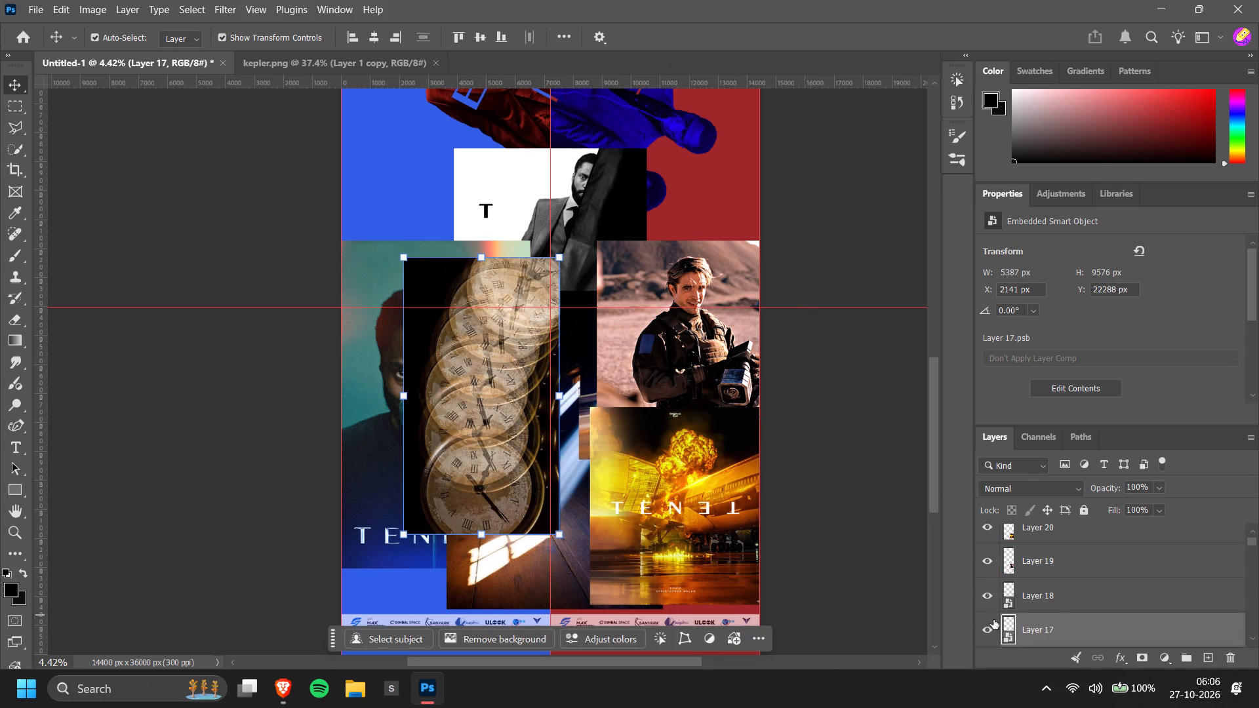
double_click(1012, 630)
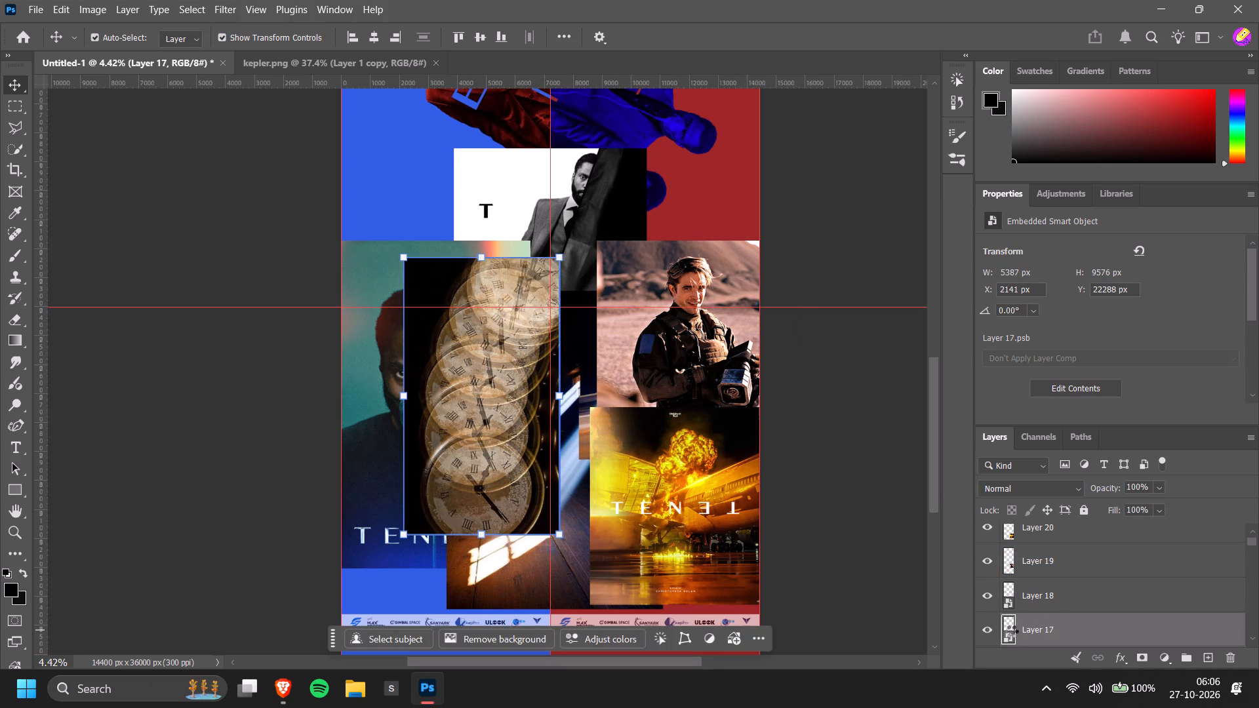
click(196, 147)
Select the black background around the stacked pocket watches with Color Range, sampling the black area with Fuzziness 106.
click(399, 217)
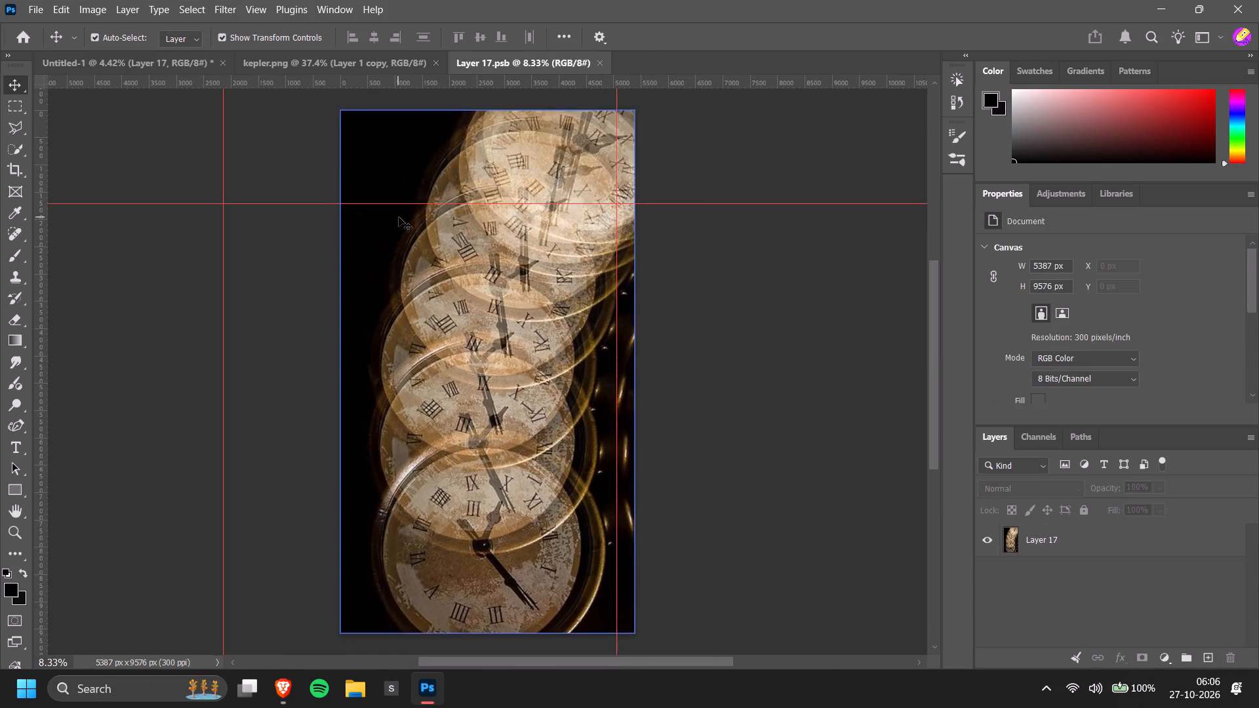
click(234, 9)
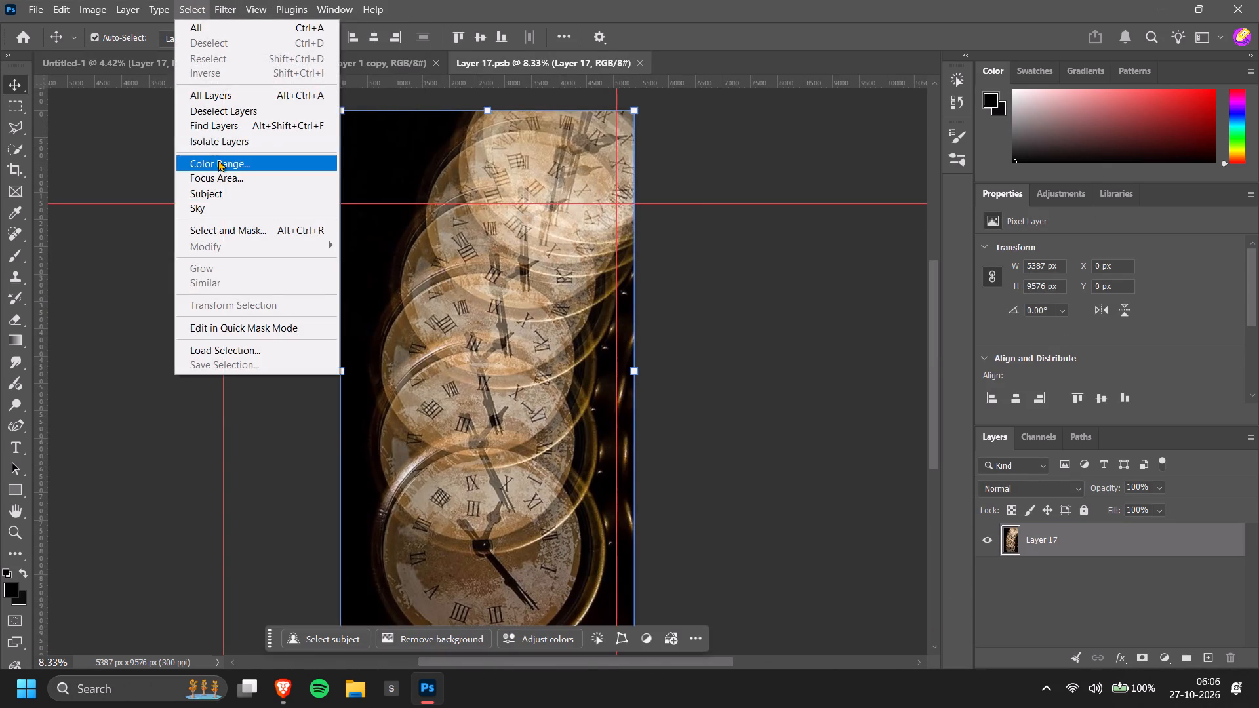
click(218, 160)
click(412, 153)
click(410, 153)
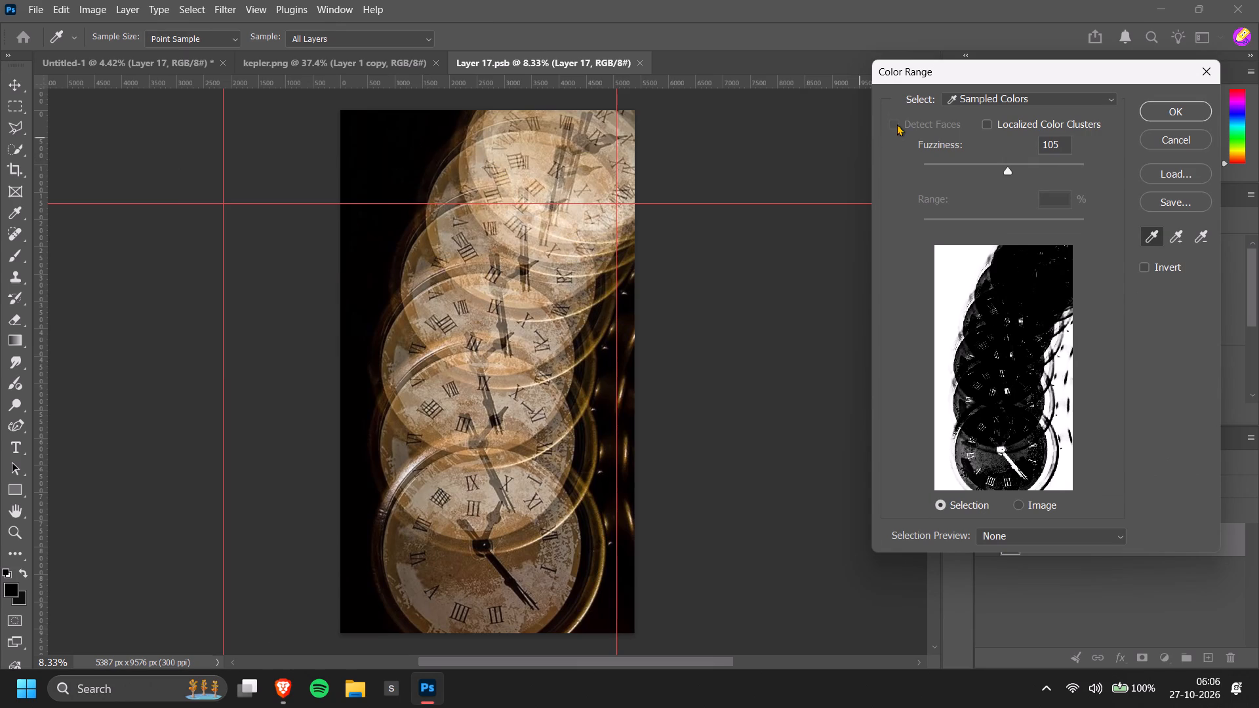
drag(991, 165, 970, 168)
drag(970, 168, 1123, 170)
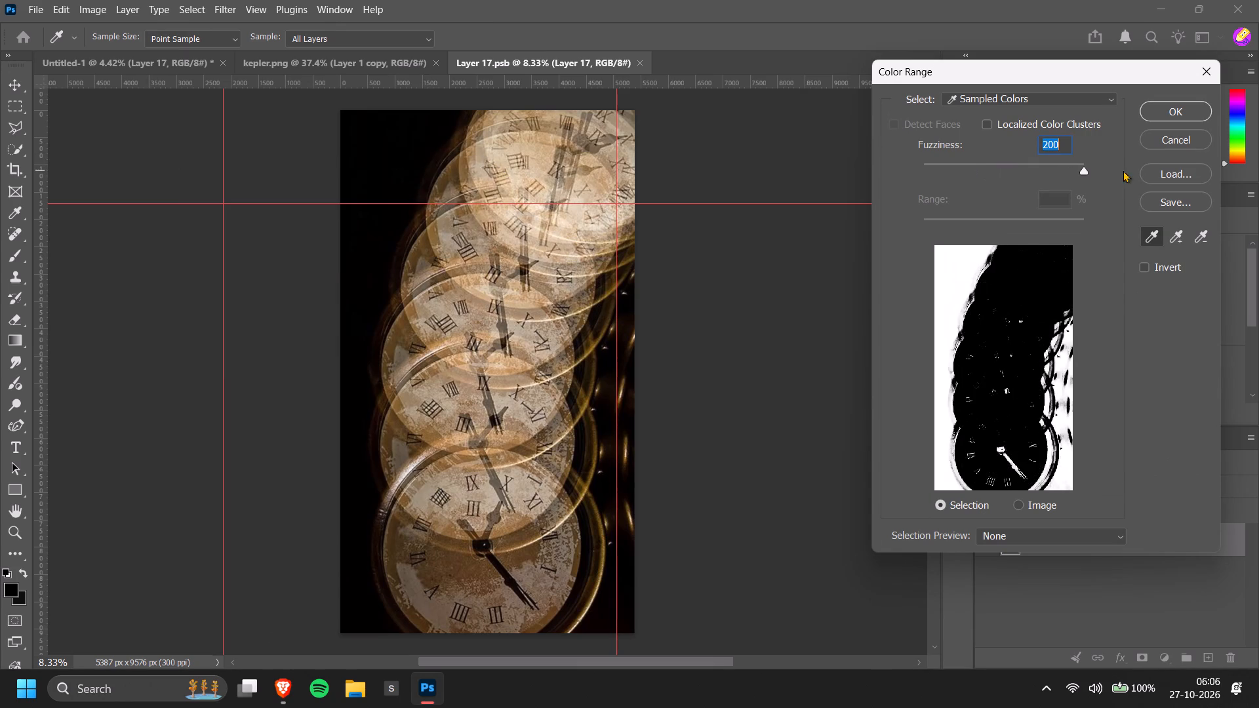
click(1041, 168)
drag(1023, 168, 1009, 170)
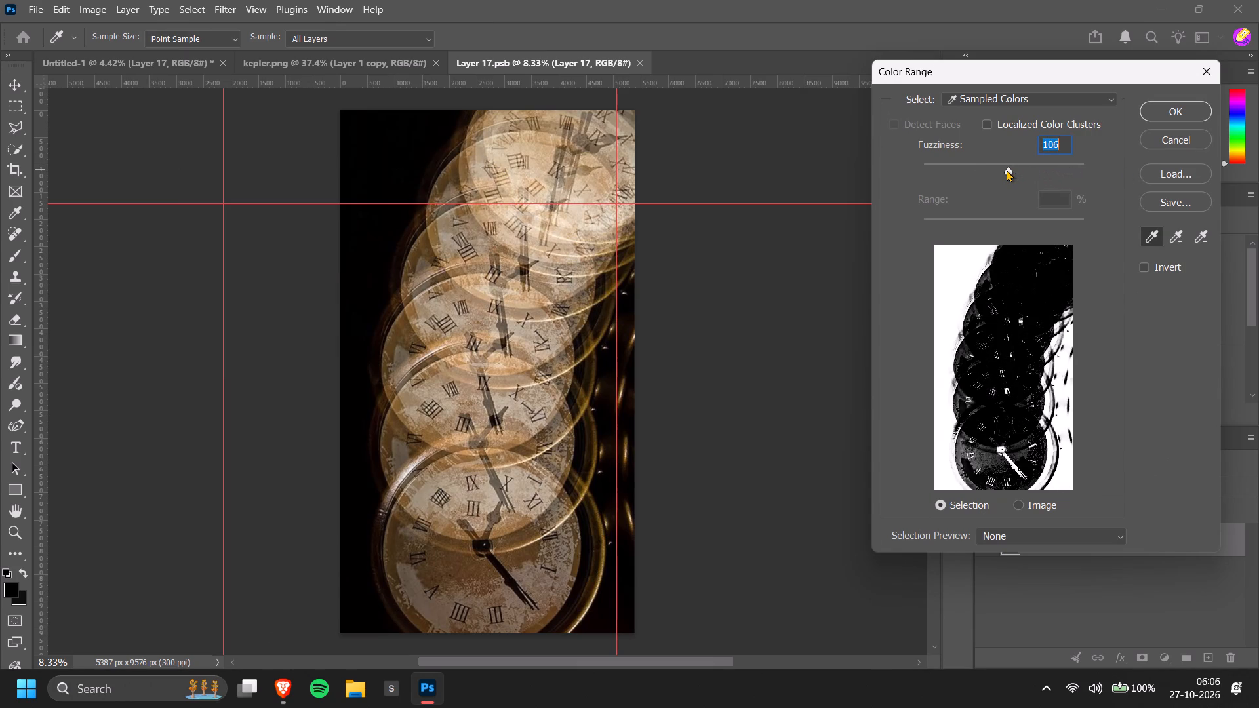
click(1165, 121)
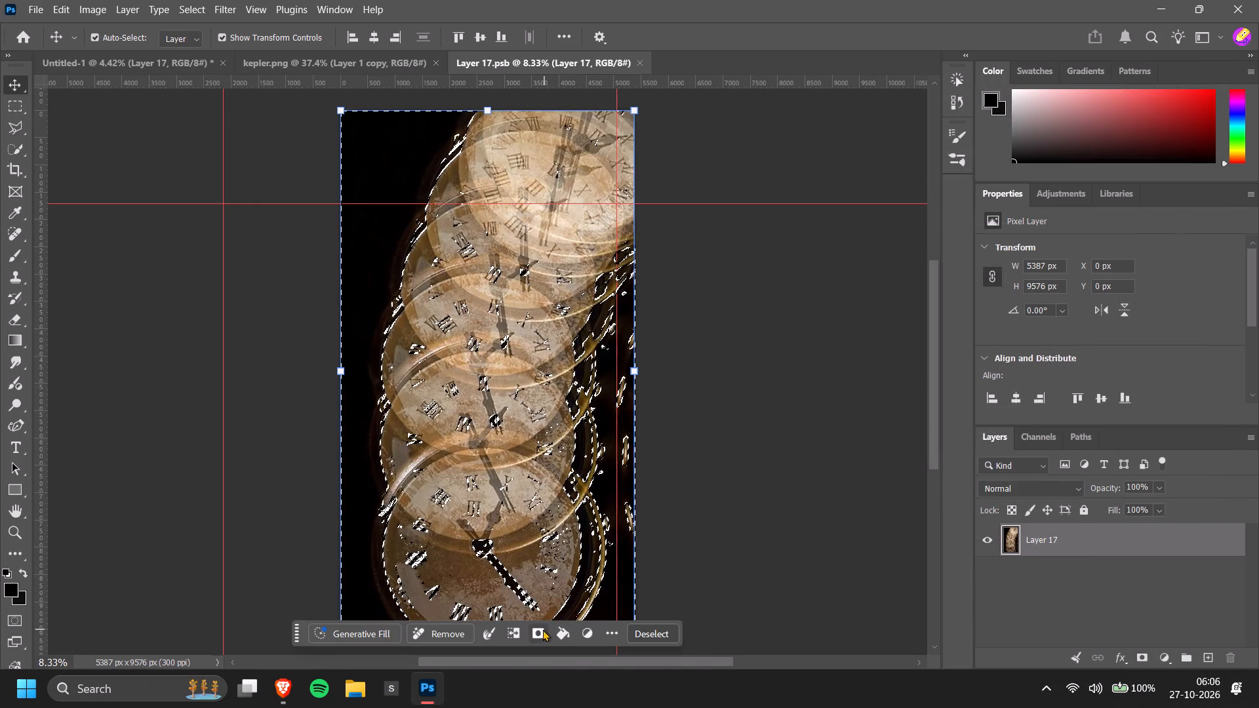
Invert the selection and add a layer mask that hides the black background around the stacked watches.
click(542, 630)
scroll(708, 450, down, 3)
key(ctrl+z)
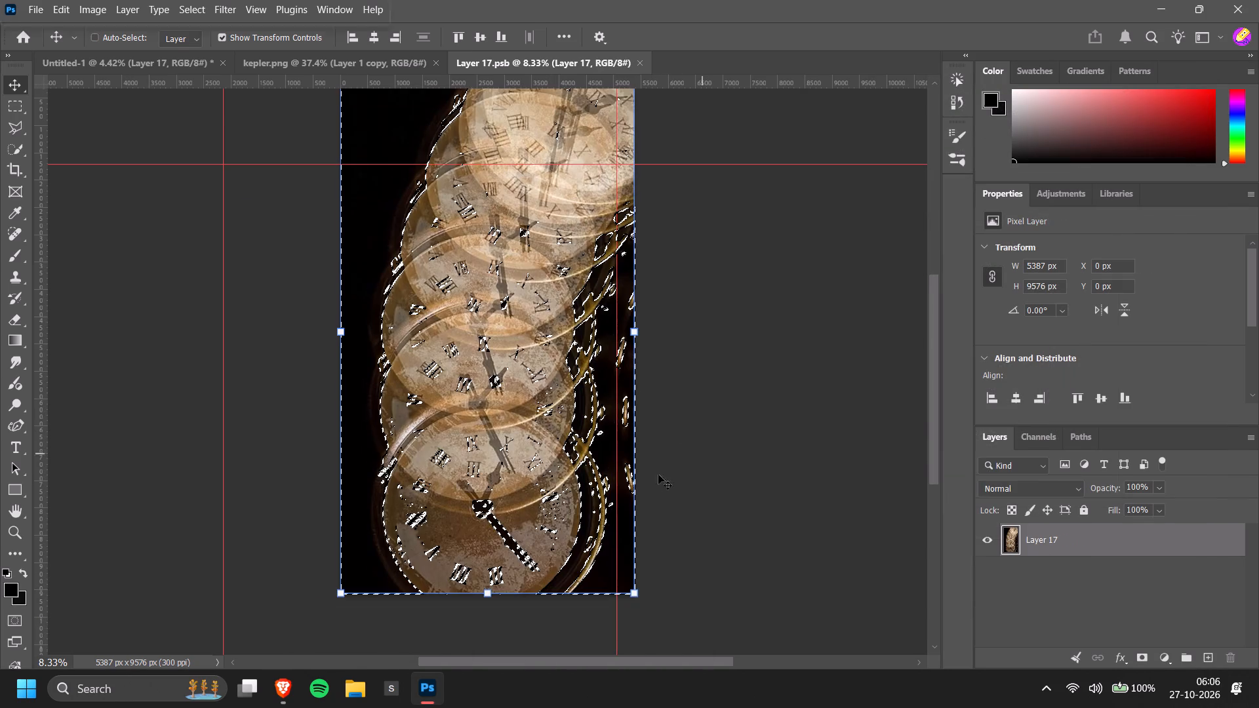
click(510, 609)
double_click(563, 613)
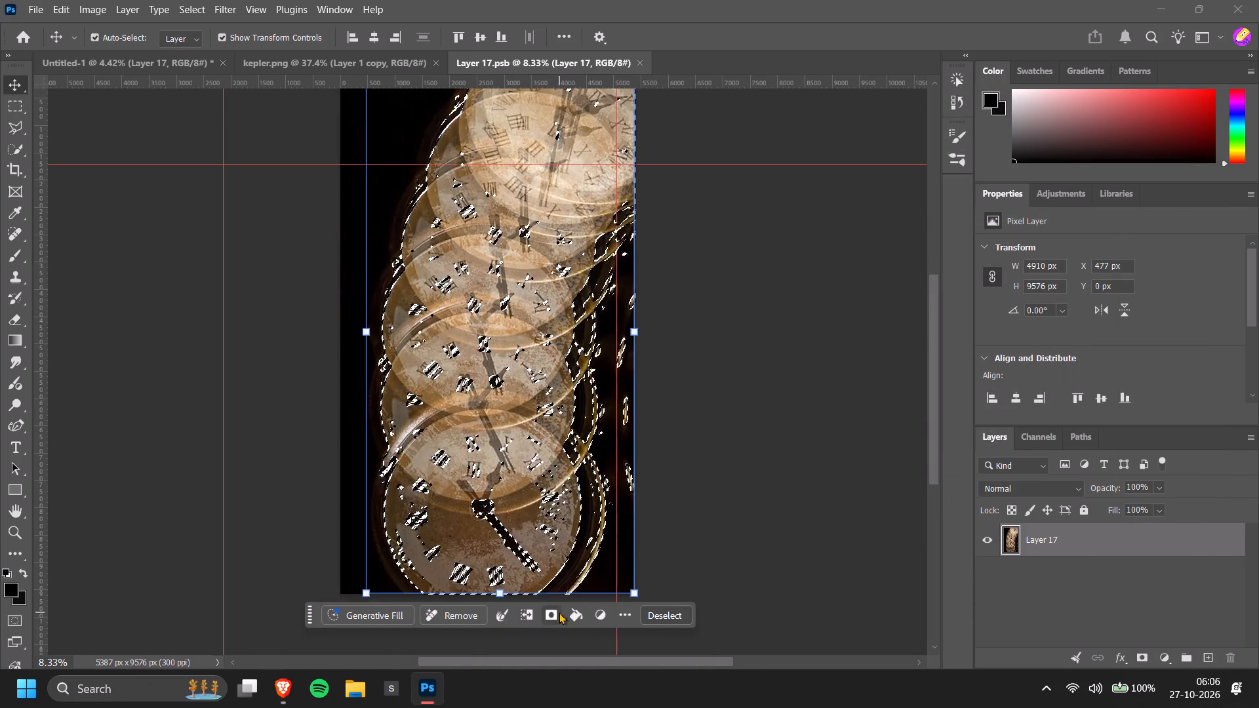
alt+scroll(576, 483, down, 4)
alt+scroll(534, 503, up, 3)
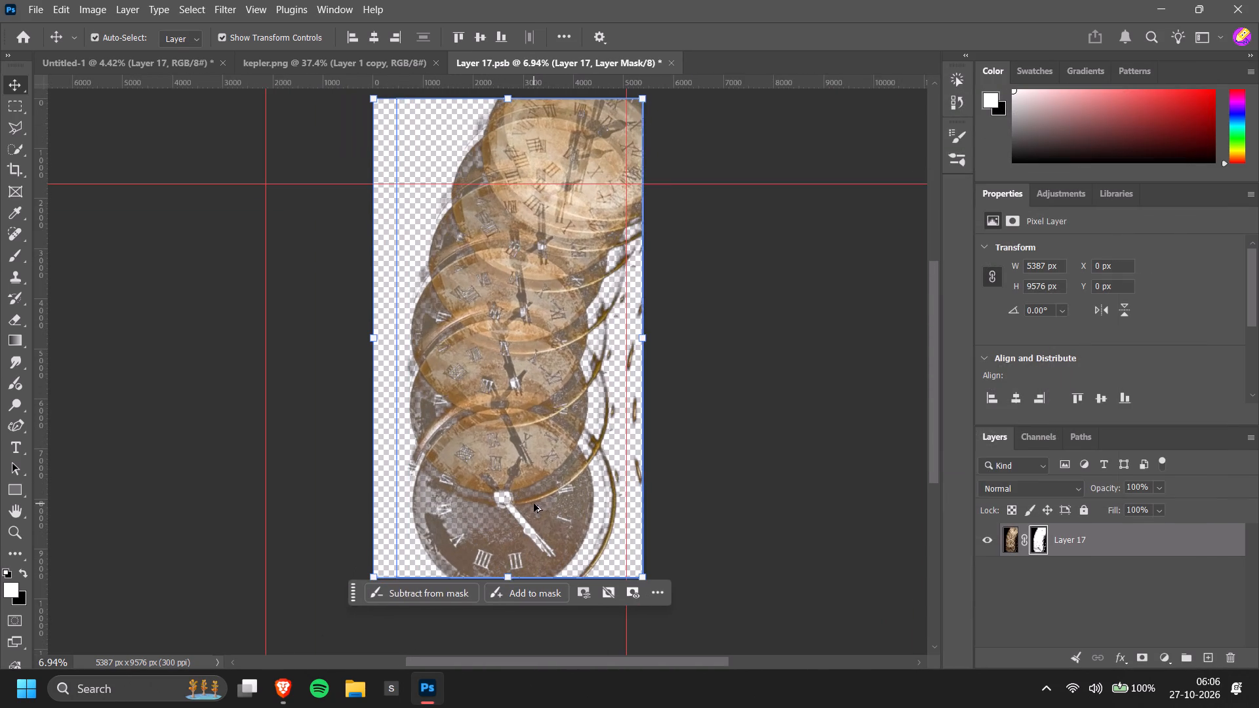
Save the stacked pocket-watches contents and close the kepler.png document.
key(ctrl+s)
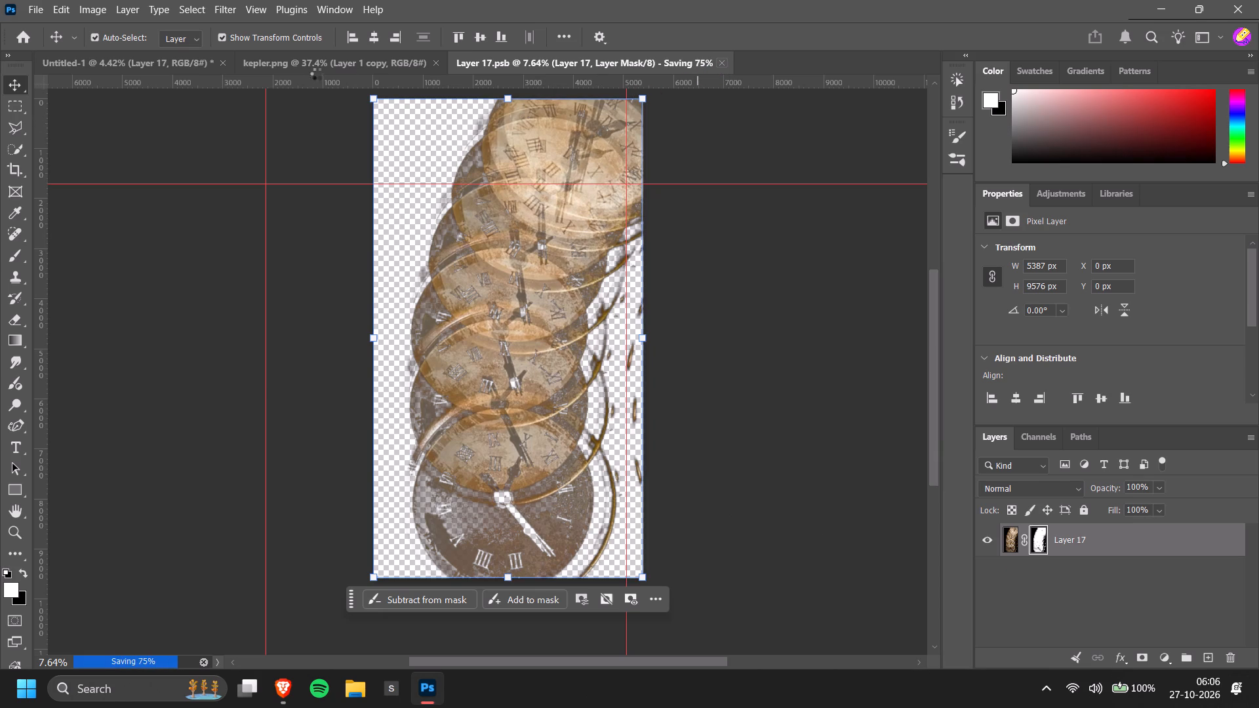
double_click(338, 64)
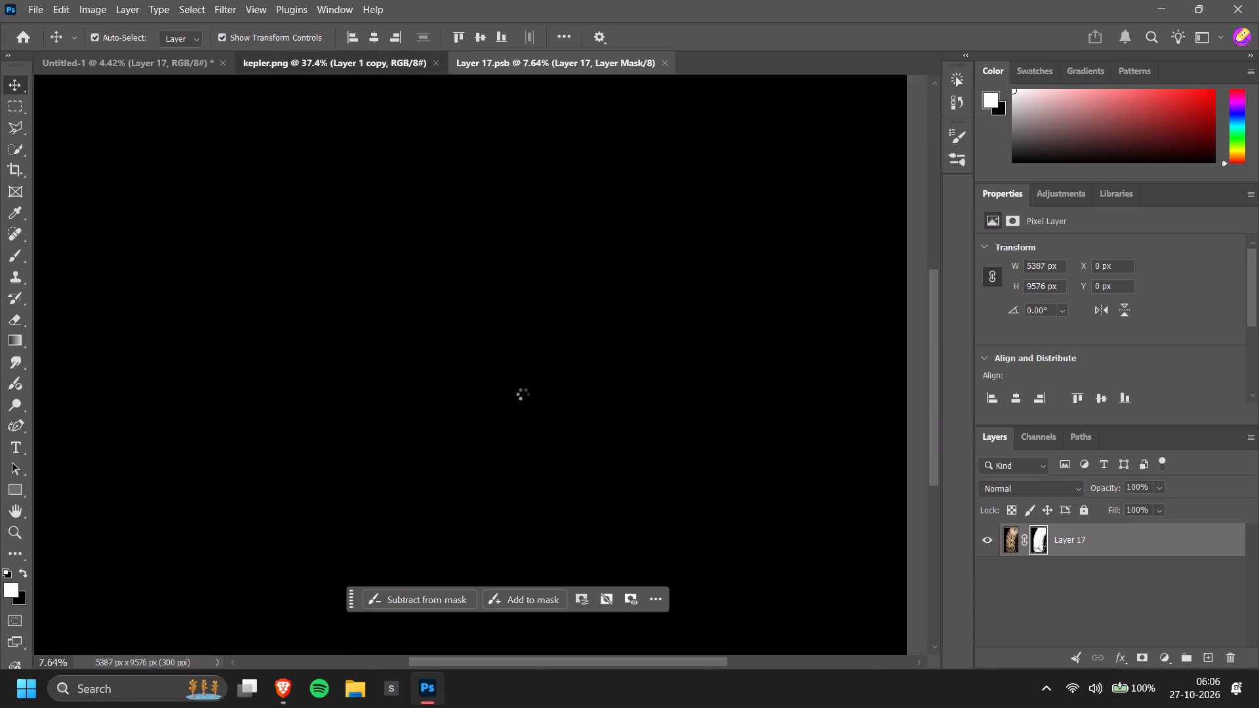
click(441, 59)
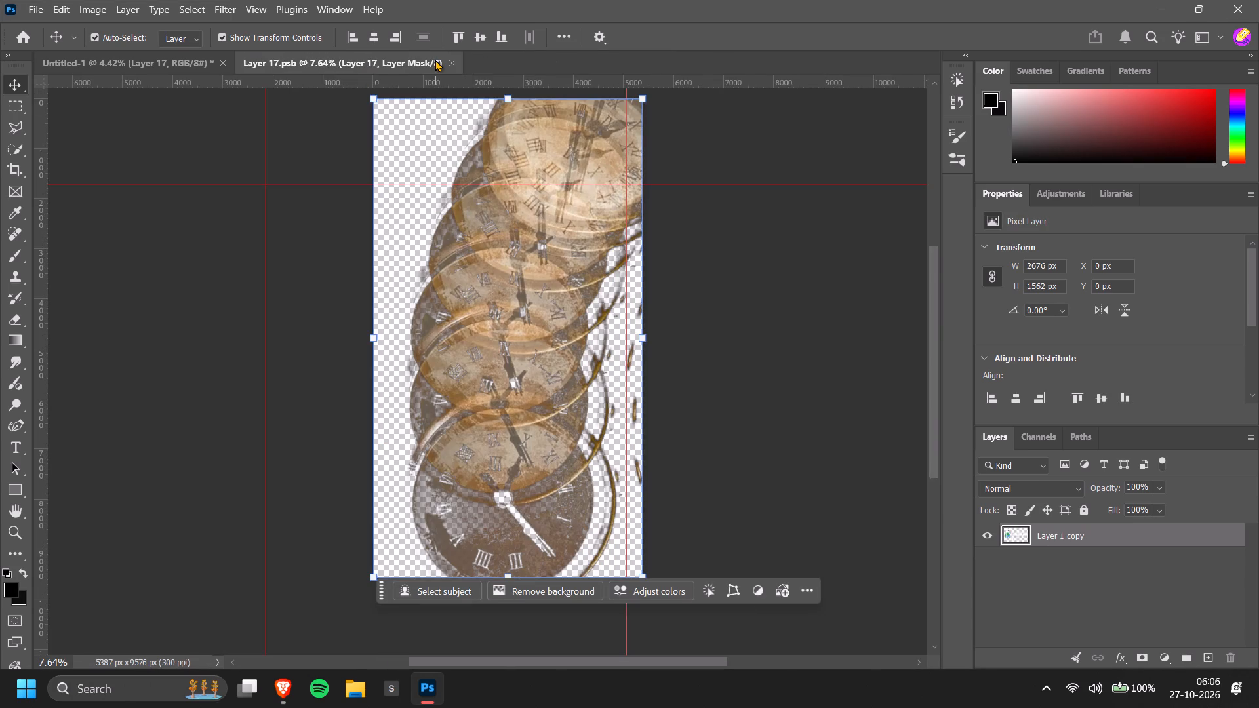
In the Untitled-1 banner, move the cut-out pocket-watches stack past the blue column and place it over the dark window-light photo.
click(193, 58)
scroll(462, 458, up, 1)
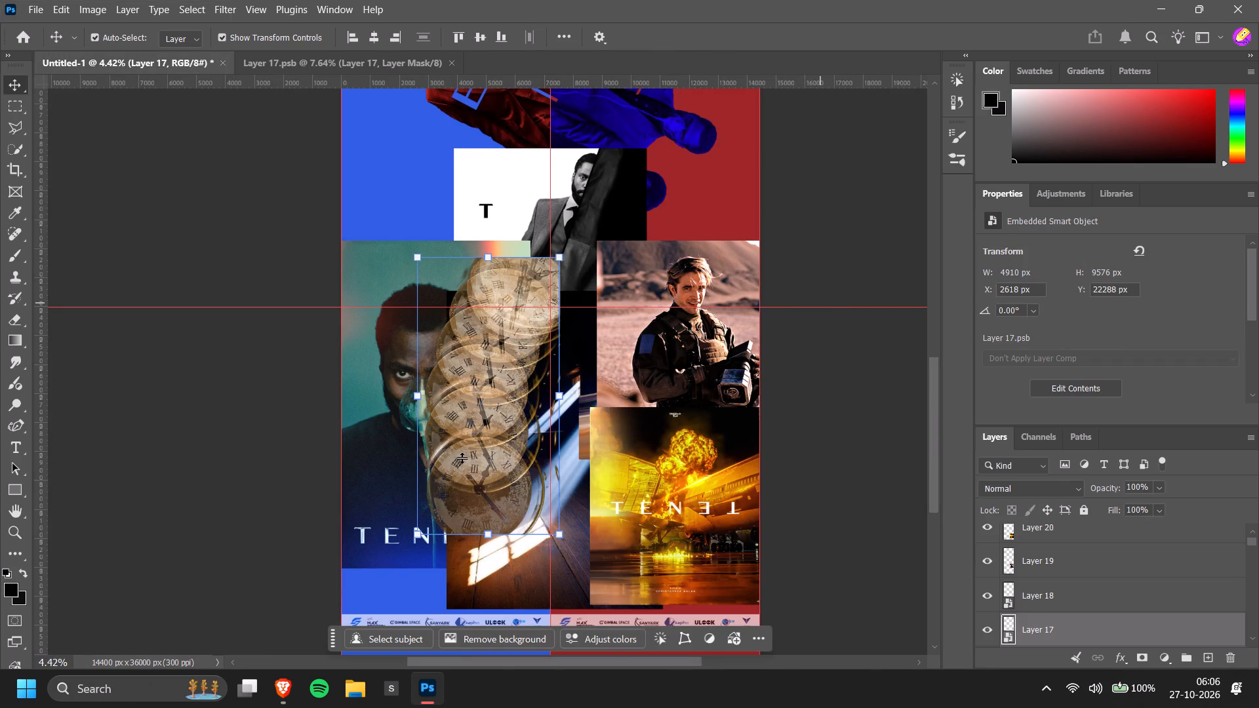
scroll(462, 458, up, 2)
drag(478, 502, 432, 281)
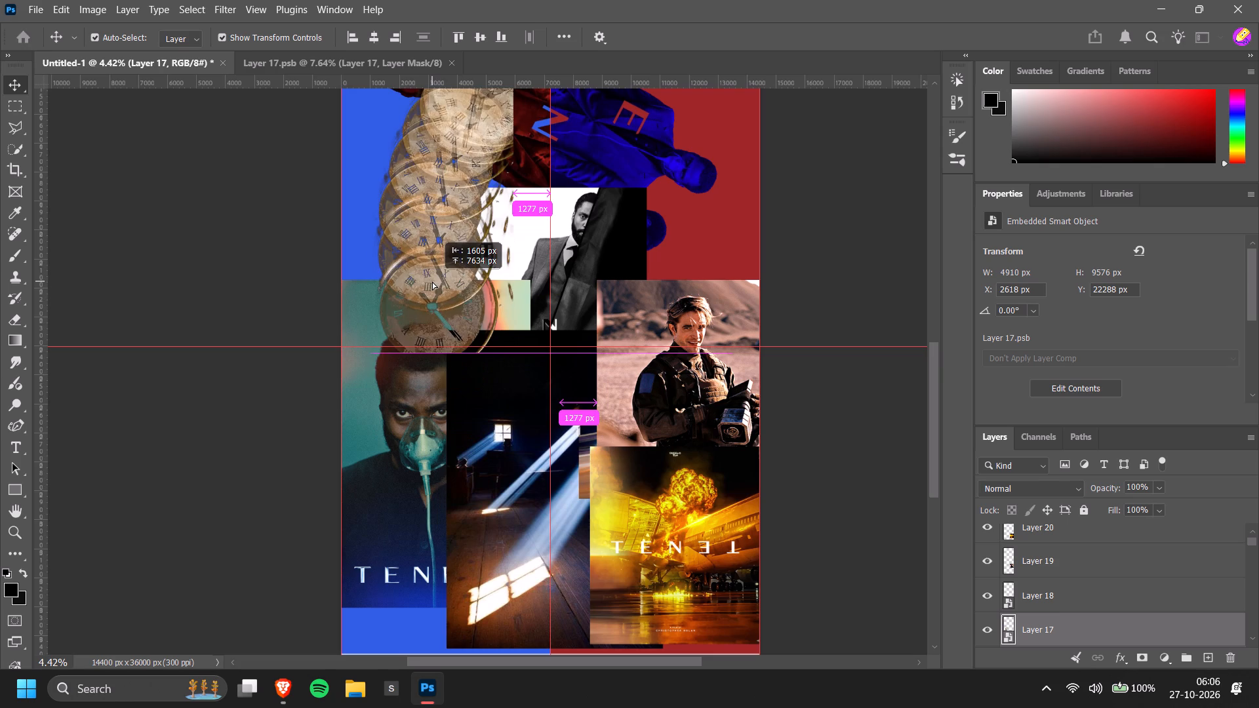
drag(432, 281, 424, 227)
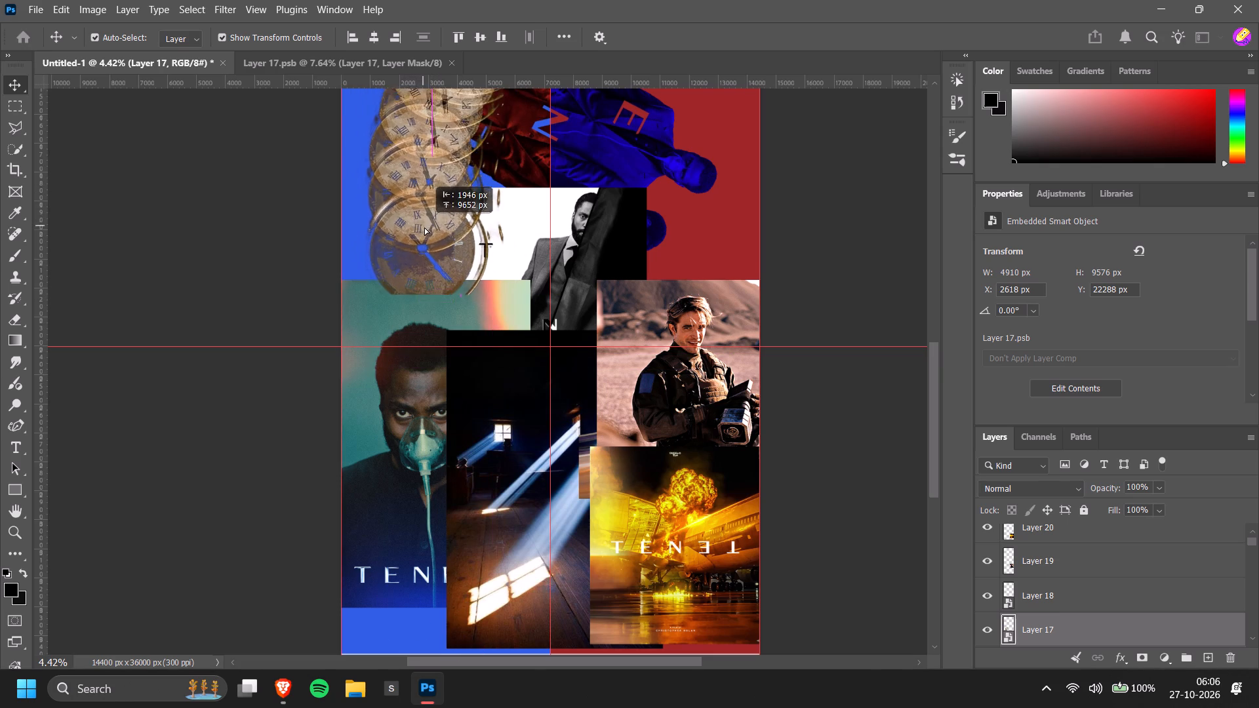
drag(424, 227, 563, 485)
Return to the Layer 17.psb contents and activate the watches' layer mask for painting with the Brush tool.
click(369, 49)
click(363, 64)
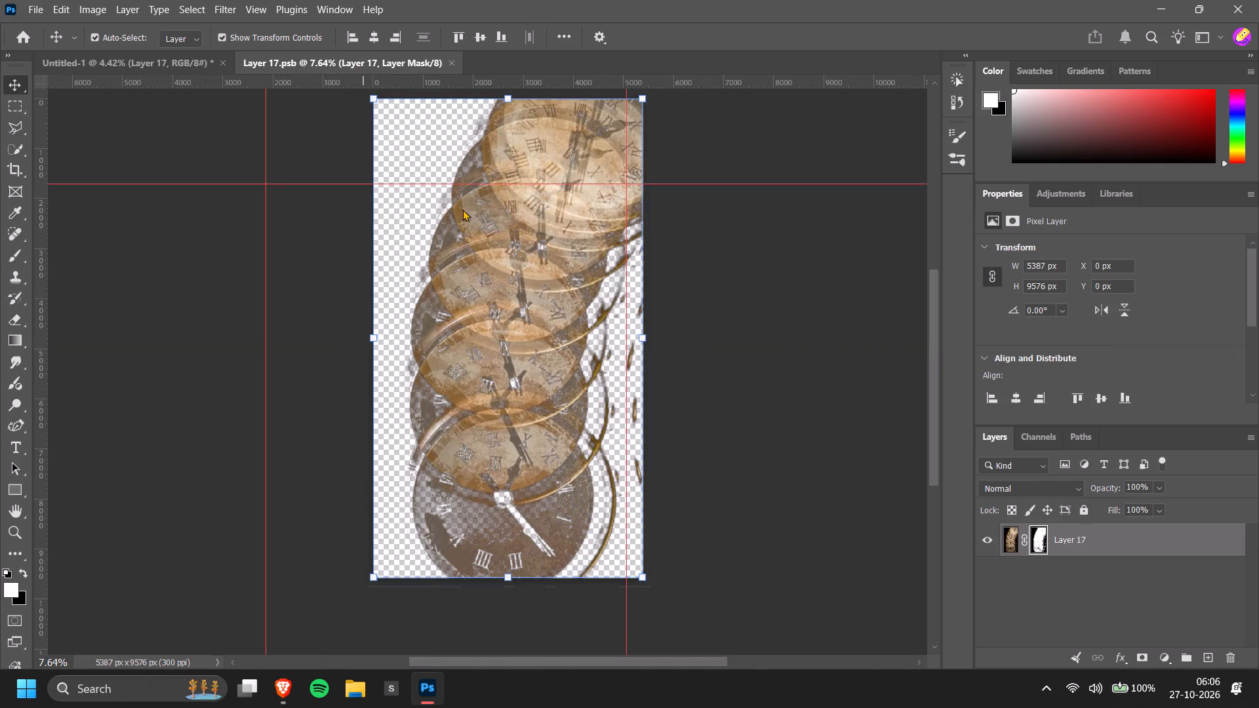
click(1043, 546)
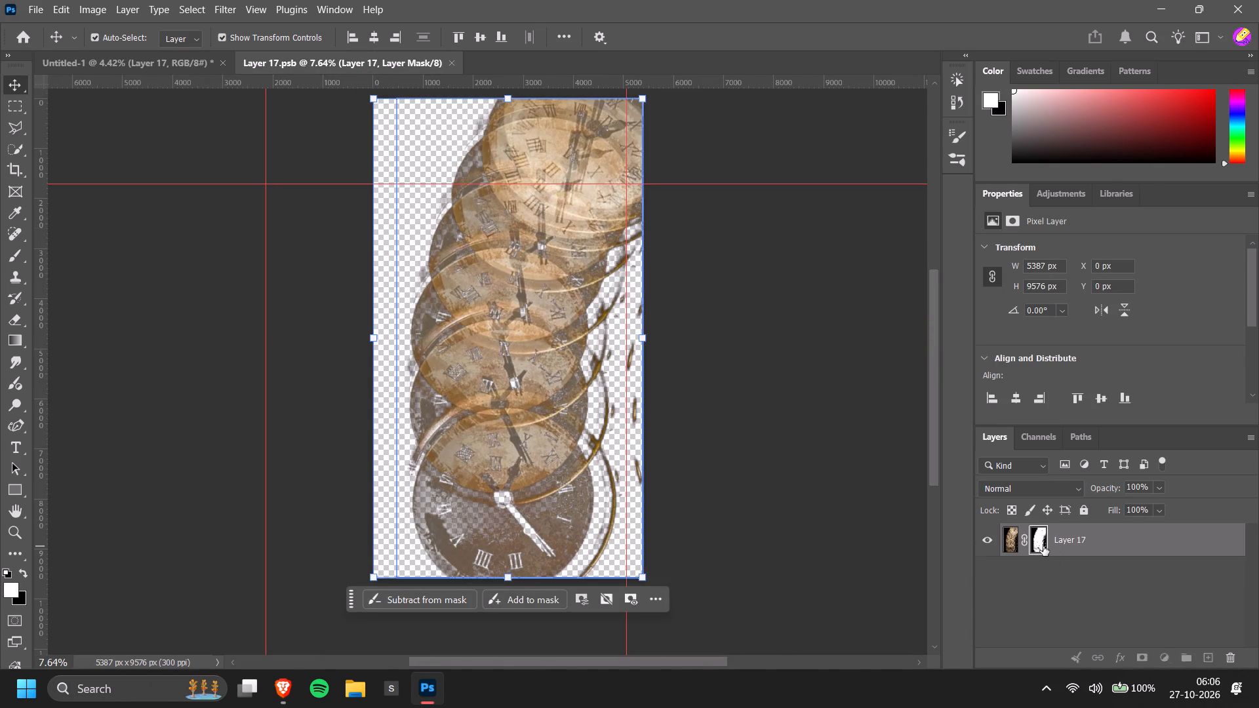
key(b)
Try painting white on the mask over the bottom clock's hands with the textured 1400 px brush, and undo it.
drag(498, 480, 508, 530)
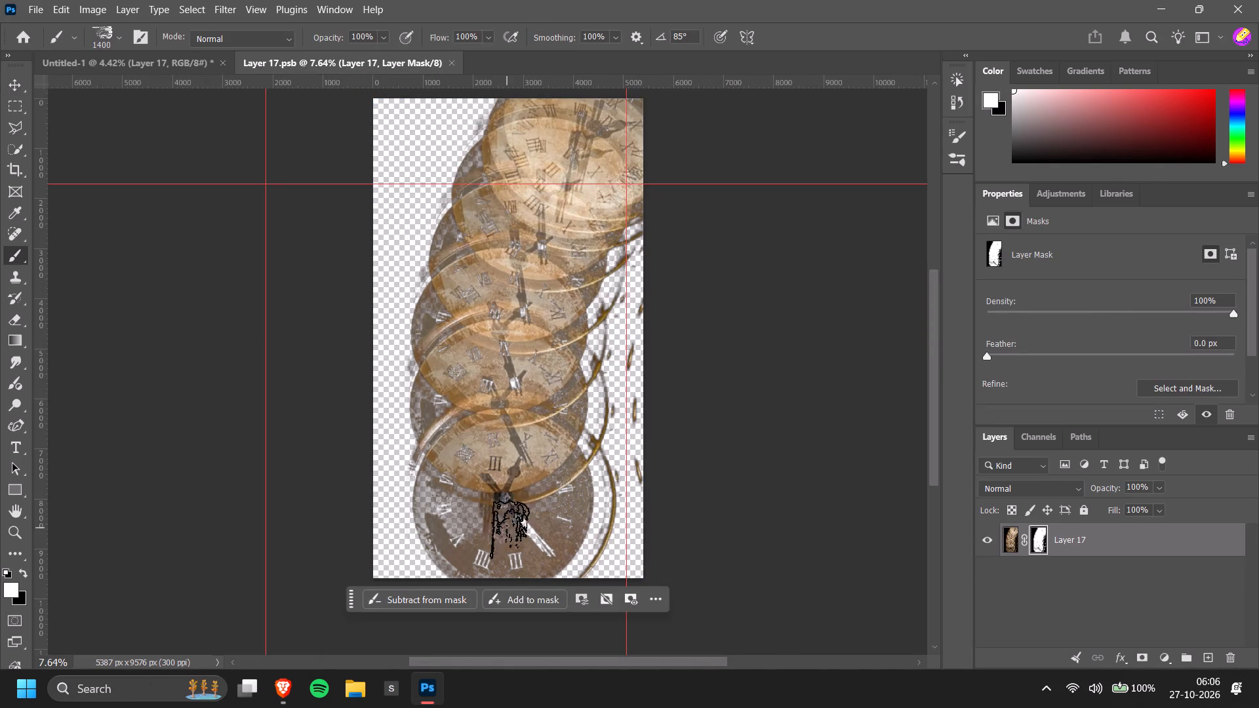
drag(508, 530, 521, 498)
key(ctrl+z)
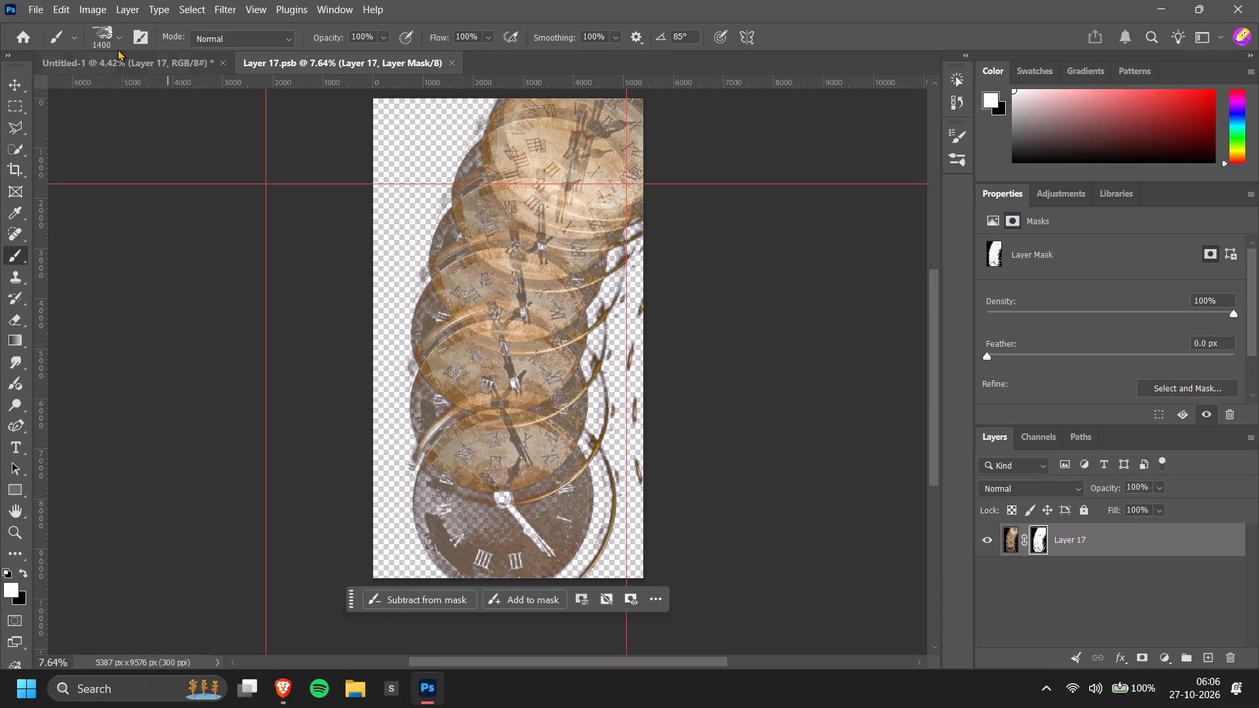
Choose a hard round 1400 px brush and paint white on the mask over the hands and numerals of the middle and upper clocks.
click(115, 42)
scroll(74, 226, up, 3)
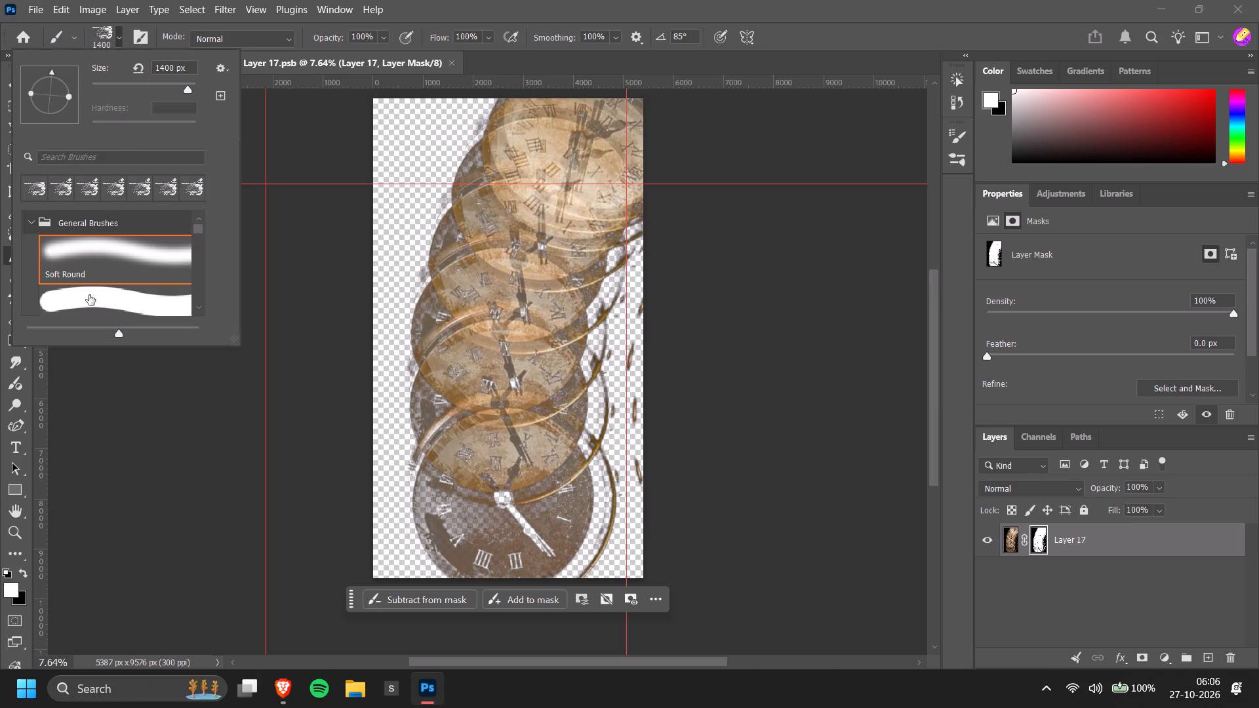
click(89, 295)
drag(511, 281, 507, 322)
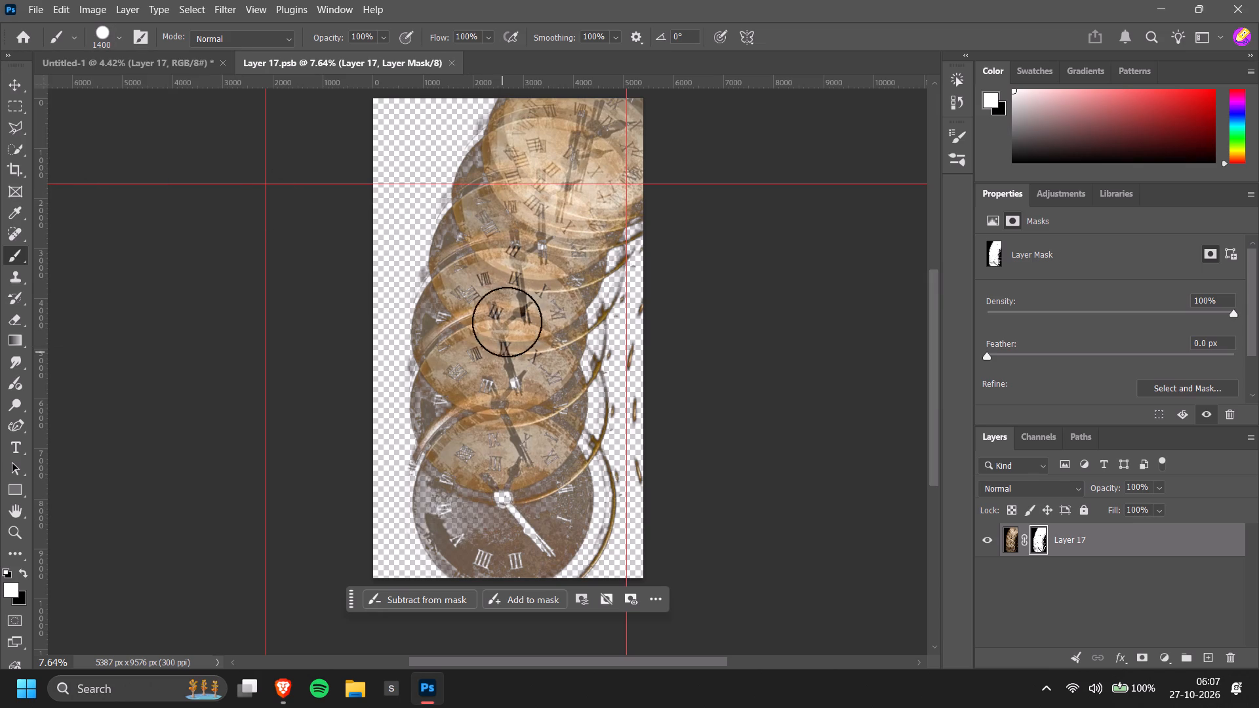
drag(507, 322, 576, 165)
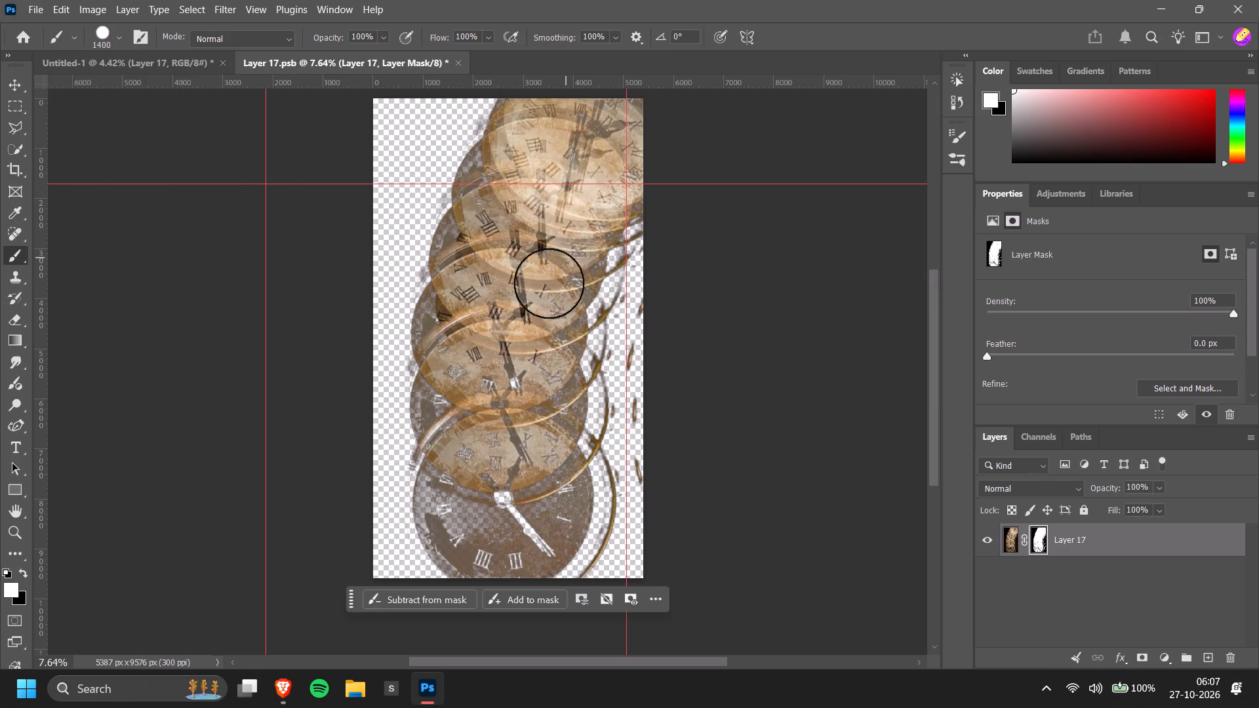
Select the overlapping clock faces from the bottom clock to the top of the stack with the Quick Selection tool.
click(16, 150)
drag(523, 238, 459, 374)
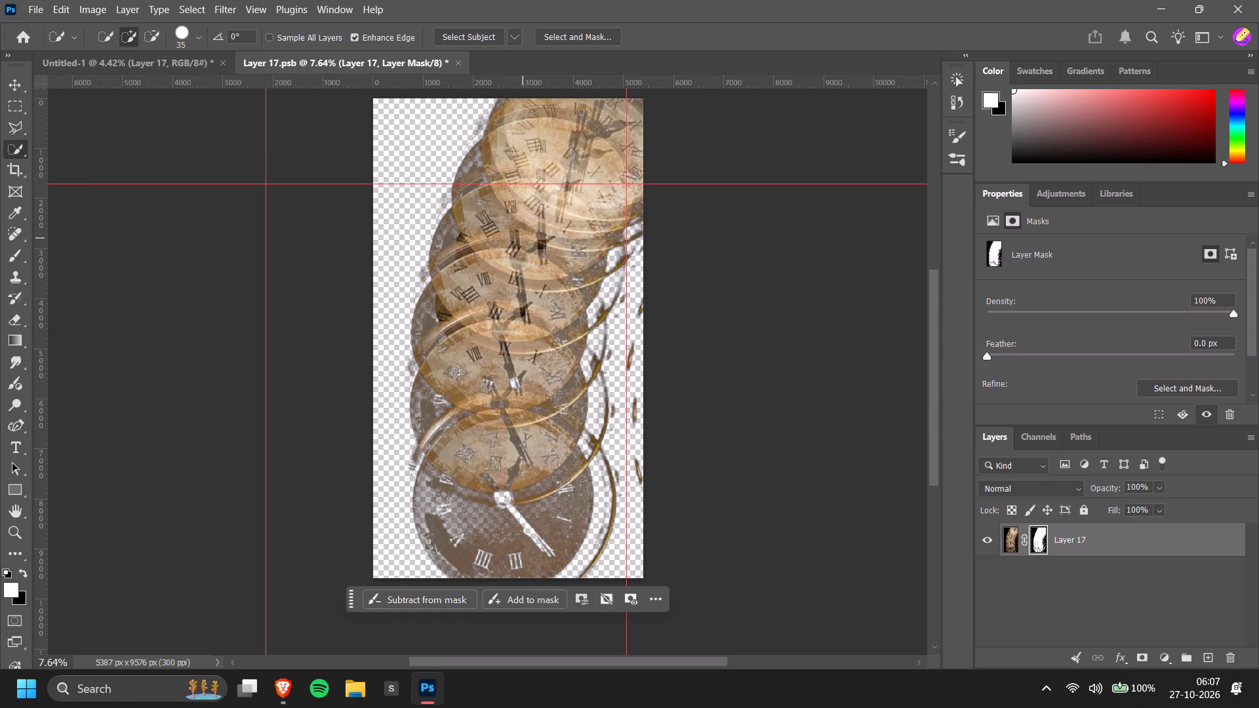
drag(459, 374, 580, 514)
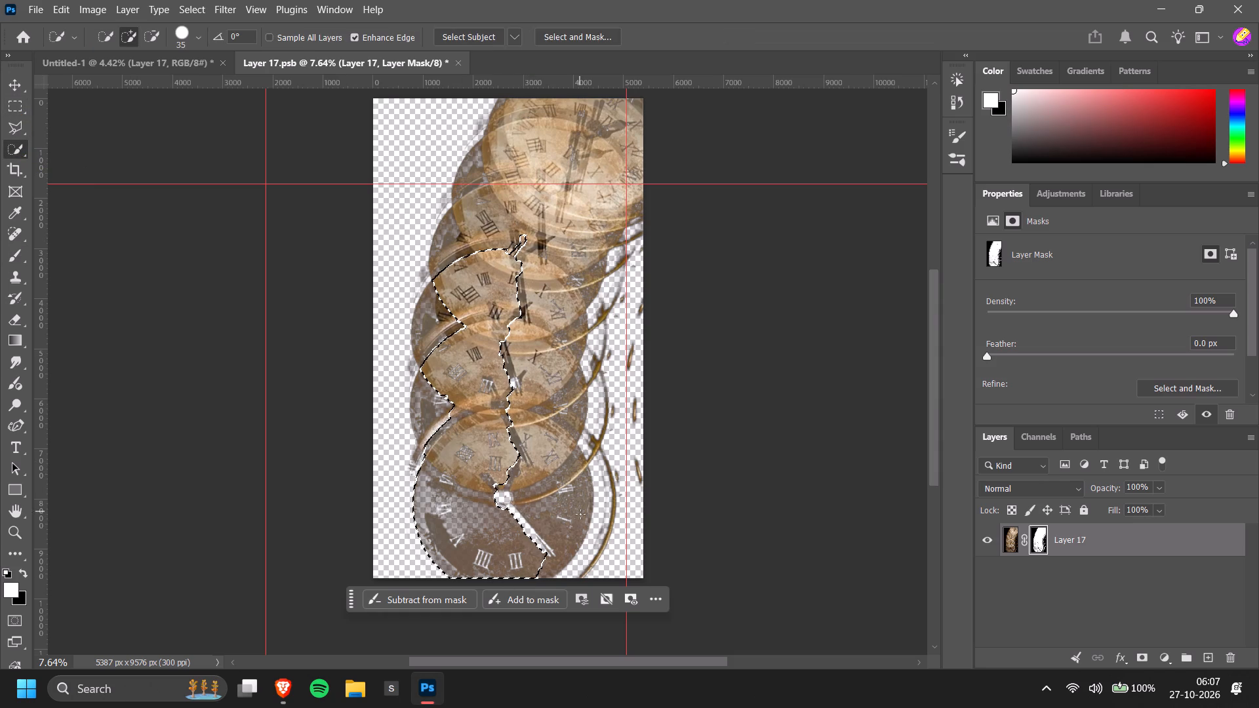
drag(580, 514, 548, 387)
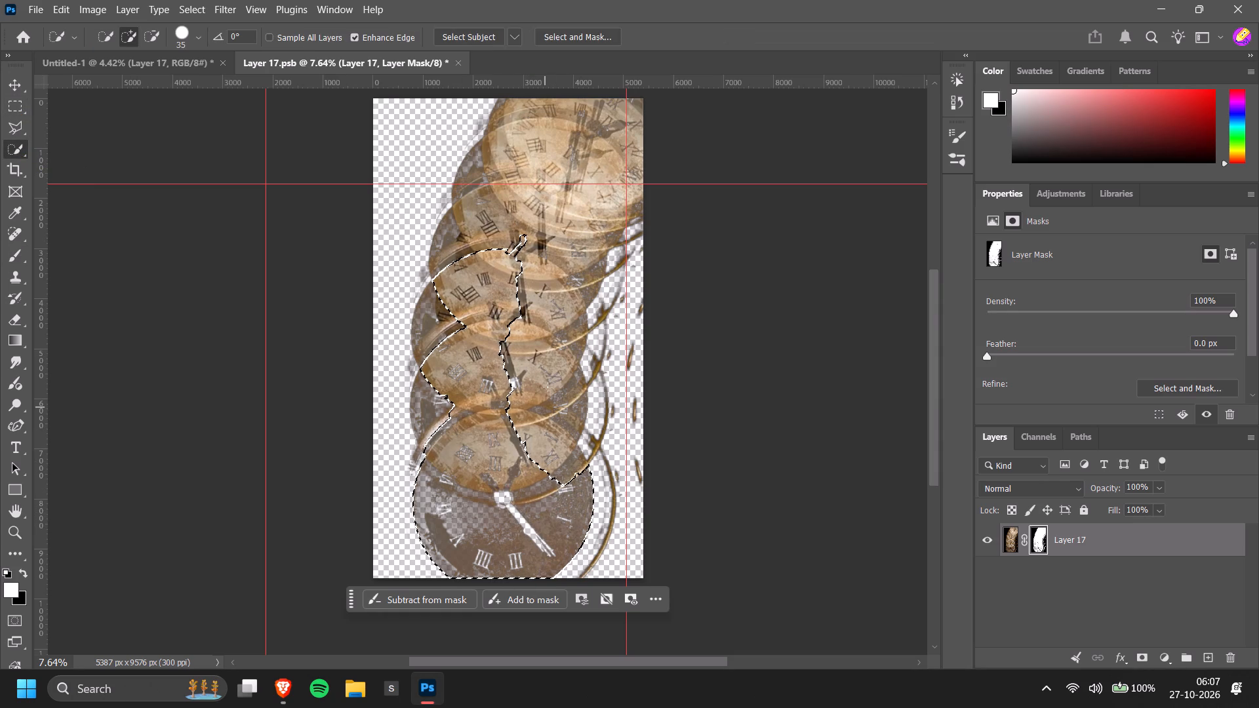
drag(548, 387, 575, 199)
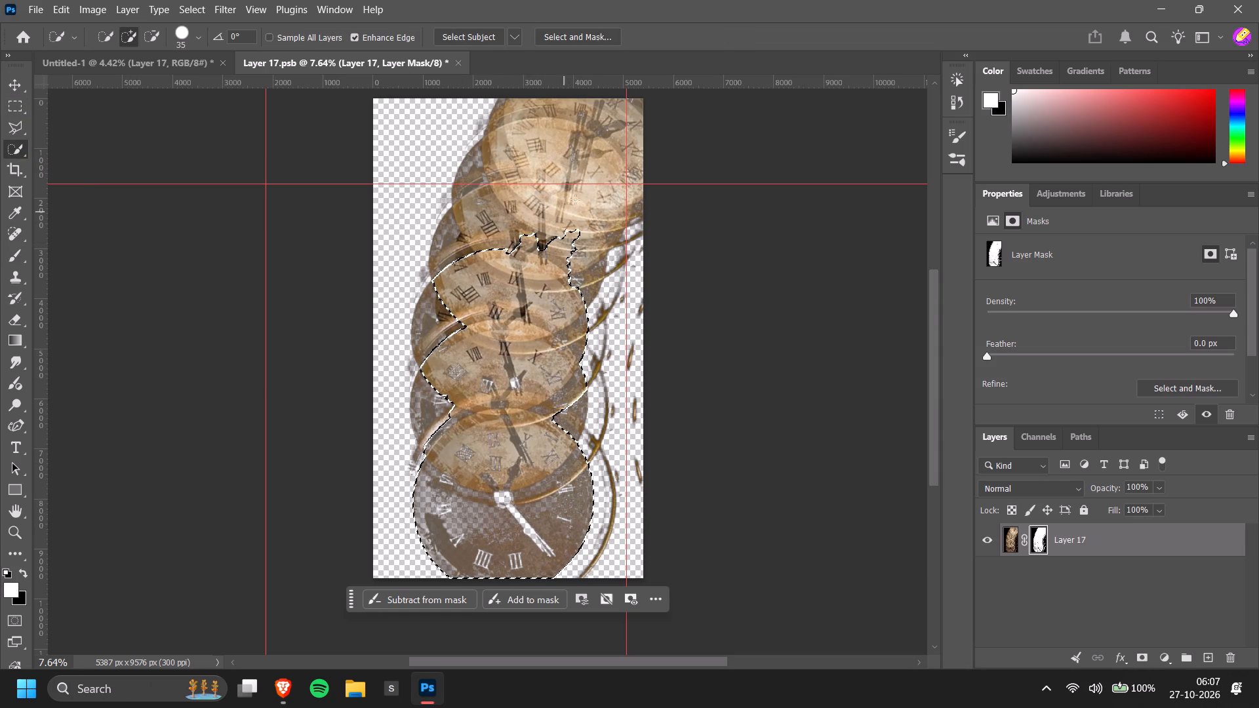
drag(575, 199, 515, 158)
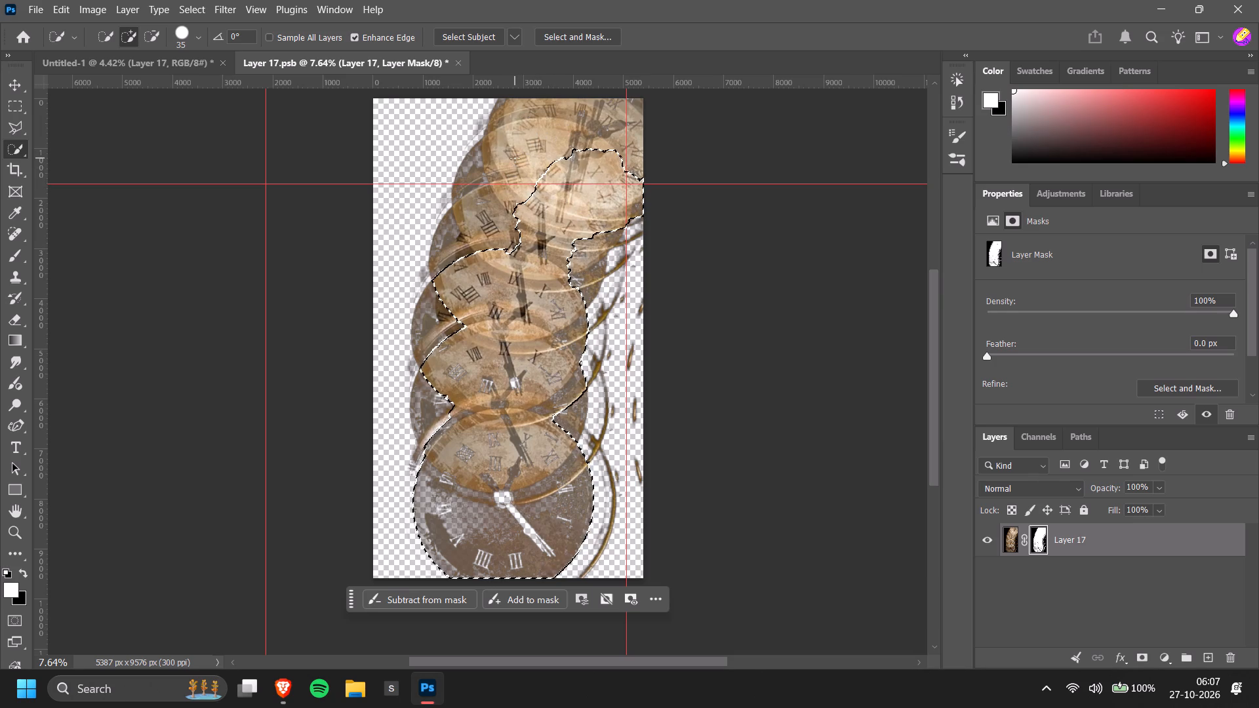
drag(515, 158, 597, 225)
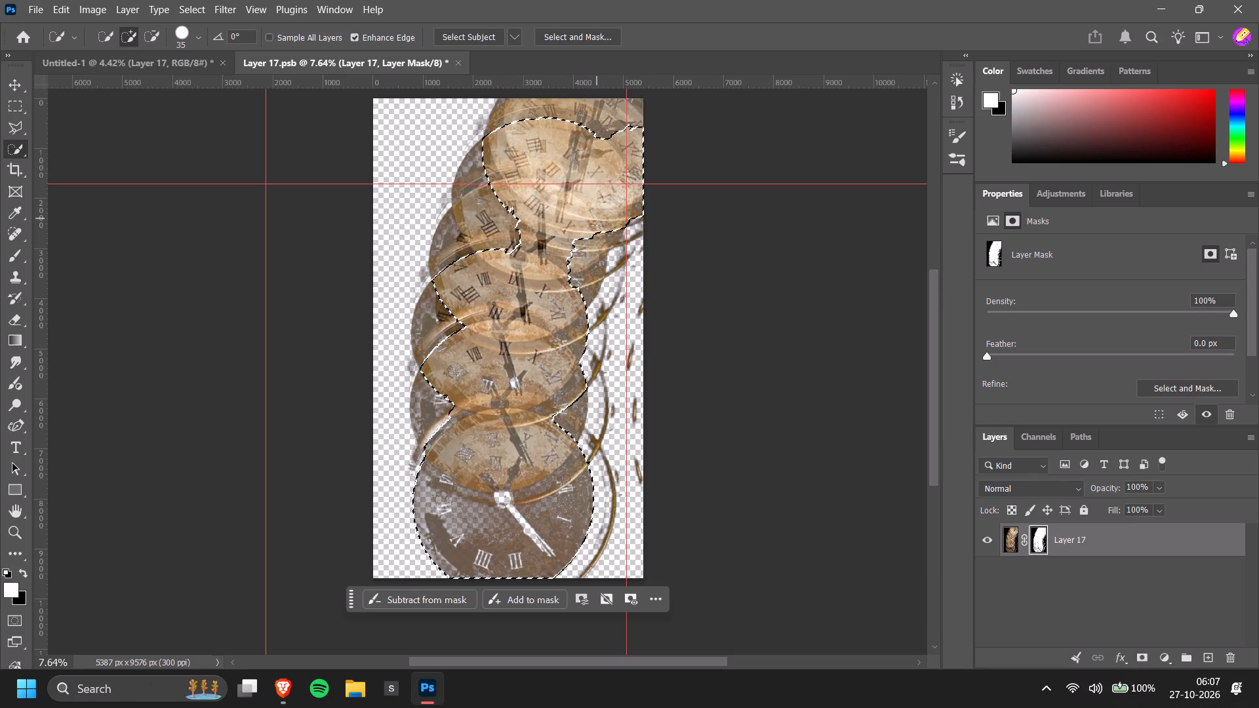
drag(597, 225, 612, 213)
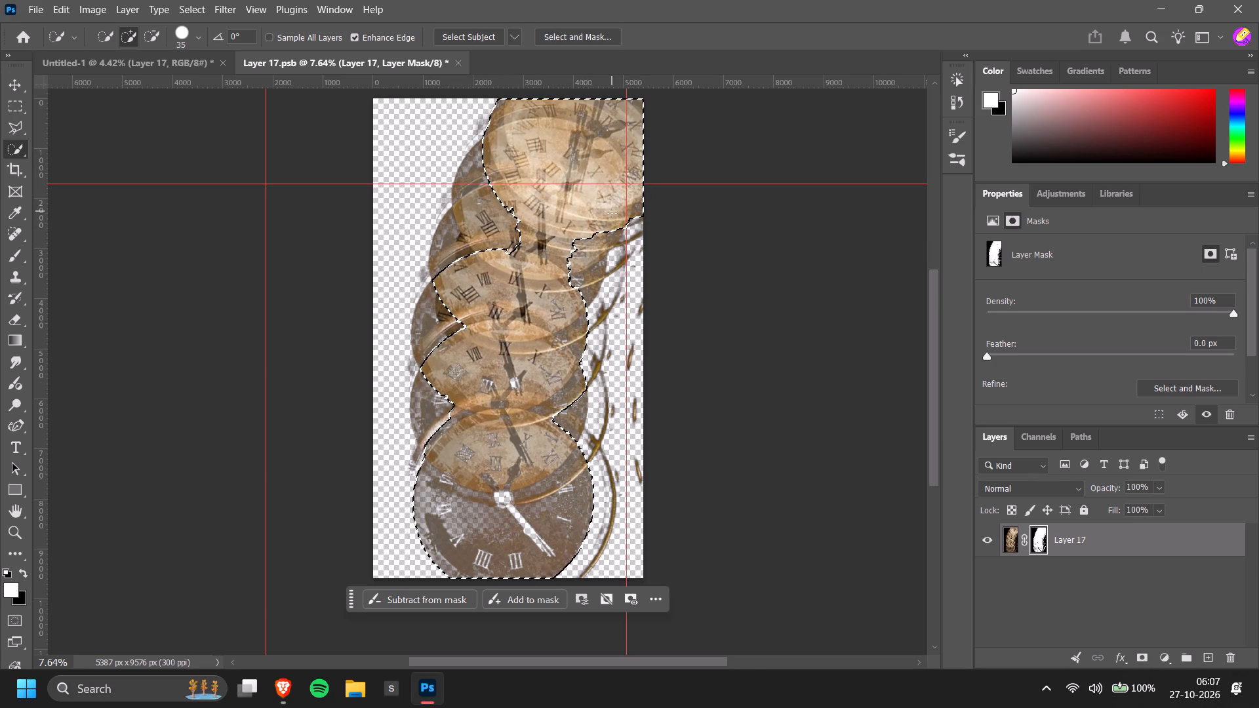
drag(612, 213, 589, 256)
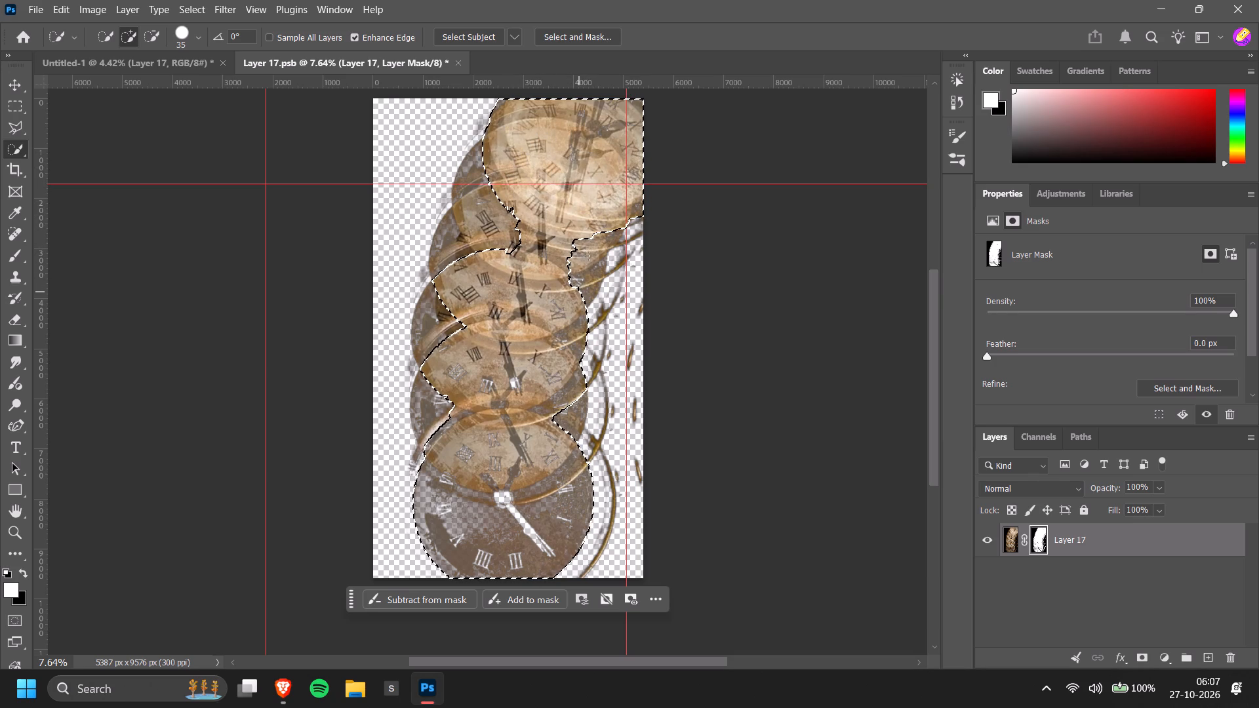
drag(589, 256, 473, 240)
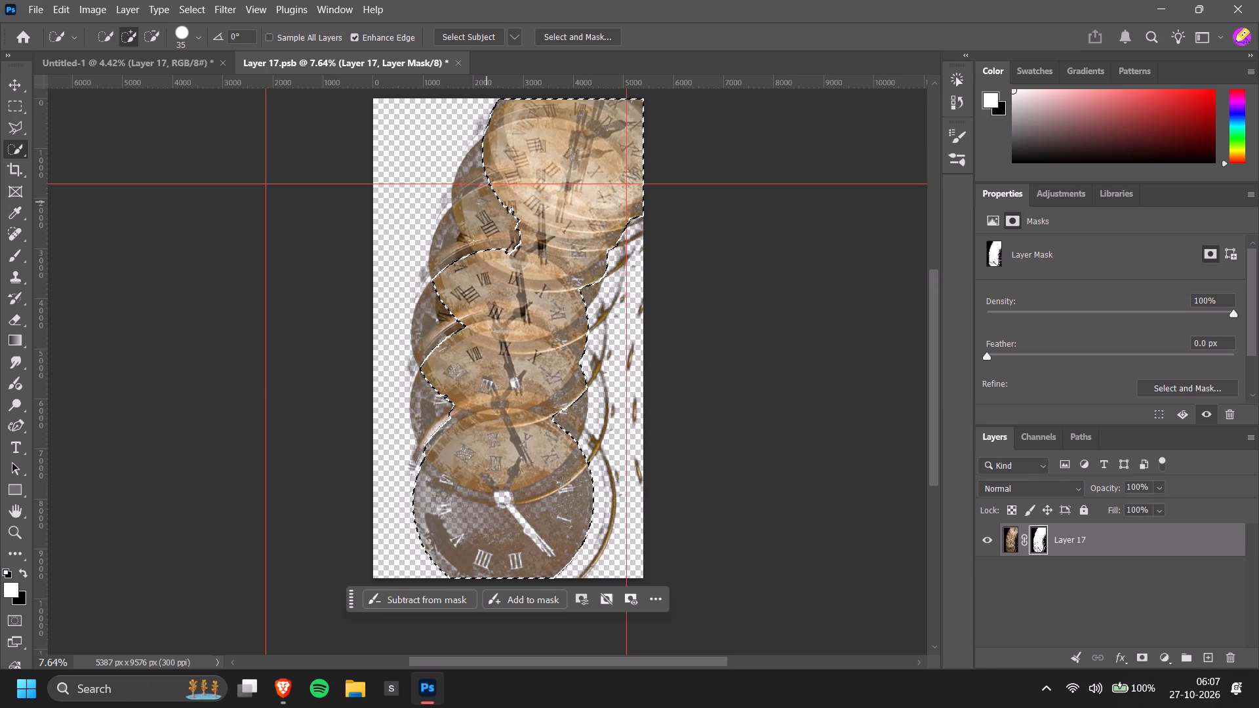
drag(473, 240, 470, 225)
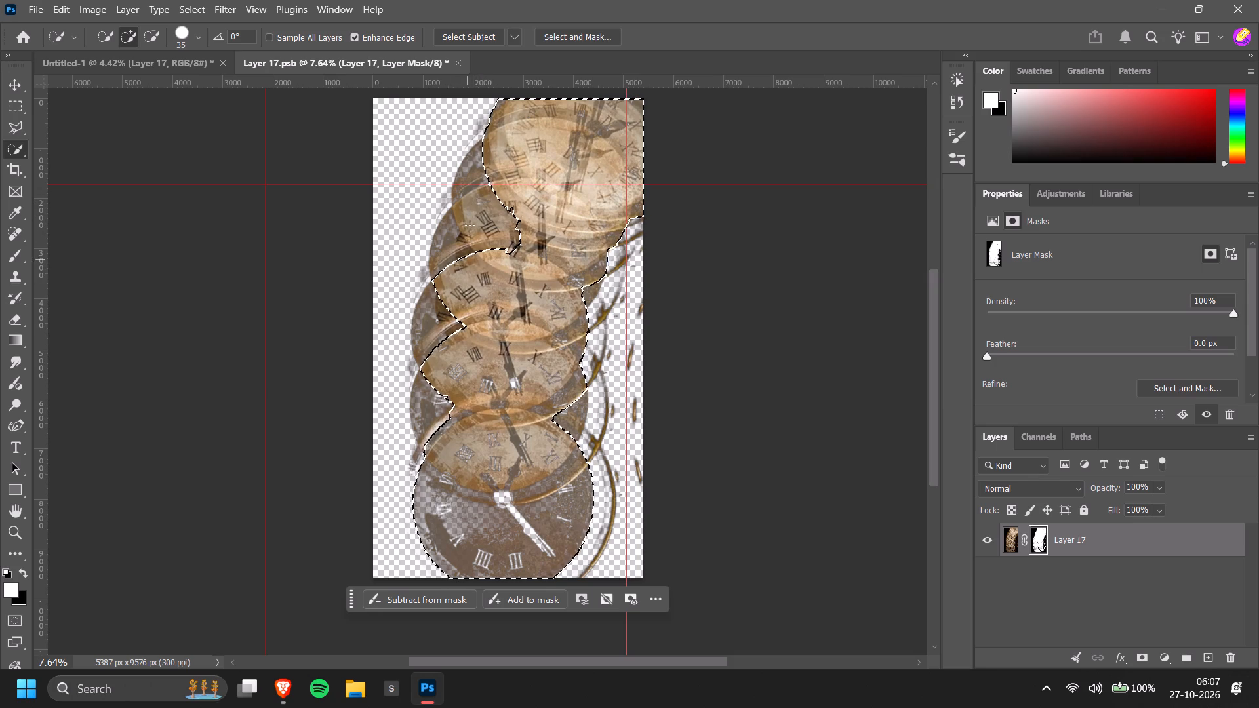
drag(470, 225, 434, 391)
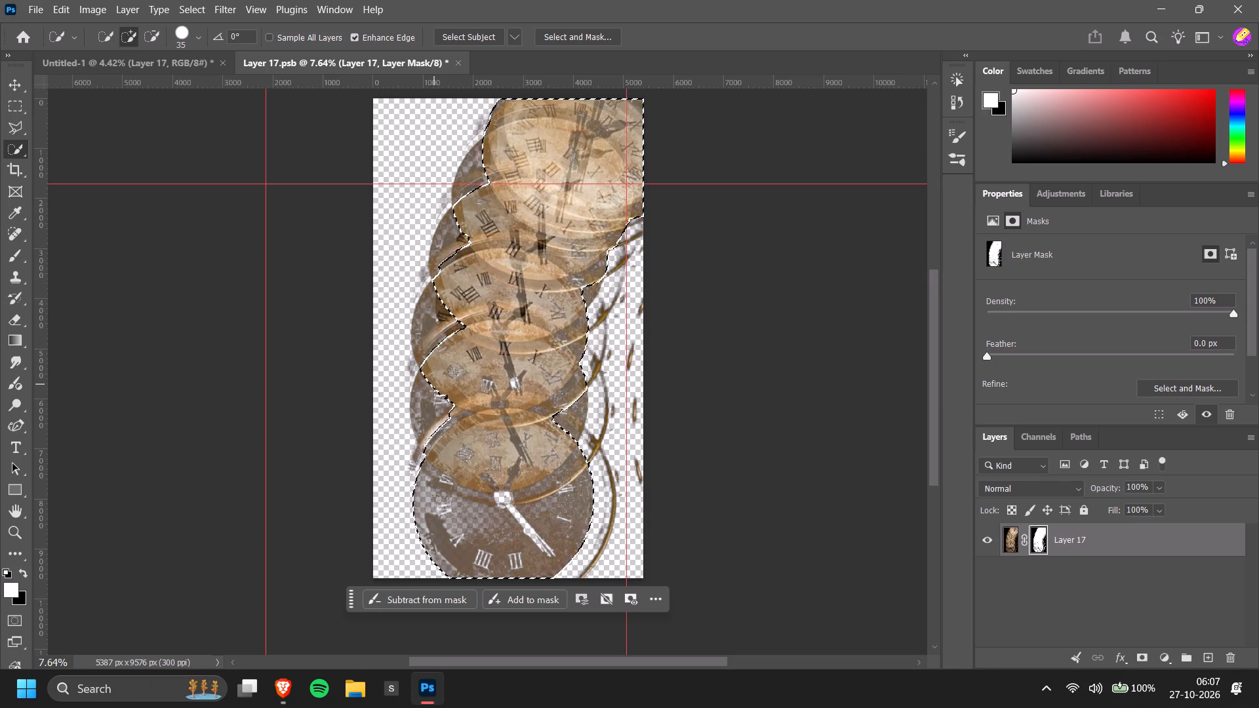
drag(434, 391, 441, 423)
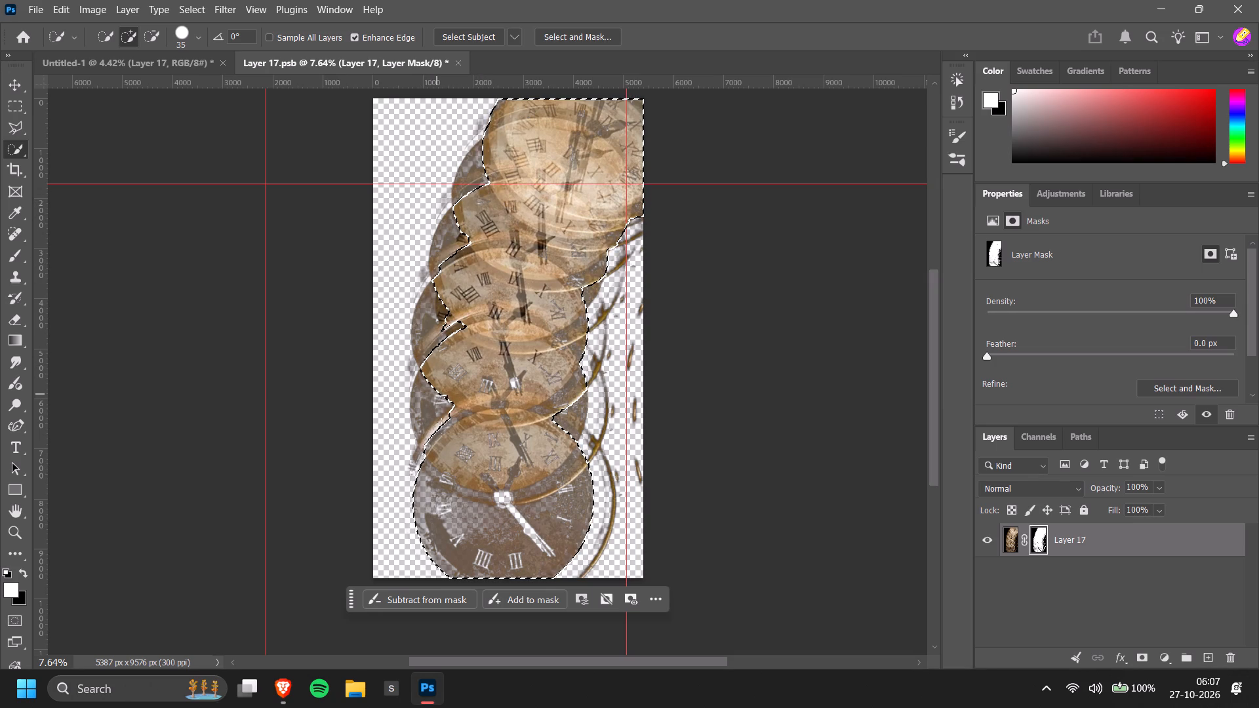
drag(441, 423, 447, 344)
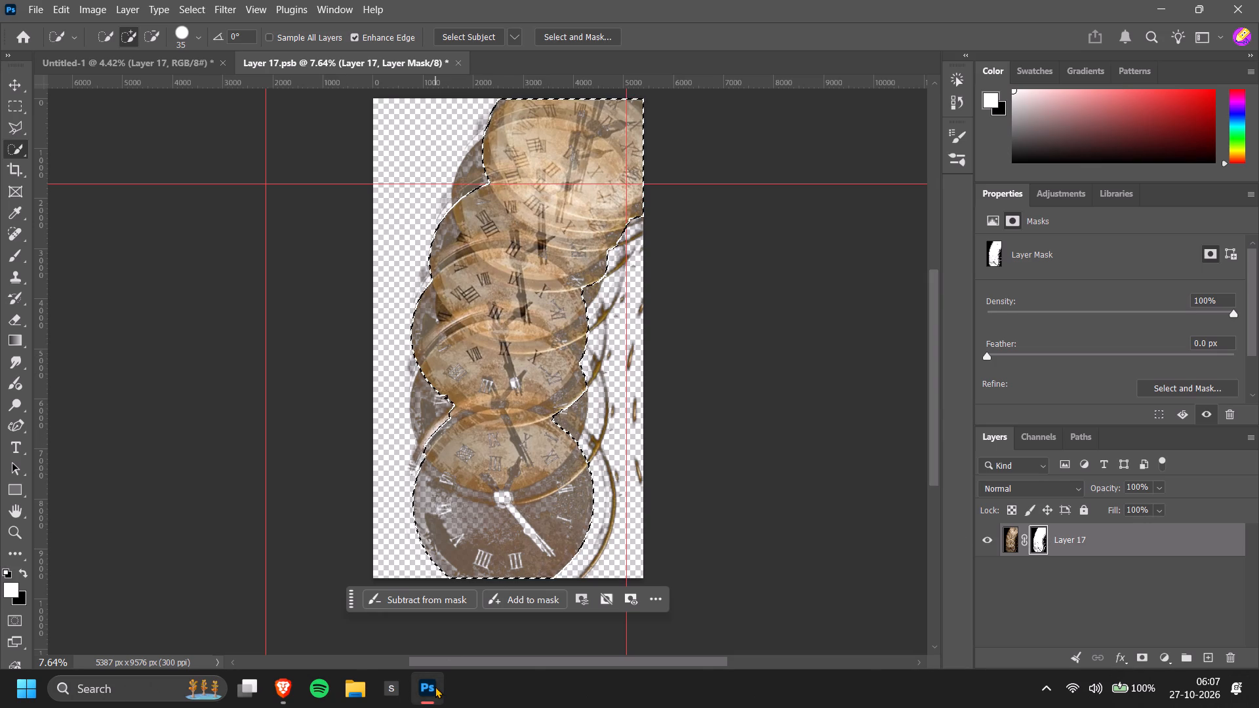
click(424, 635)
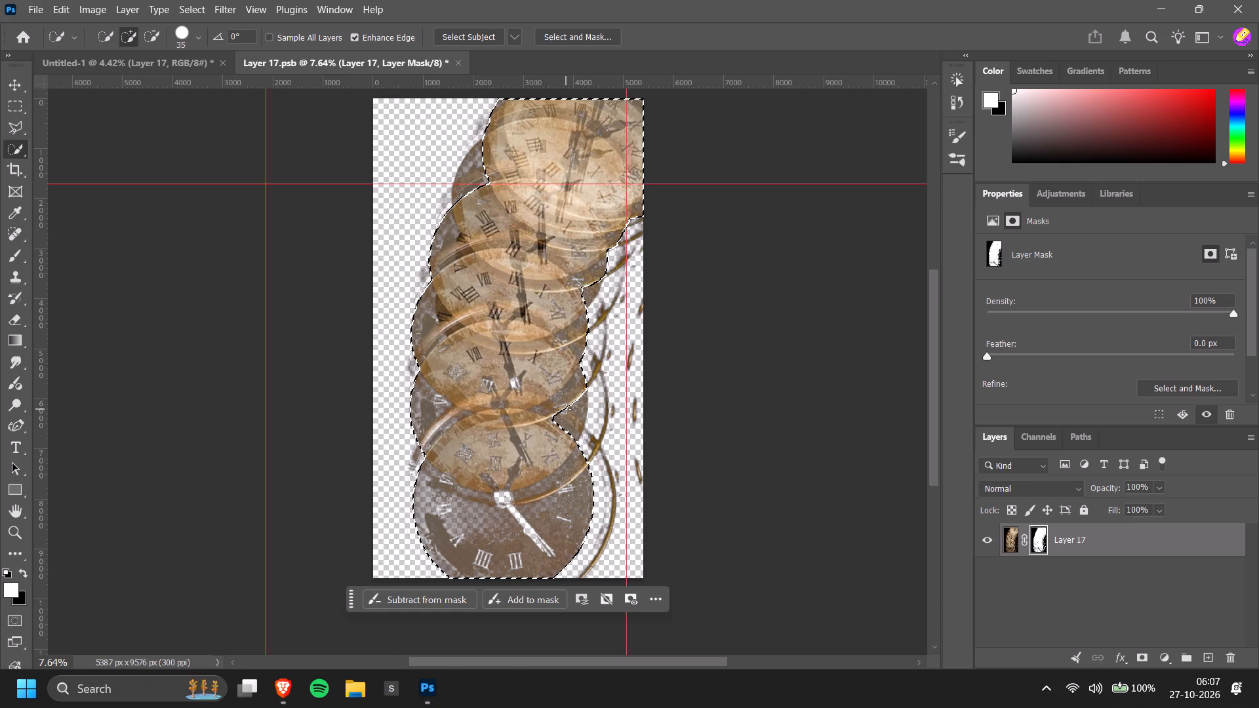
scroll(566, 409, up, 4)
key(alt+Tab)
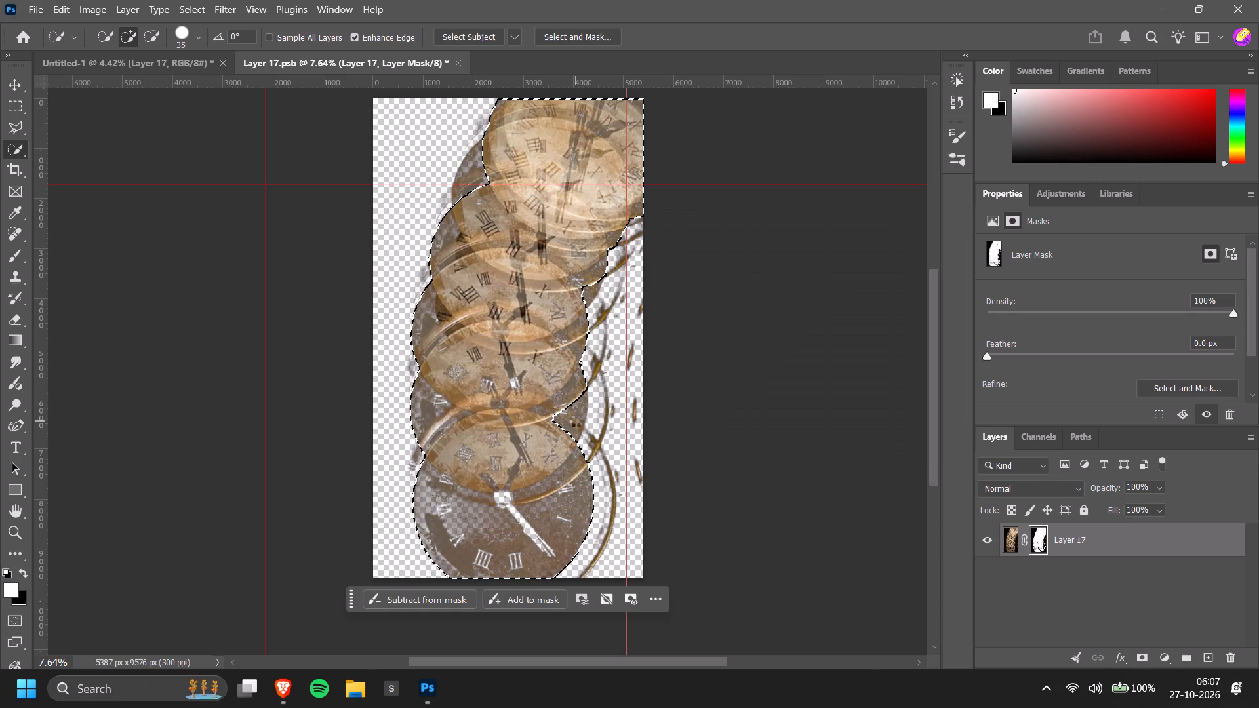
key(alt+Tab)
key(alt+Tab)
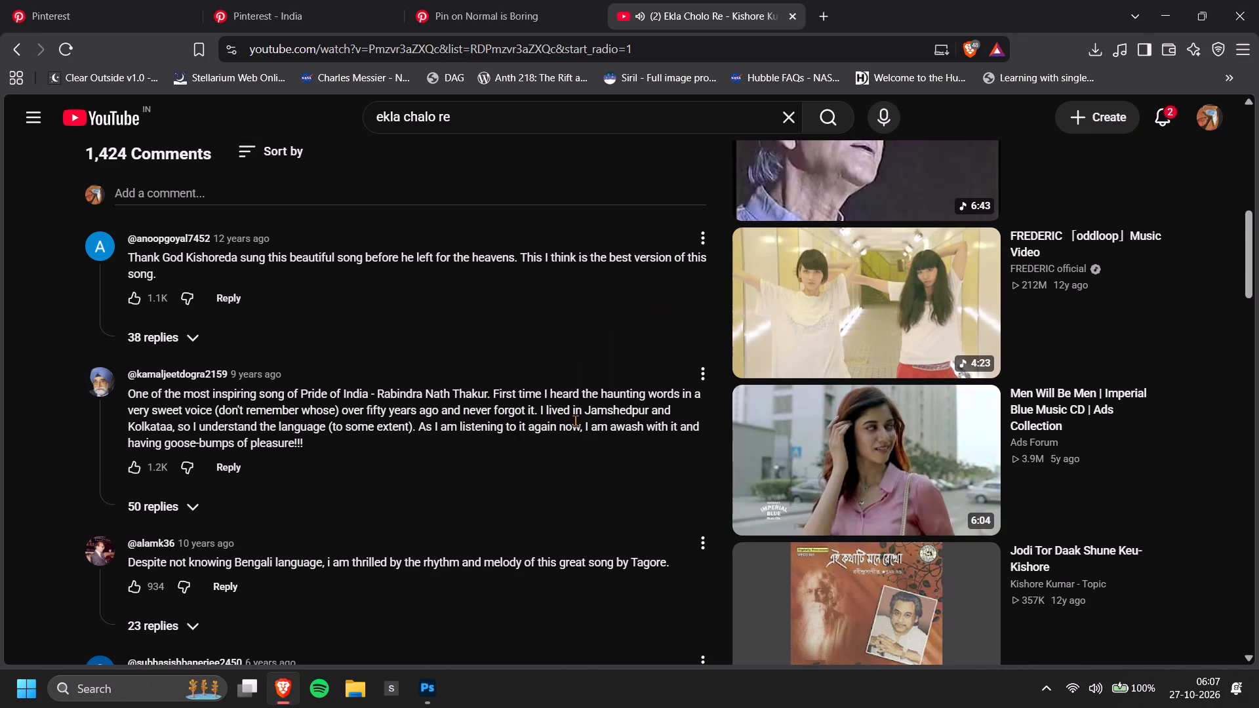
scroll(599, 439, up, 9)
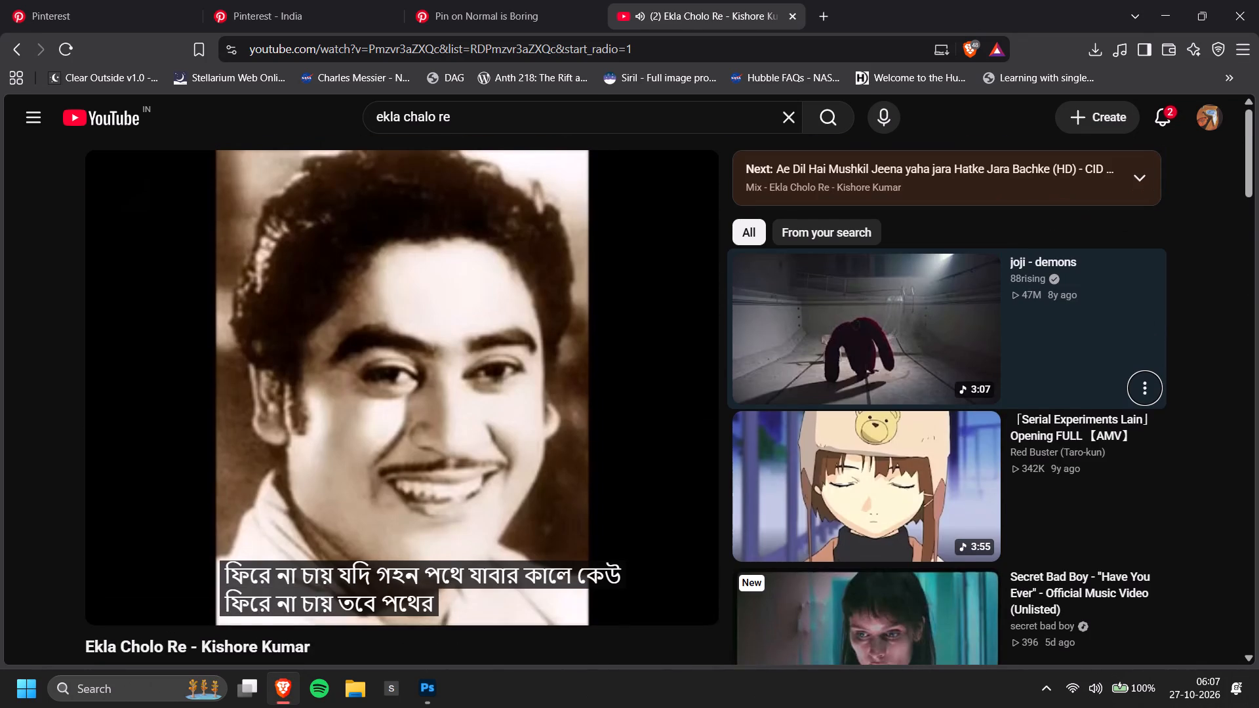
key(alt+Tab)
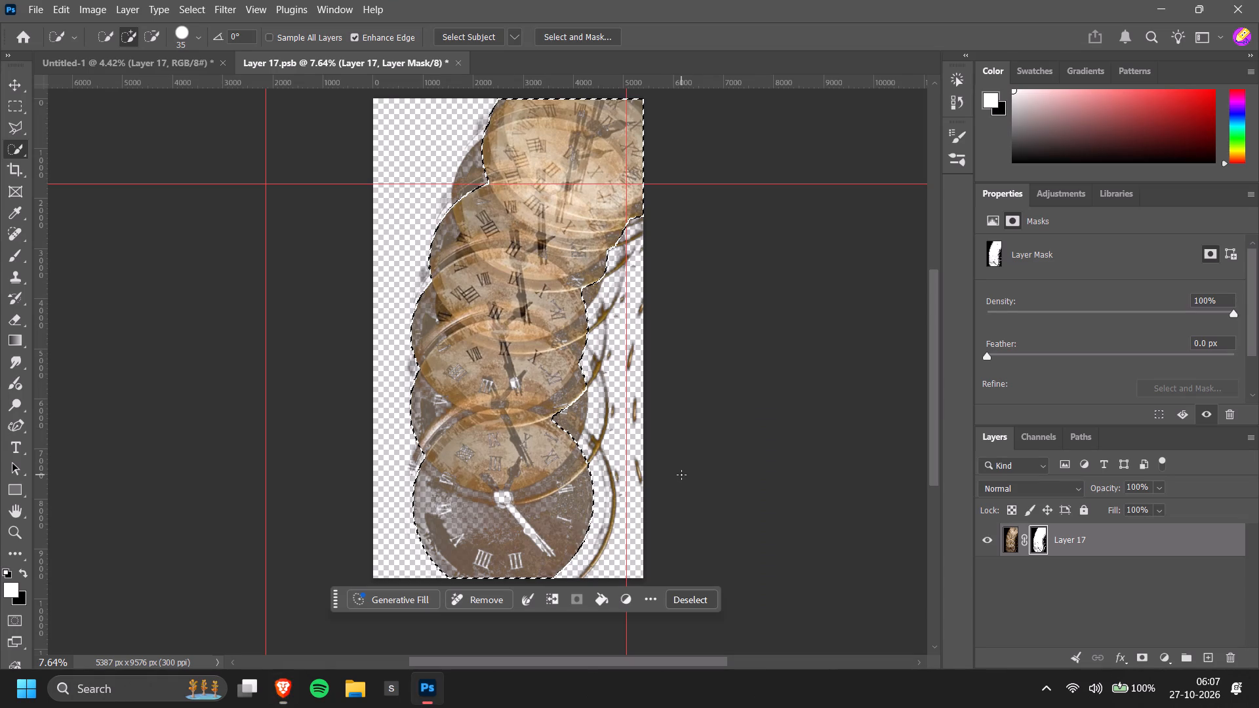
Add the missed rim of the upper clocks and the gap beside the lower clocks to the quick selection.
scroll(689, 499, down, 2)
scroll(555, 373, up, 4)
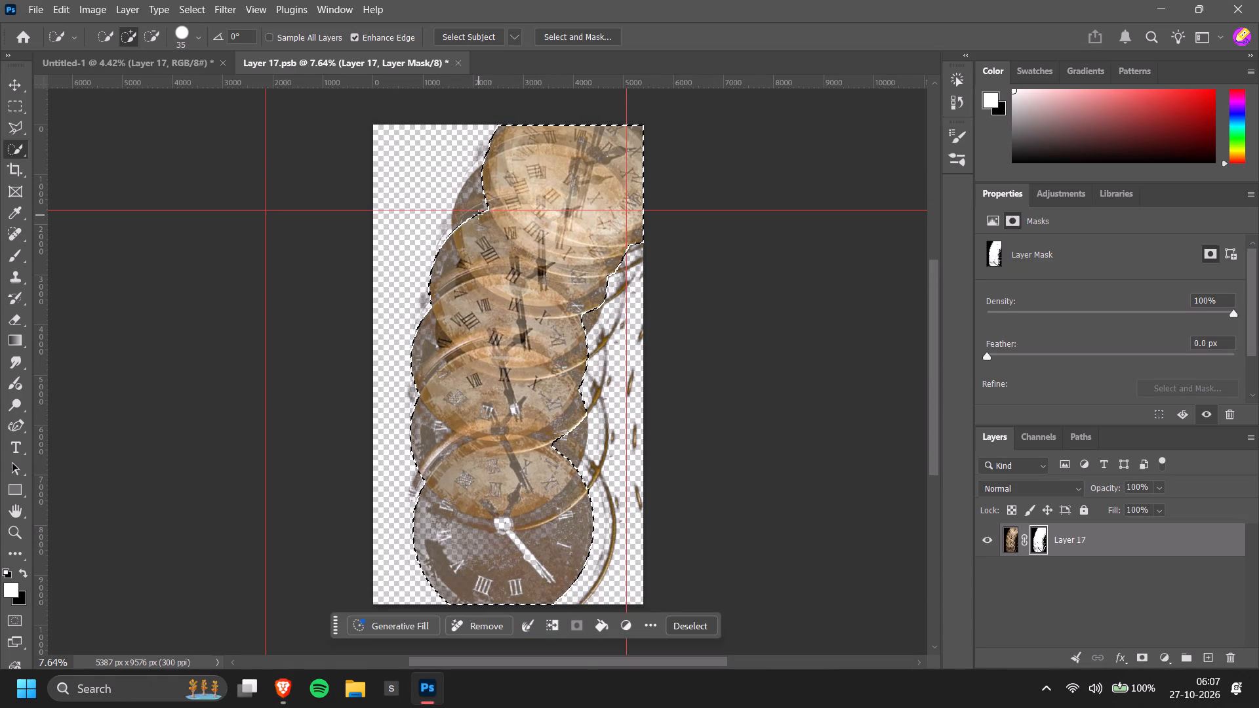
drag(478, 214, 490, 187)
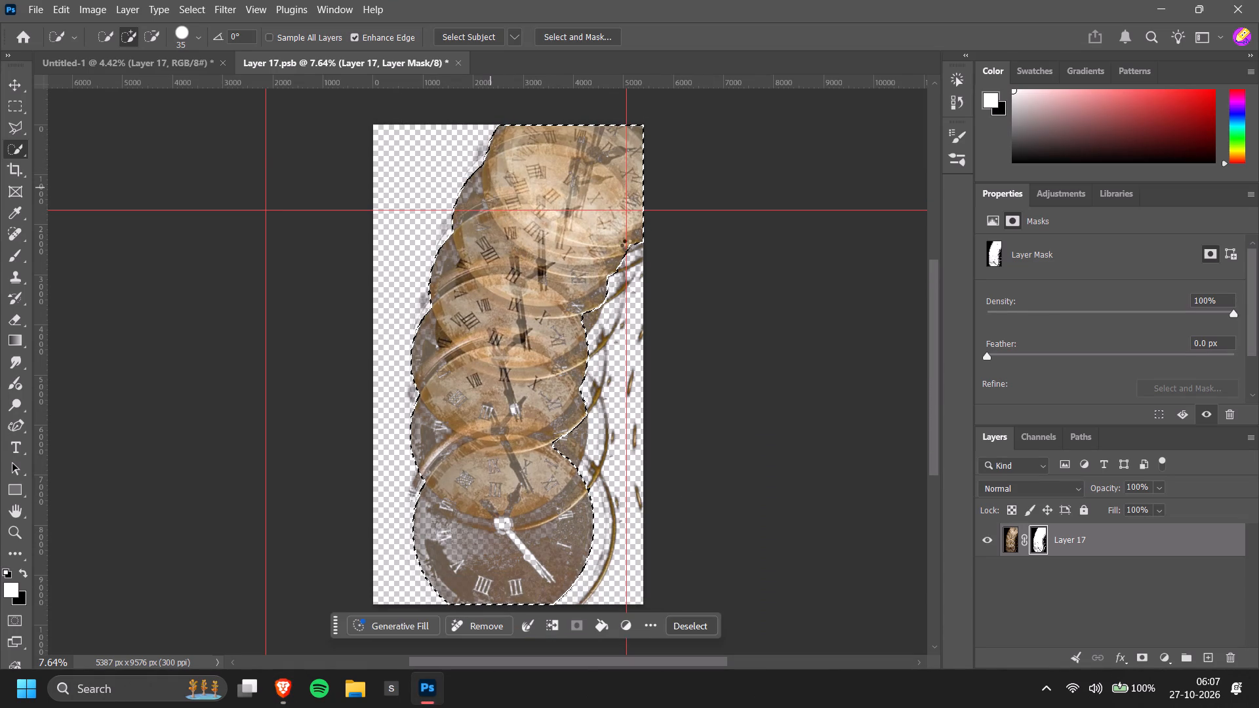
scroll(591, 310, down, 1)
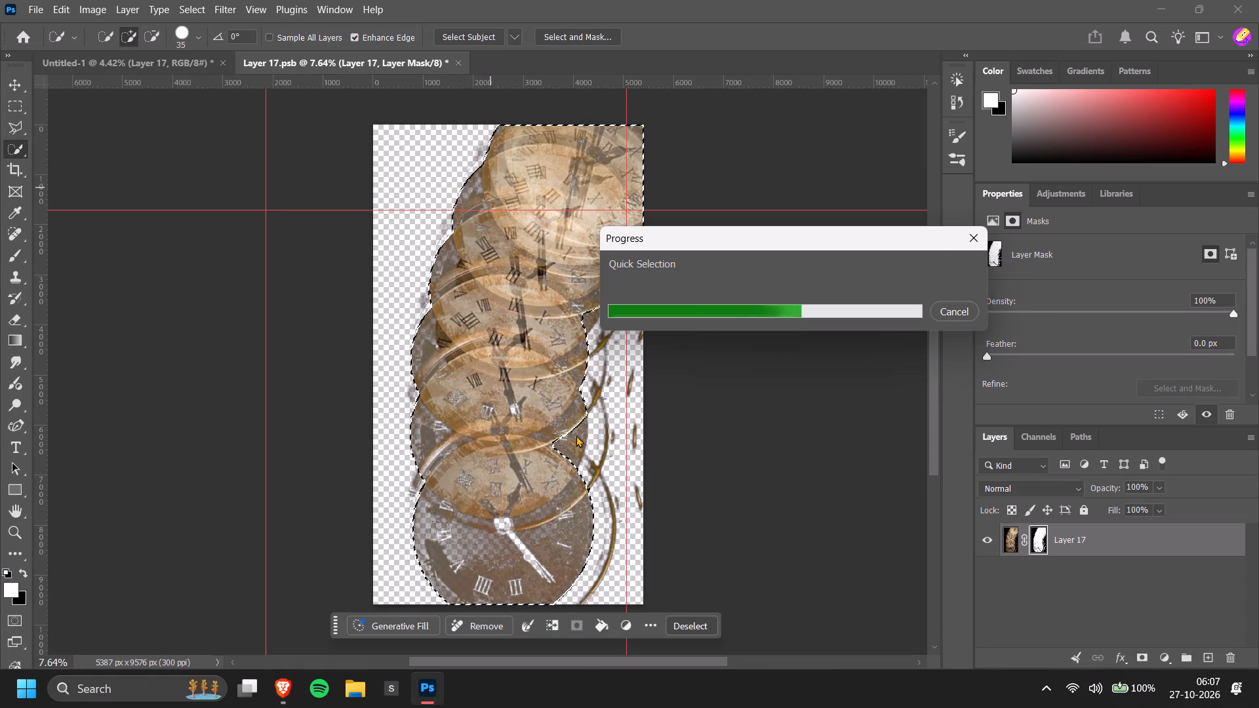
drag(578, 431, 574, 438)
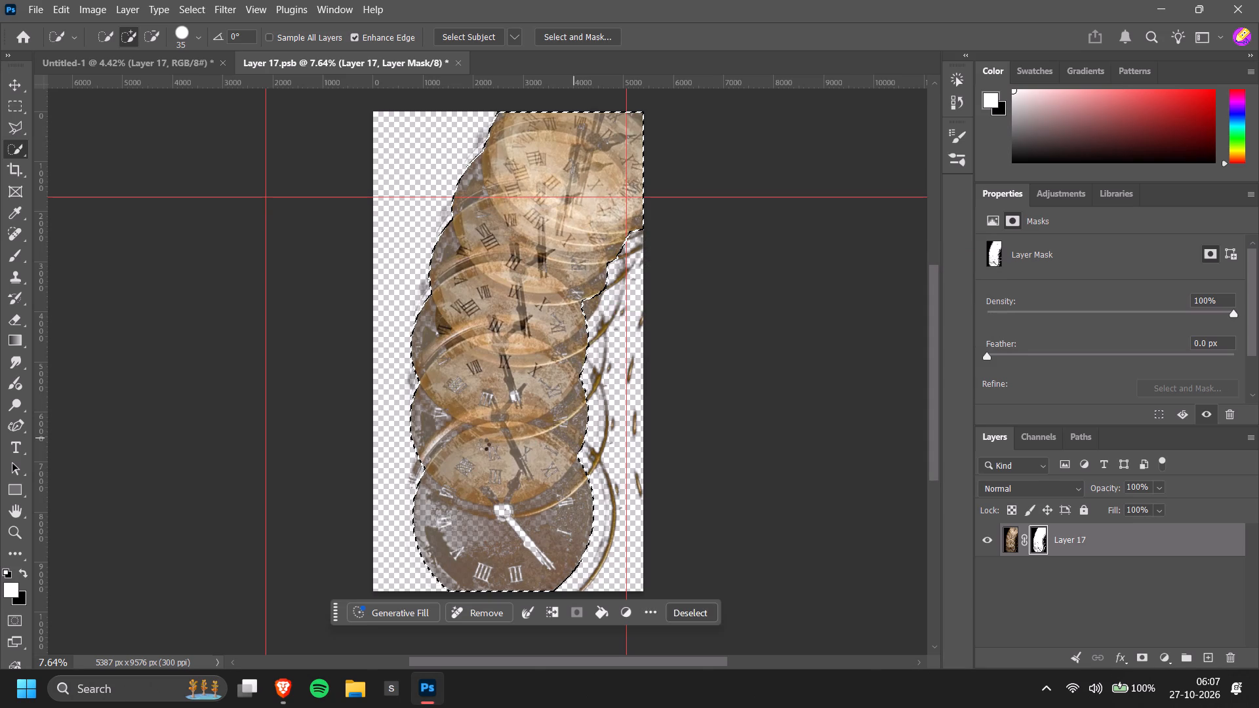
Fill the selected clock area with white on Layer 17's mask to restore the hands and numerals, and deselect the layer.
click(596, 615)
click(641, 508)
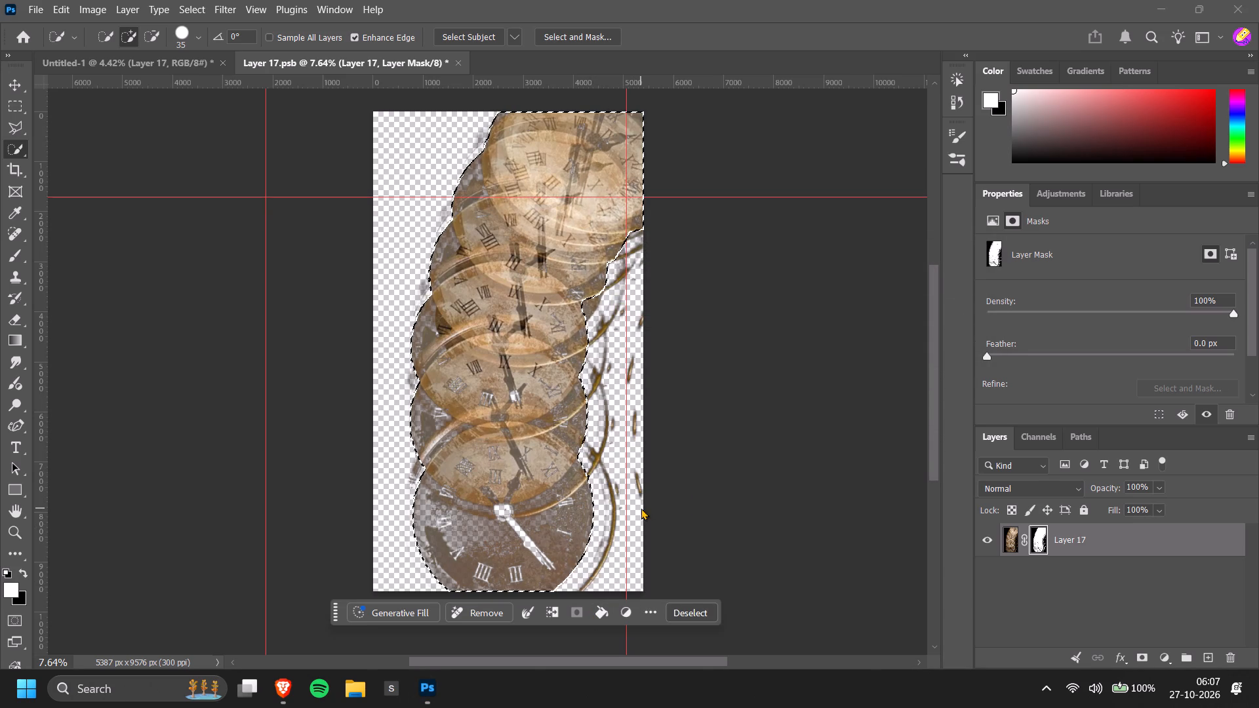
key(v)
click(825, 411)
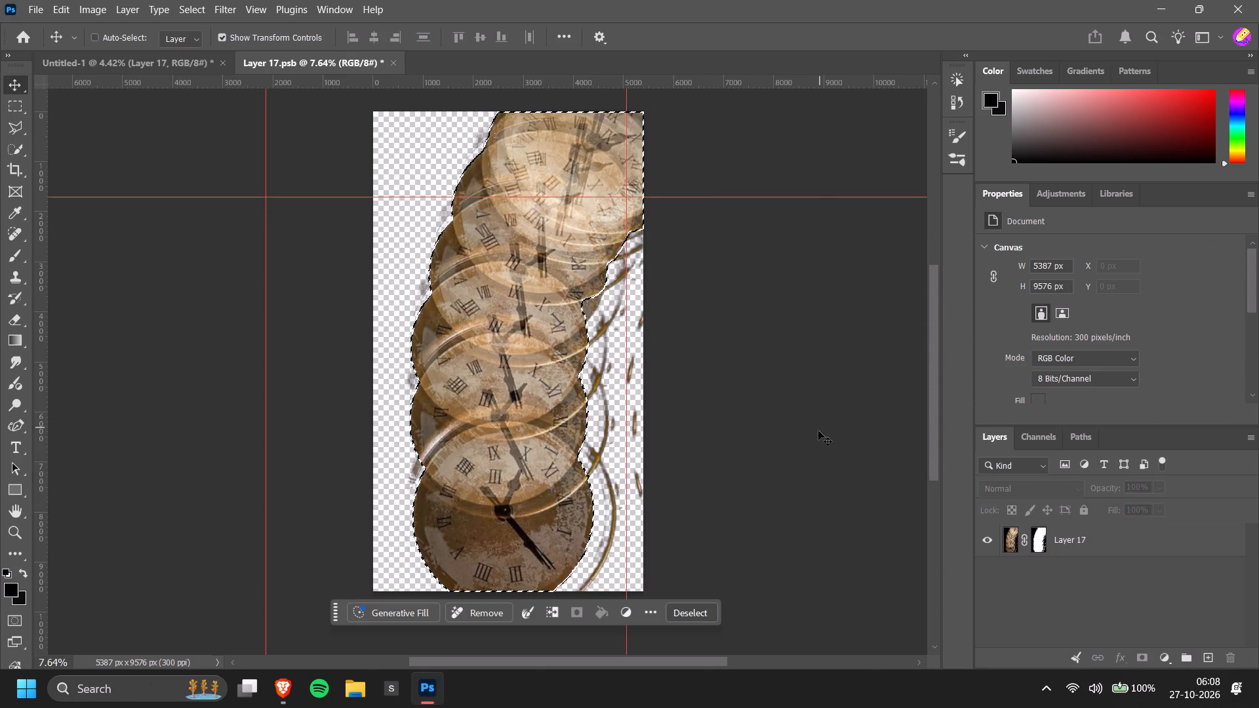
Save Layer 17.psb, clear the selection, and close the document.
key(ctrl+s)
click(685, 605)
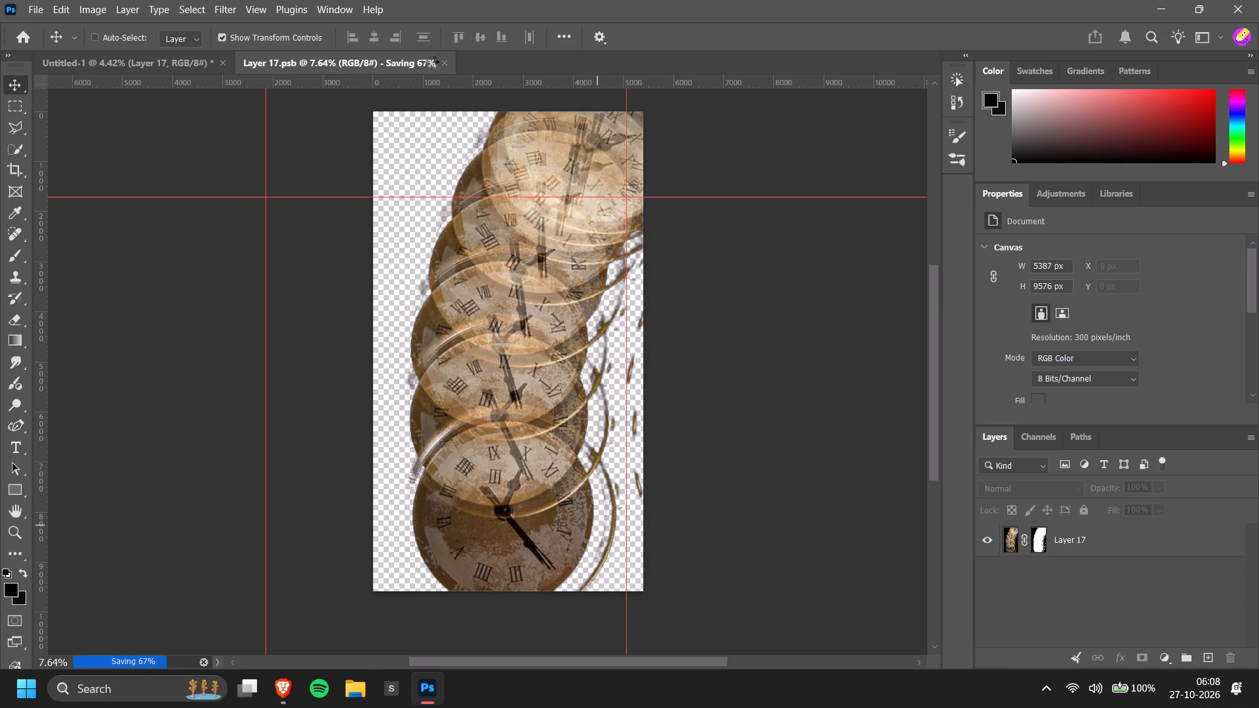
click(387, 64)
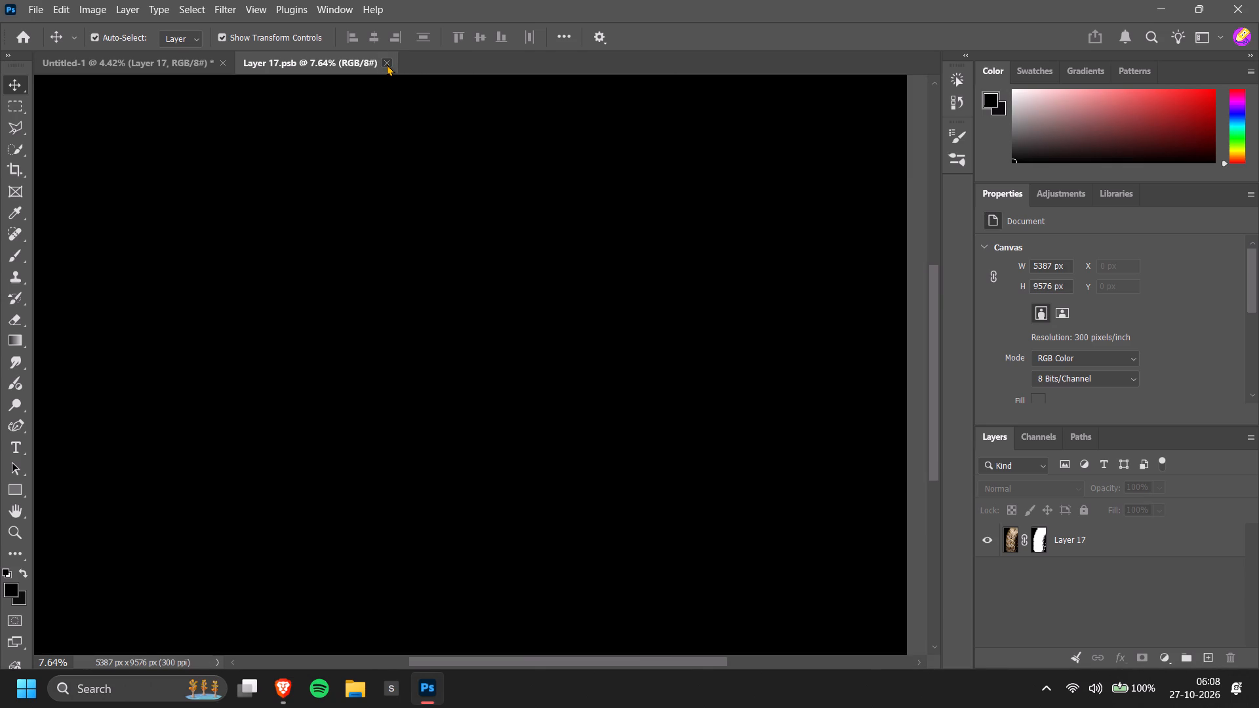
Move the clock stack off the dark window-light photo, try it on the blue column, and place it along the red column's outer edge.
alt+scroll(804, 350, down, 5)
scroll(749, 448, up, 3)
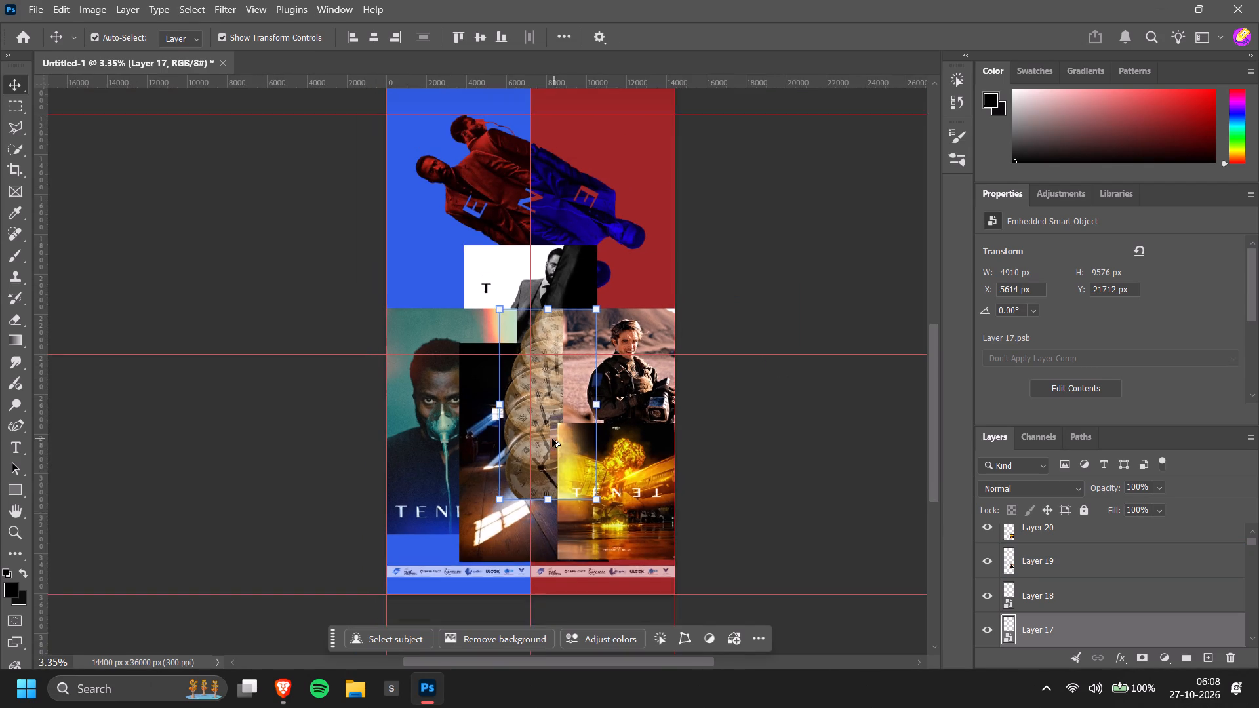
drag(537, 446, 607, 197)
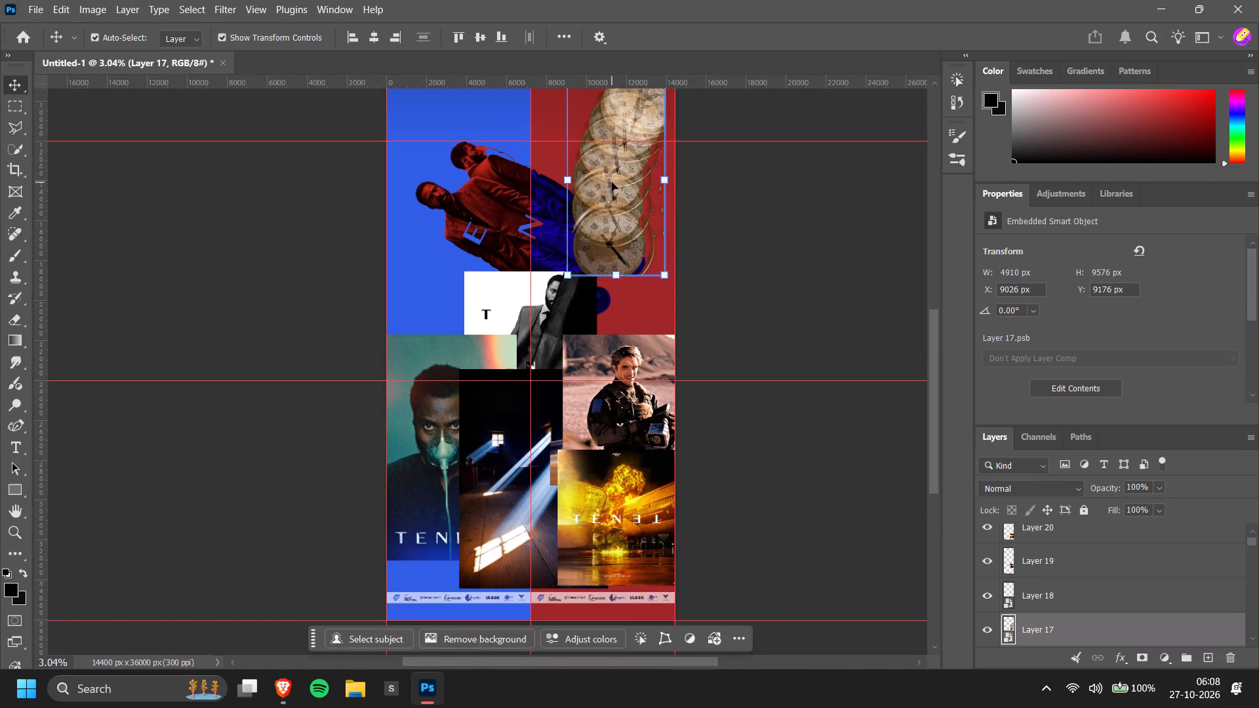
drag(612, 182, 426, 186)
click(776, 227)
scroll(784, 243, down, 3)
scroll(471, 192, up, 2)
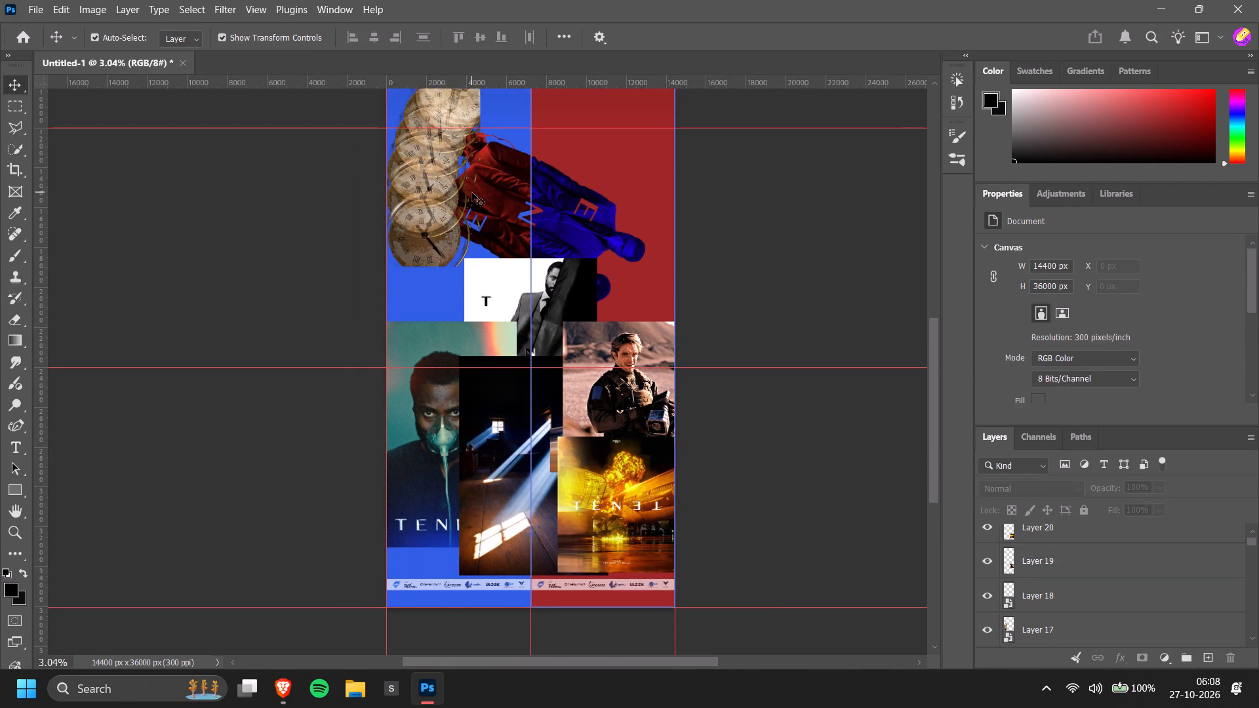
scroll(471, 192, up, 2)
drag(426, 206, 631, 183)
Move the black-and-white suited-man poster onto the blue column, just above the teal portrait poster.
drag(538, 363, 505, 328)
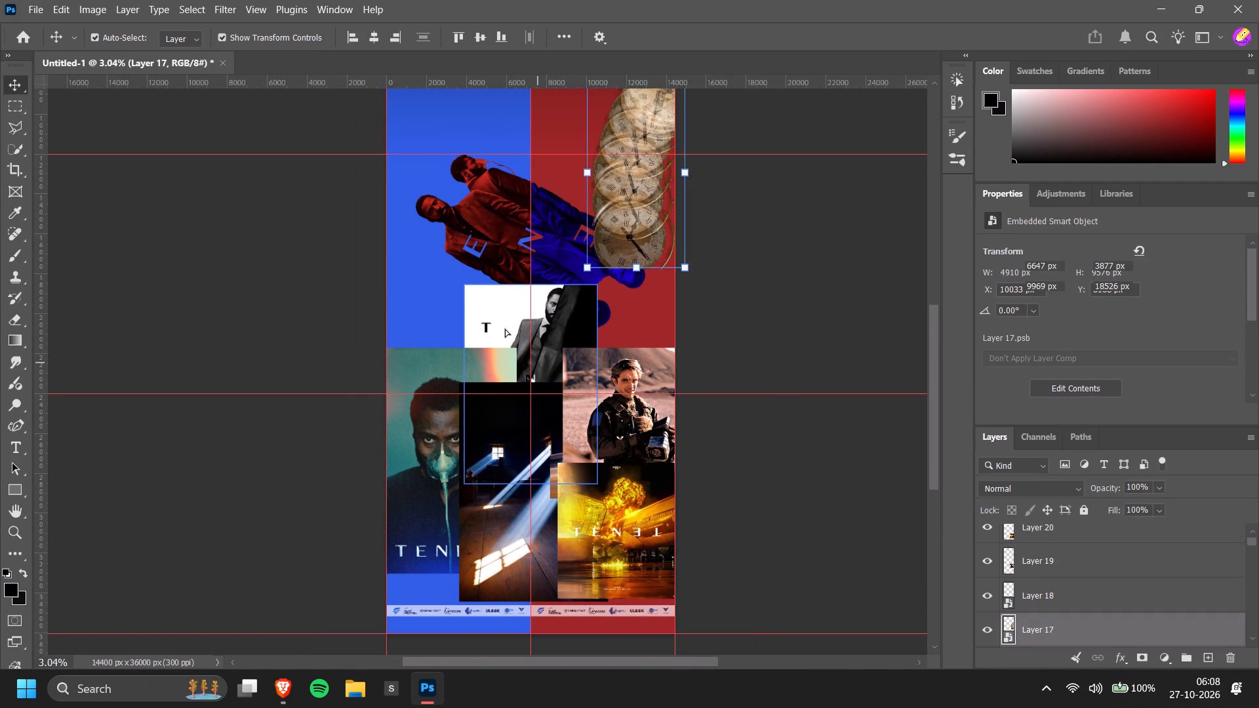
drag(505, 328, 475, 312)
click(744, 366)
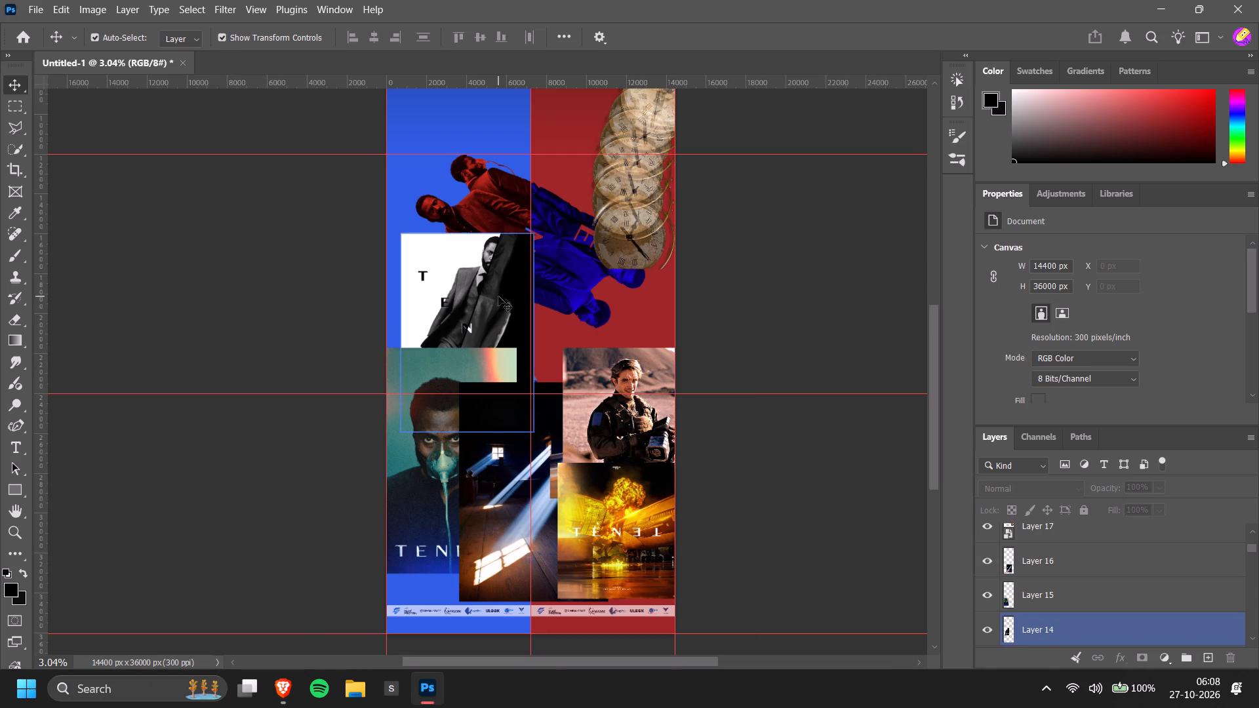
Move the teal portrait poster slightly inward at the bottom of the blue column and scale it down to about 75%.
drag(435, 435, 548, 455)
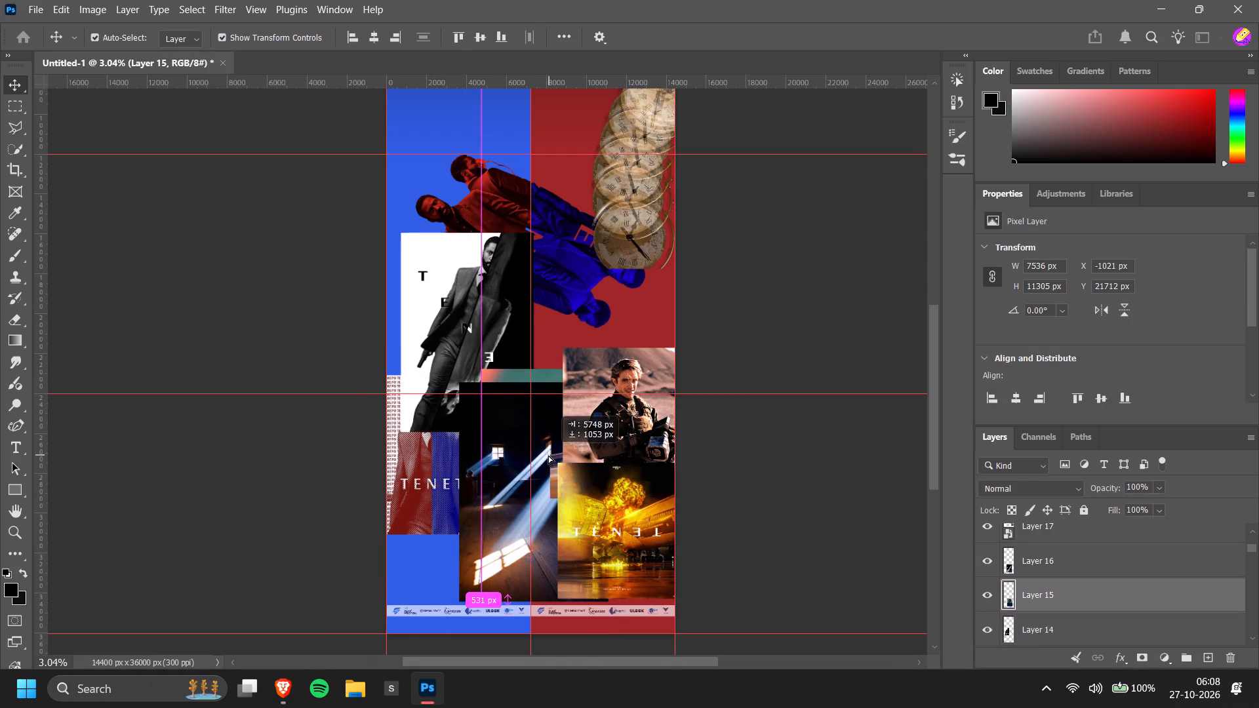
drag(548, 455, 467, 456)
drag(557, 374, 514, 426)
click(774, 316)
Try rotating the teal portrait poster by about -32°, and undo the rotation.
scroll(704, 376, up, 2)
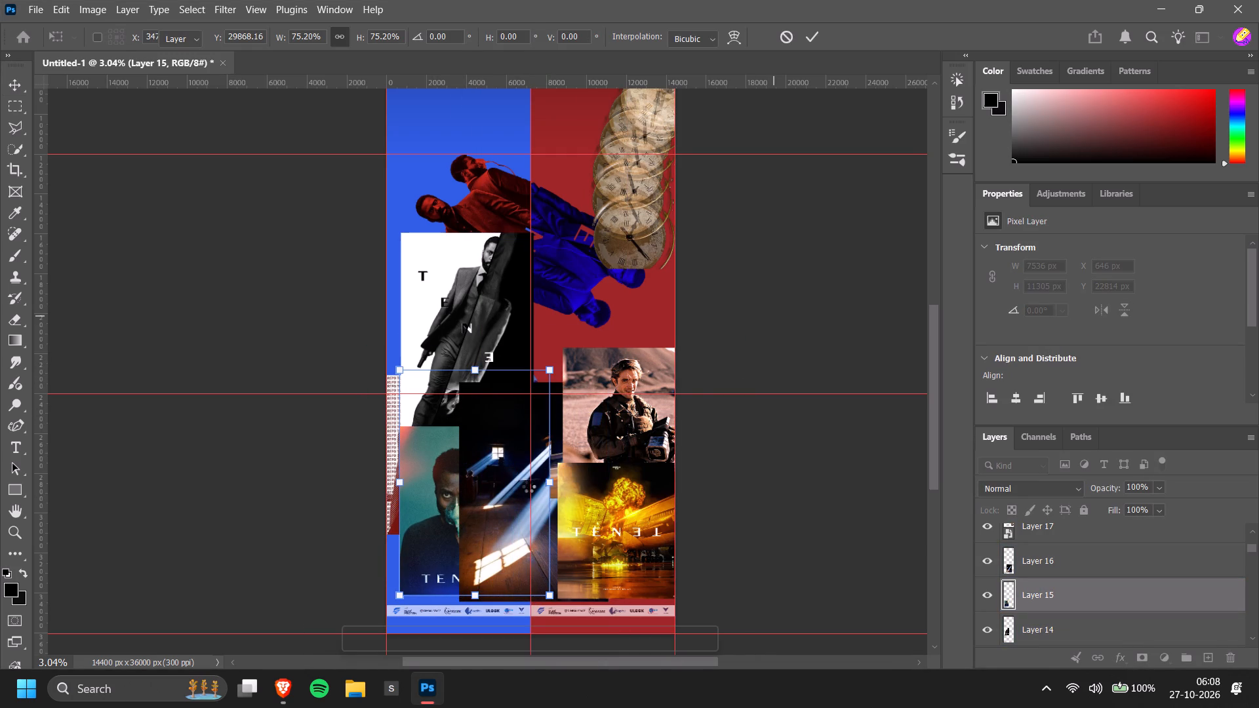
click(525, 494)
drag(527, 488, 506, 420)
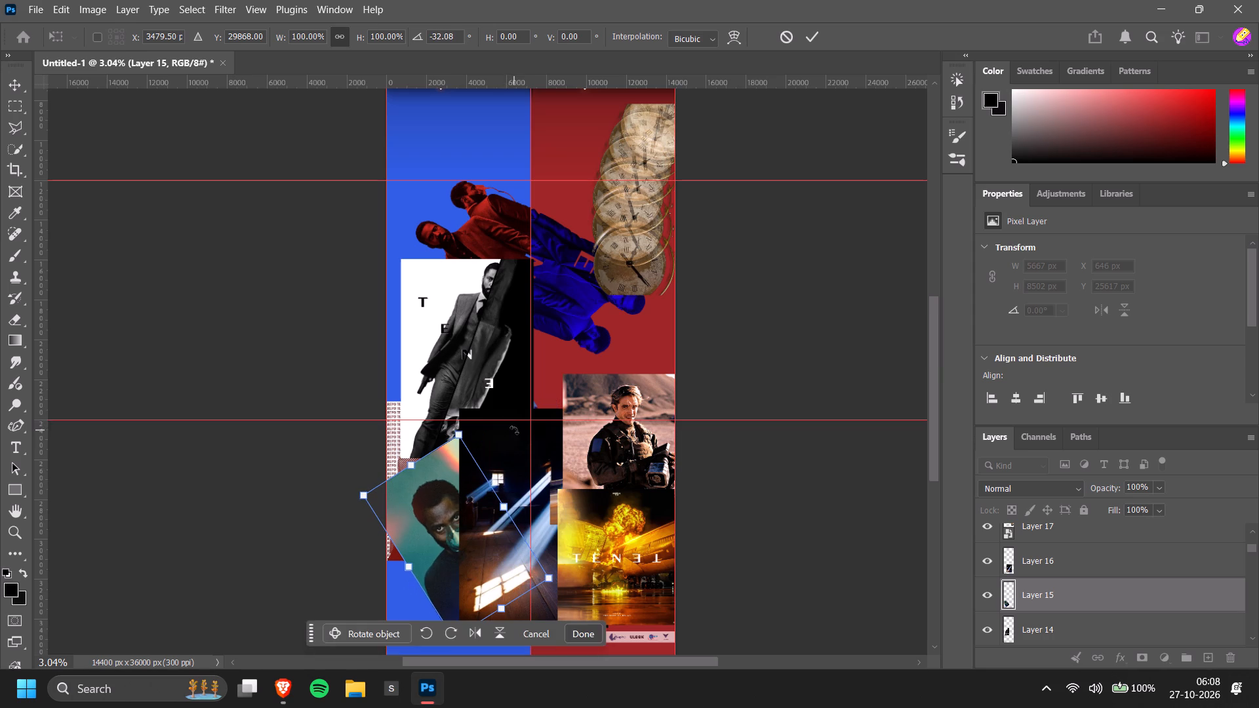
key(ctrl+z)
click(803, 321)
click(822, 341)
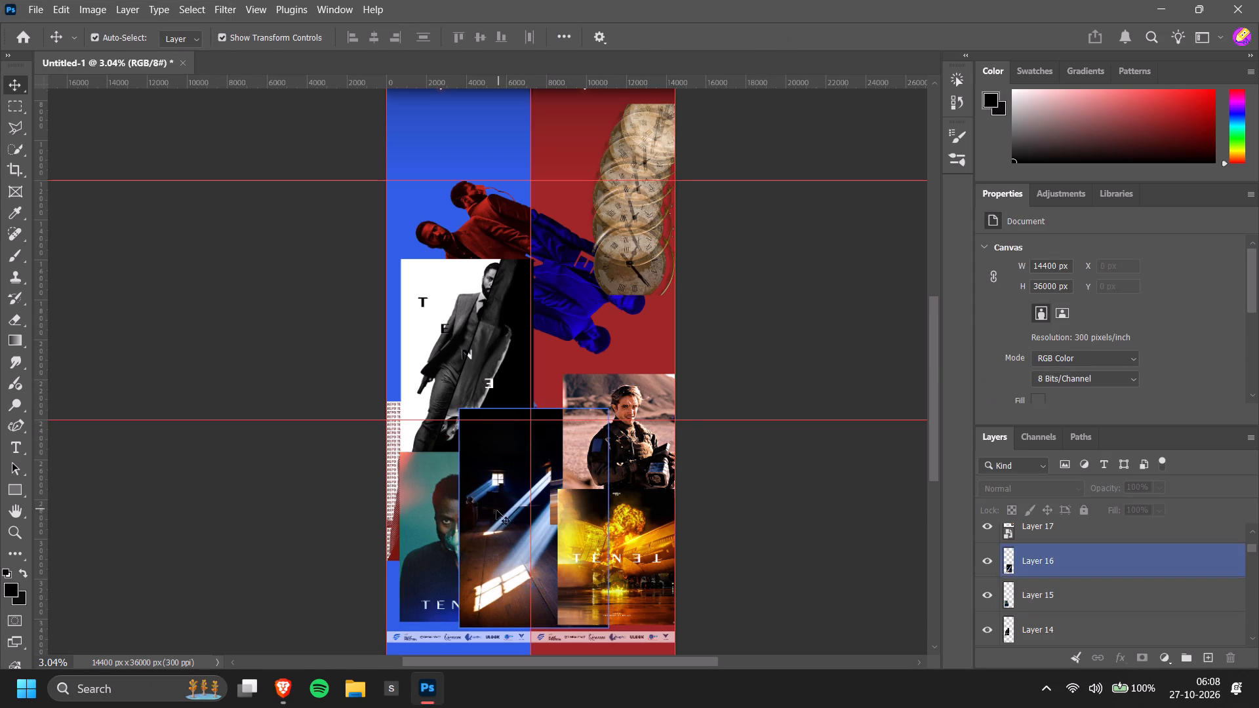
Set the blend mode of the dark window-light photo on Layer 16 to Color Dodge.
click(494, 511)
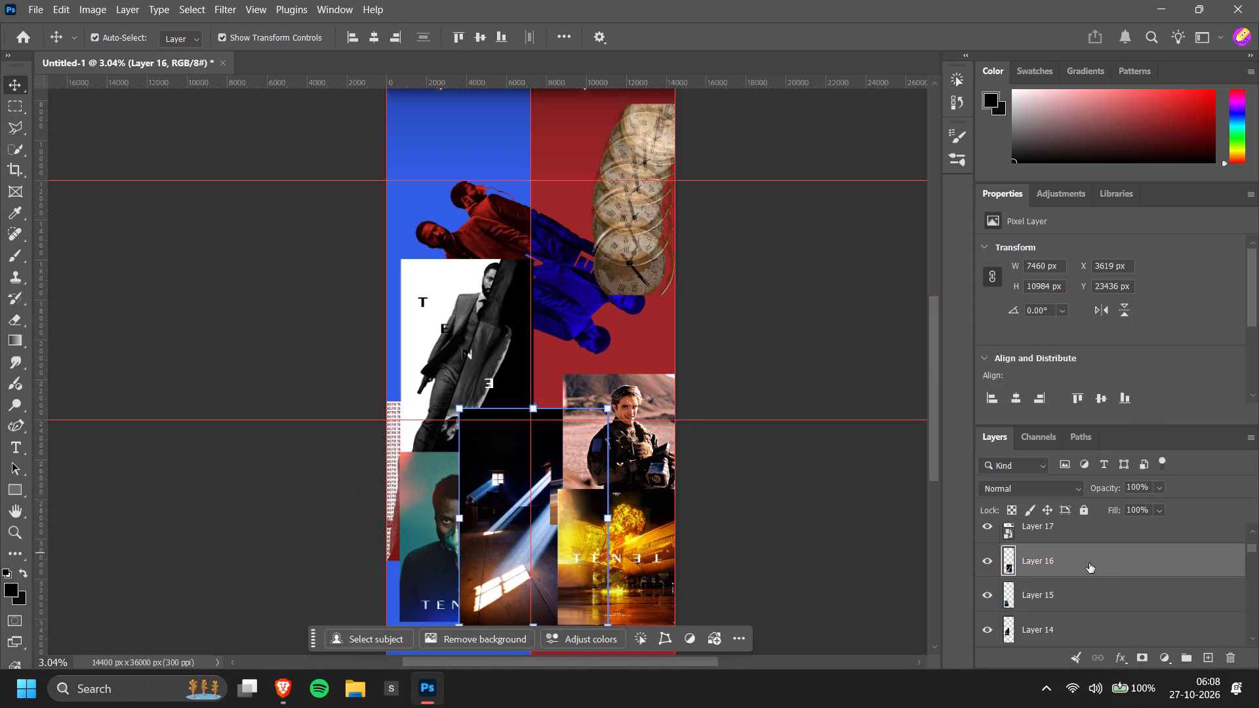
right_click(1089, 563)
click(693, 514)
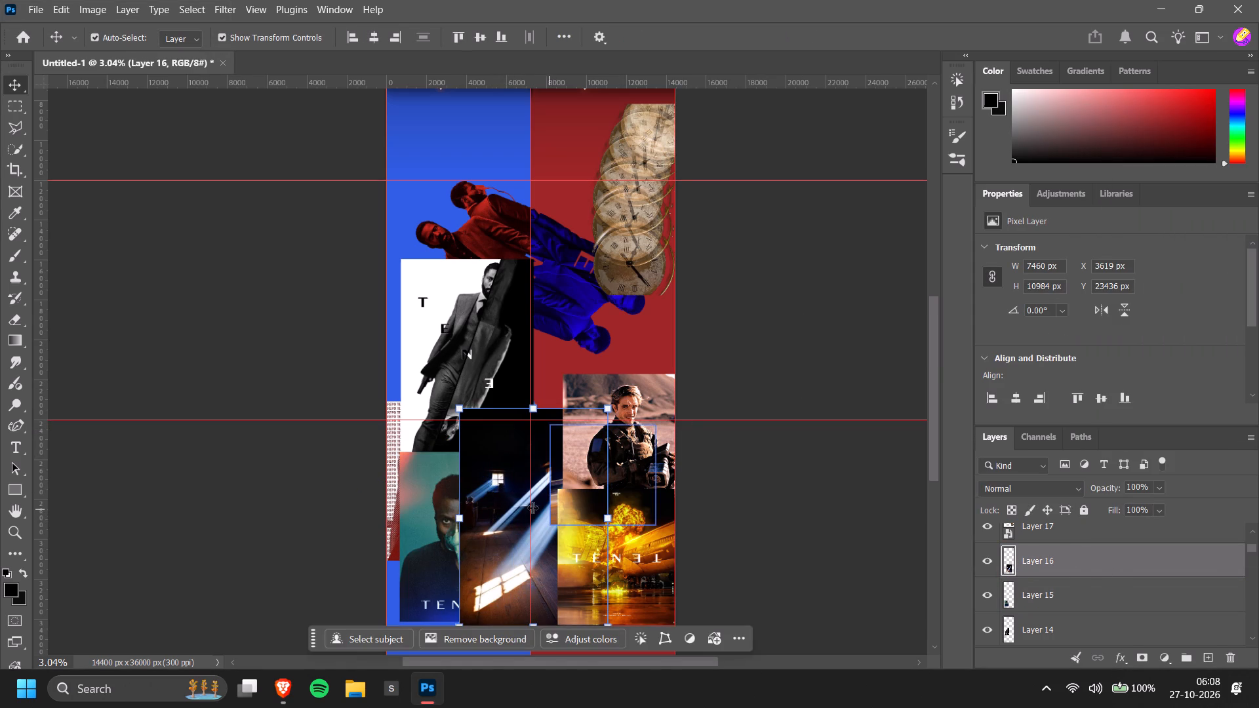
click(1039, 481)
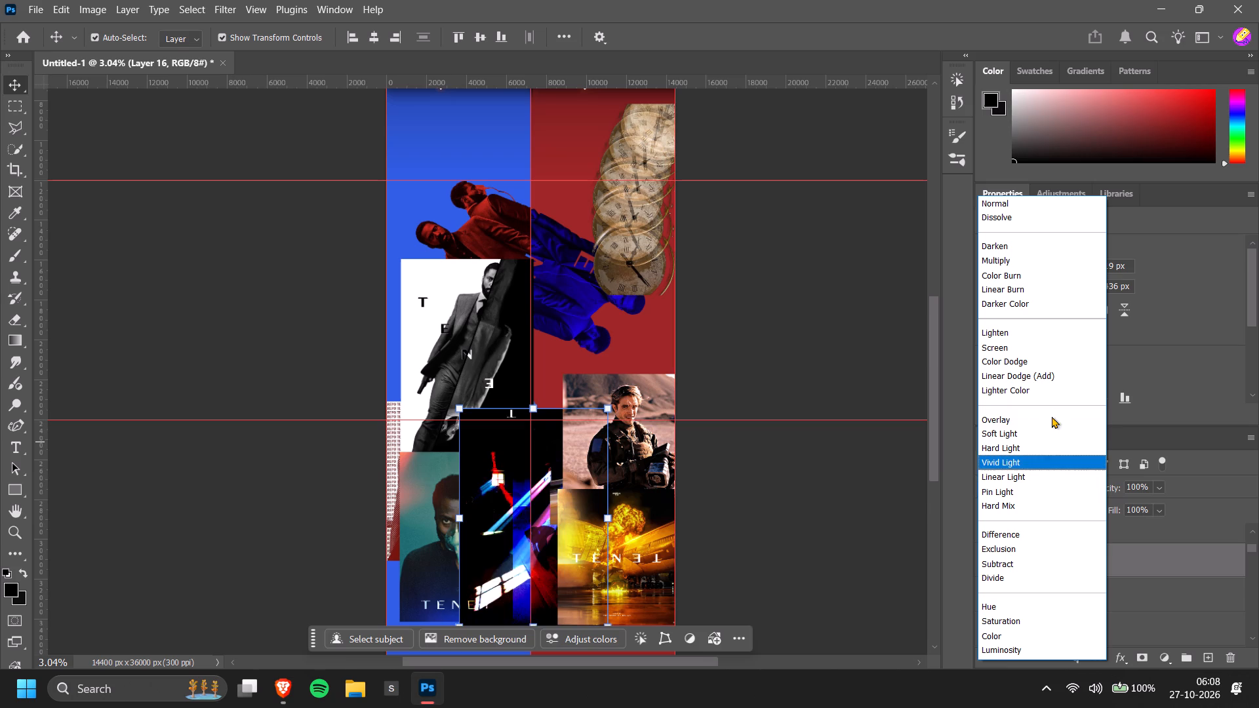
click(1068, 359)
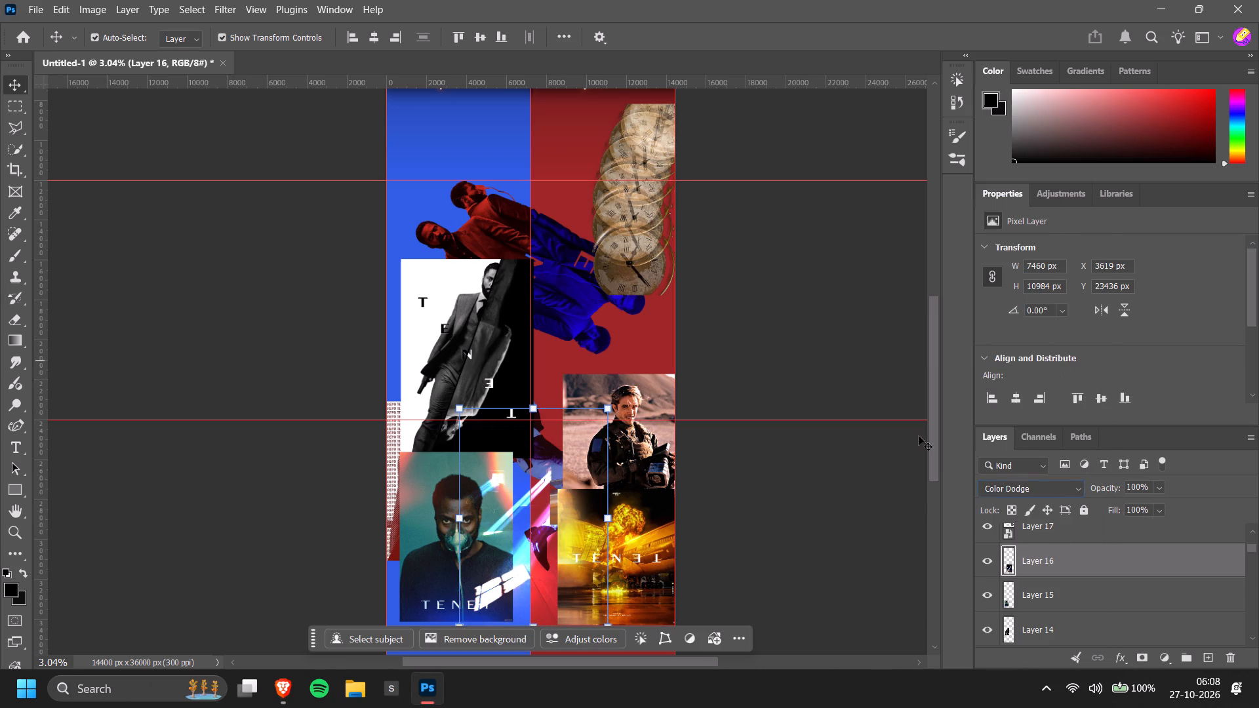
Scale the window-light photo to about 134% and place it low on the banner, against the red column's outer edge.
drag(522, 551, 493, 187)
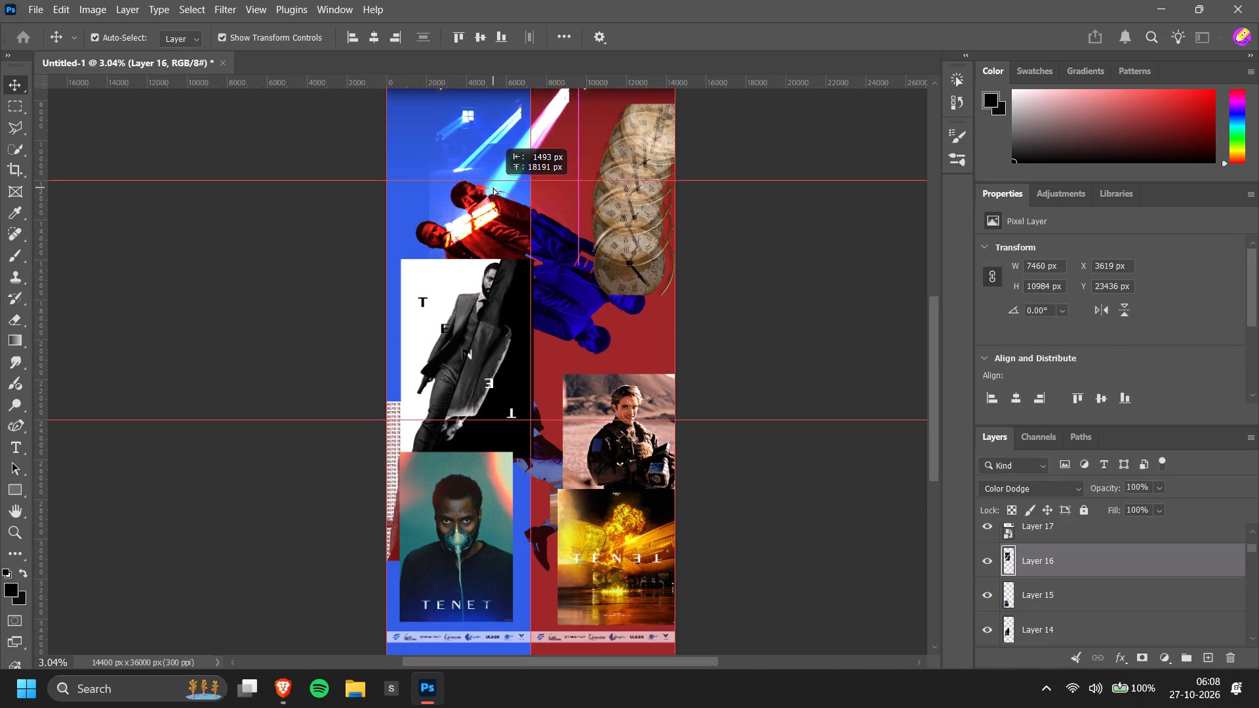
drag(493, 187, 548, 501)
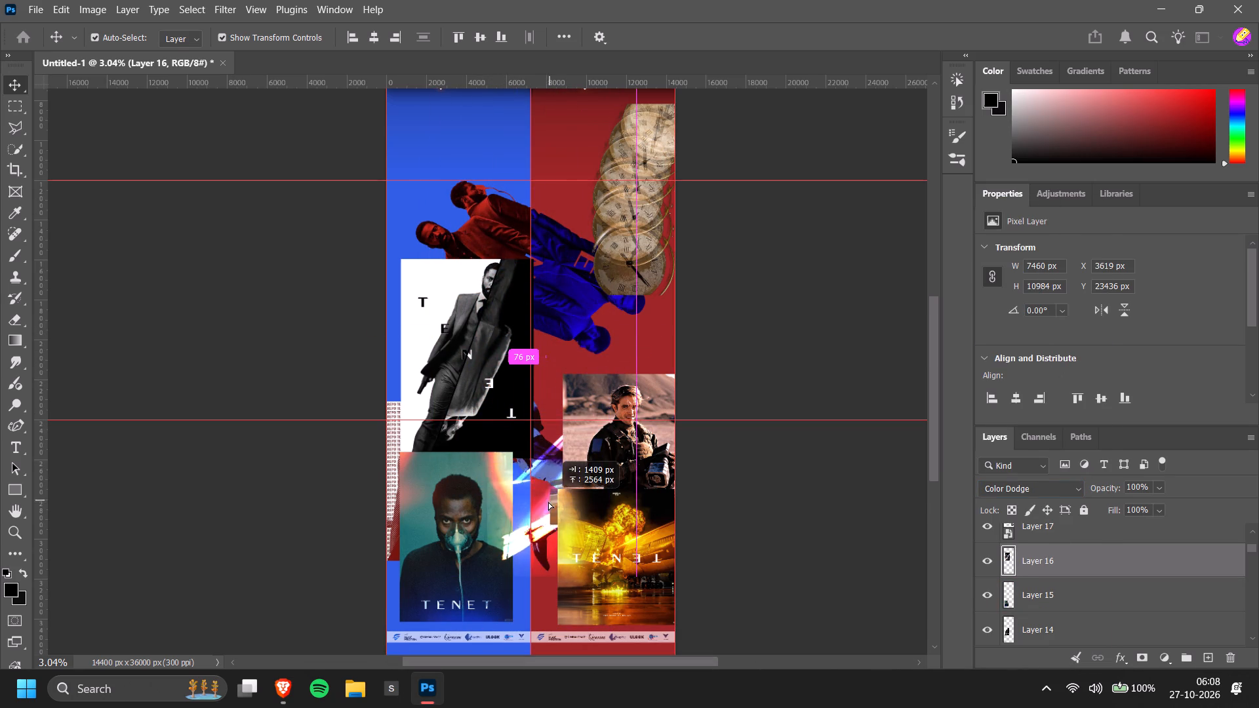
drag(548, 501, 548, 475)
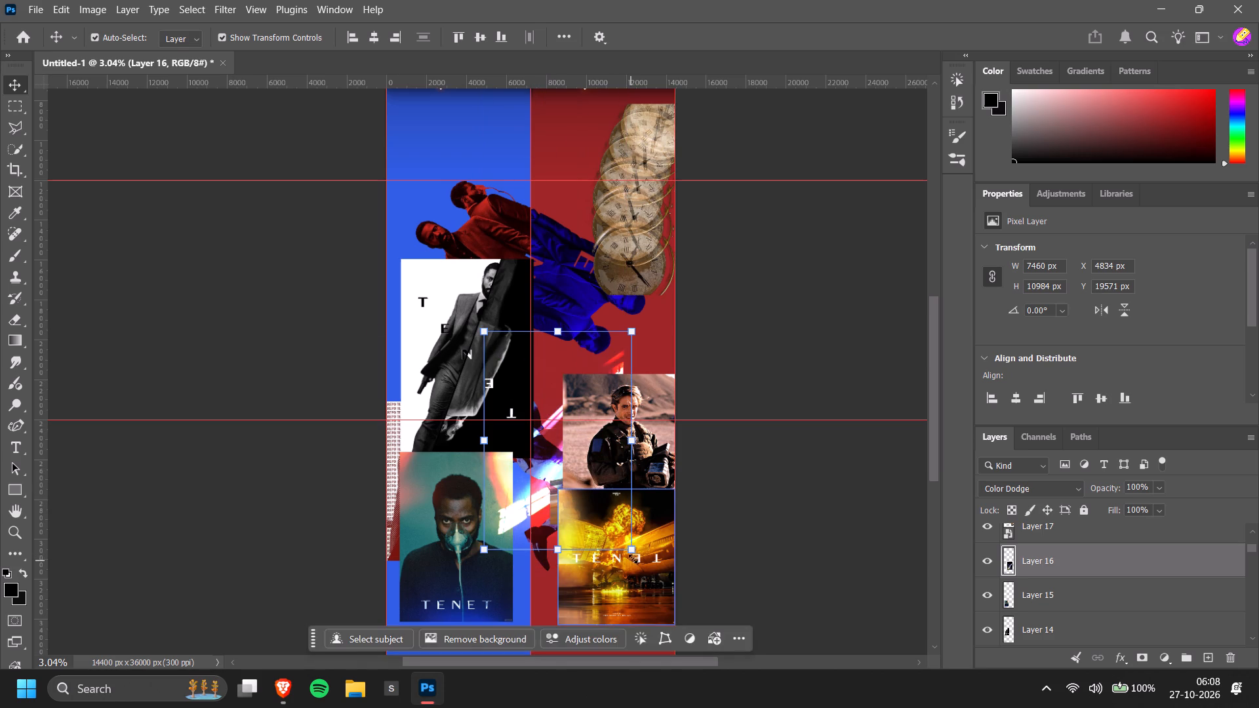
drag(633, 557, 700, 621)
drag(541, 462, 500, 429)
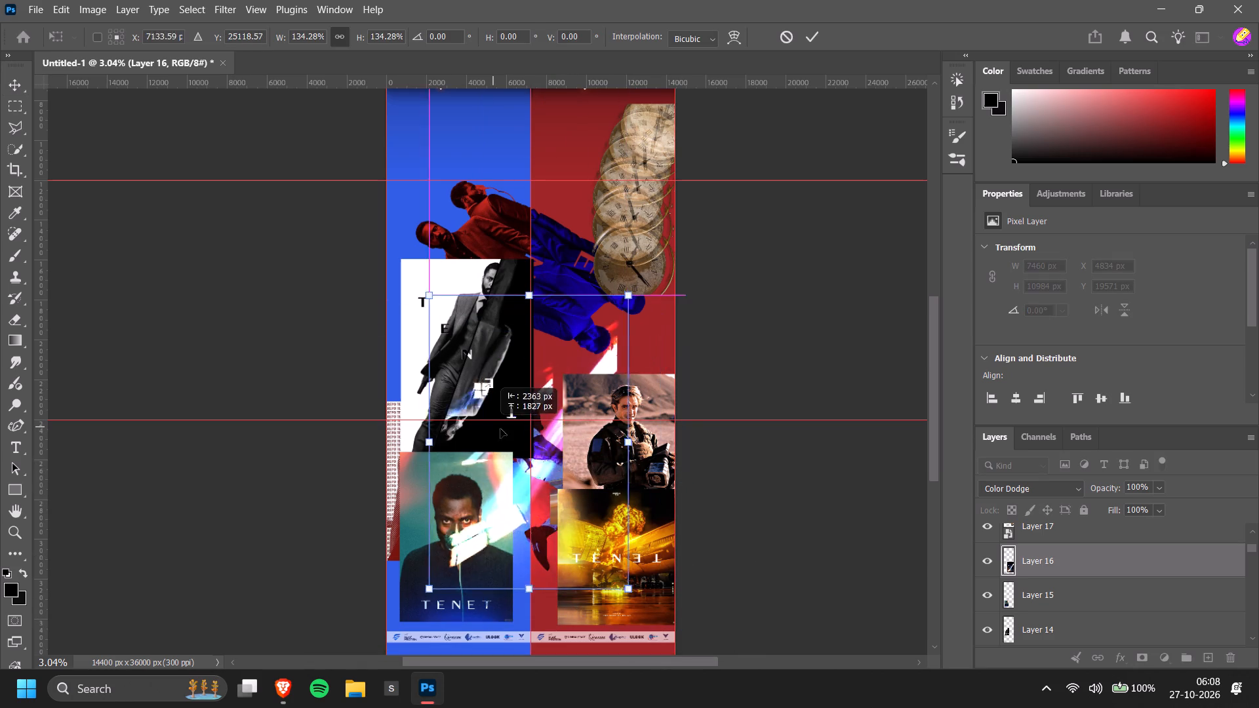
drag(500, 429, 532, 491)
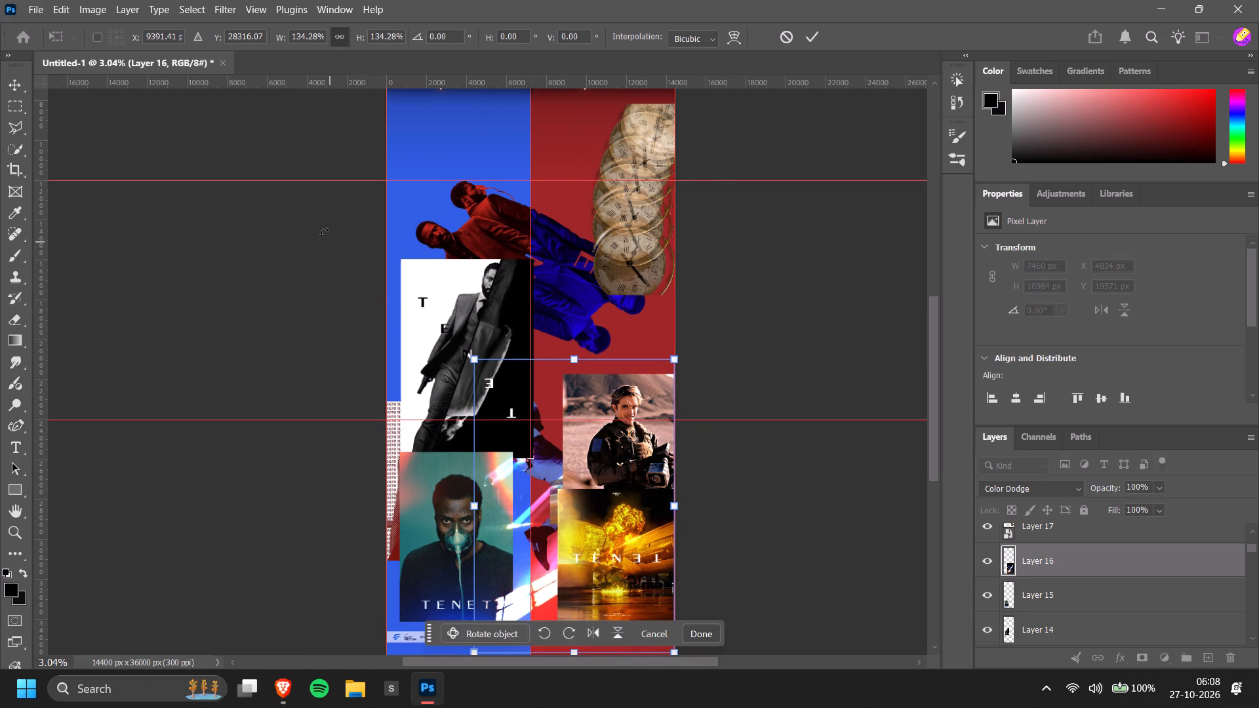
click(294, 196)
click(296, 210)
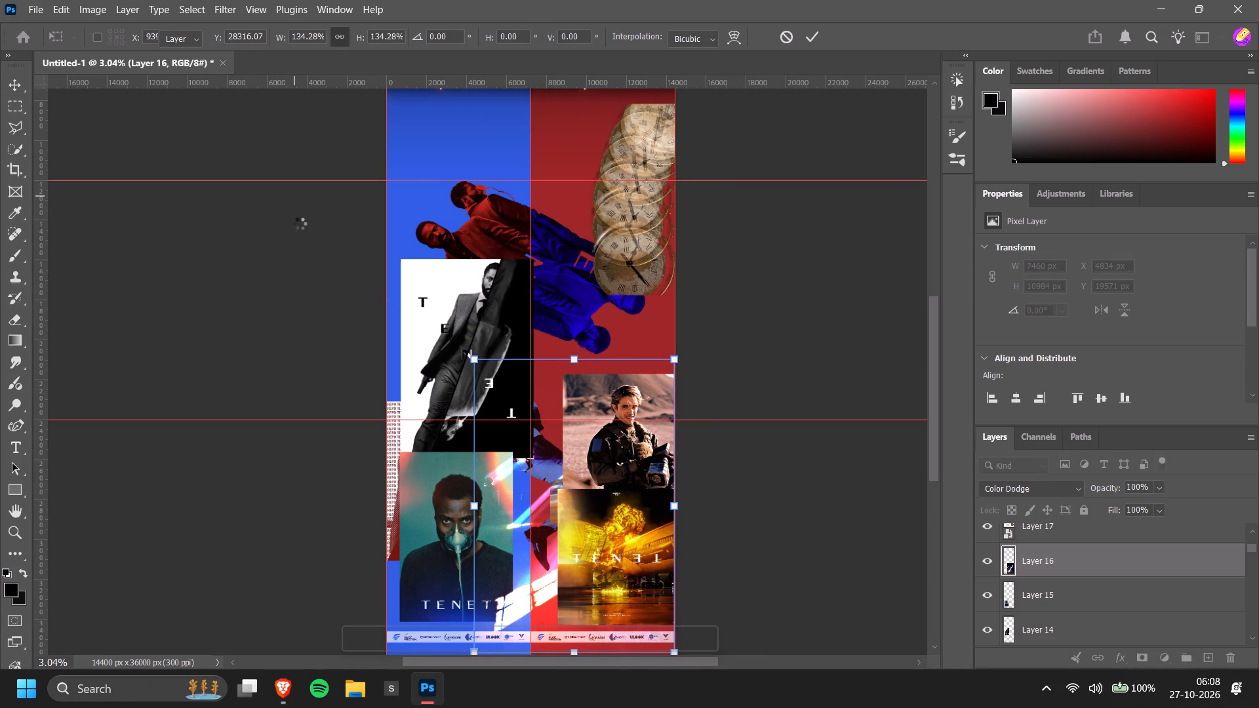
Move the desert soldier photo inward so it overlaps the divide between the blue and red columns.
click(619, 447)
ctrl+scroll(641, 446, down, 3)
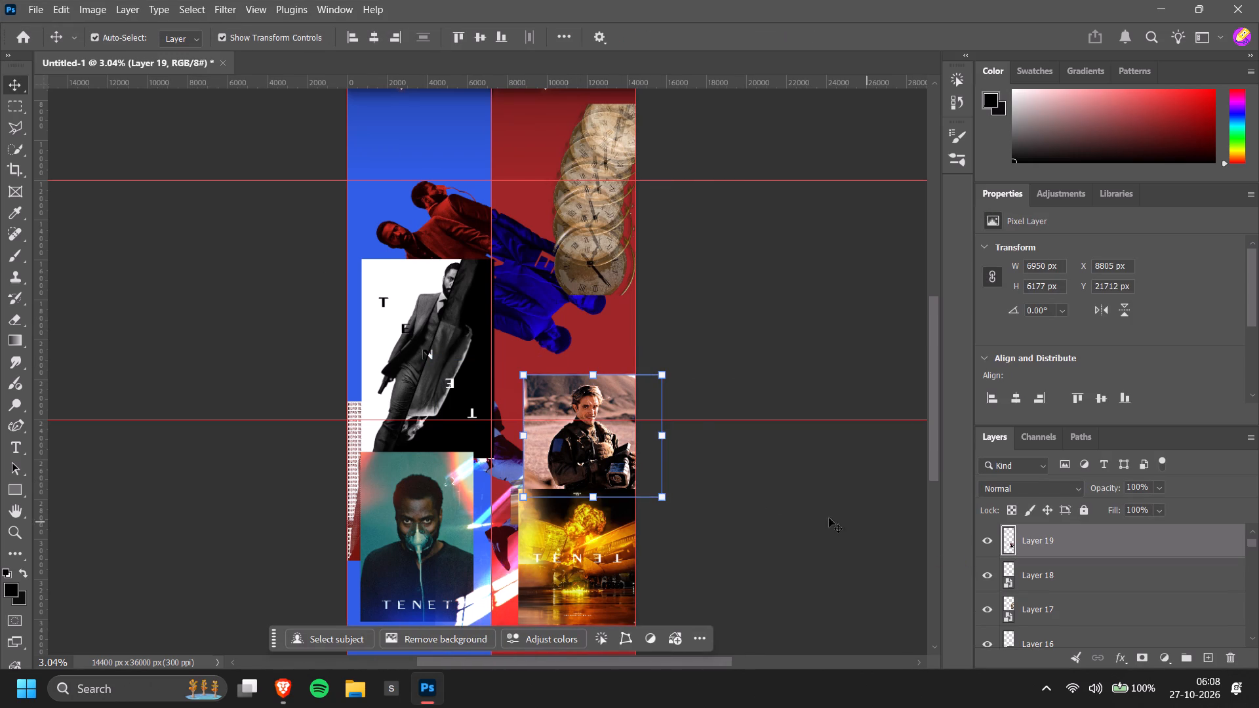
drag(609, 435, 550, 433)
Crop the desert soldier photo with a rectangular layer mask that trims its side edges around the soldier.
alt+scroll(544, 427, up, 8)
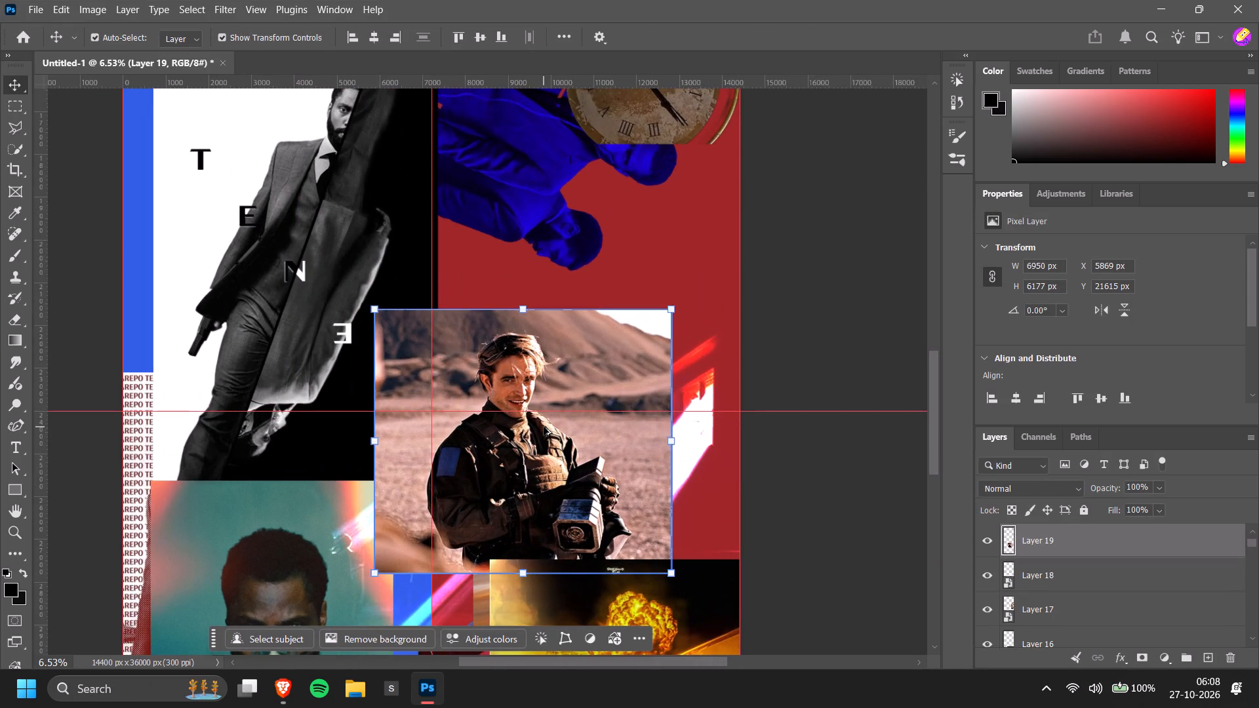
ctrl+scroll(544, 427, down, 1)
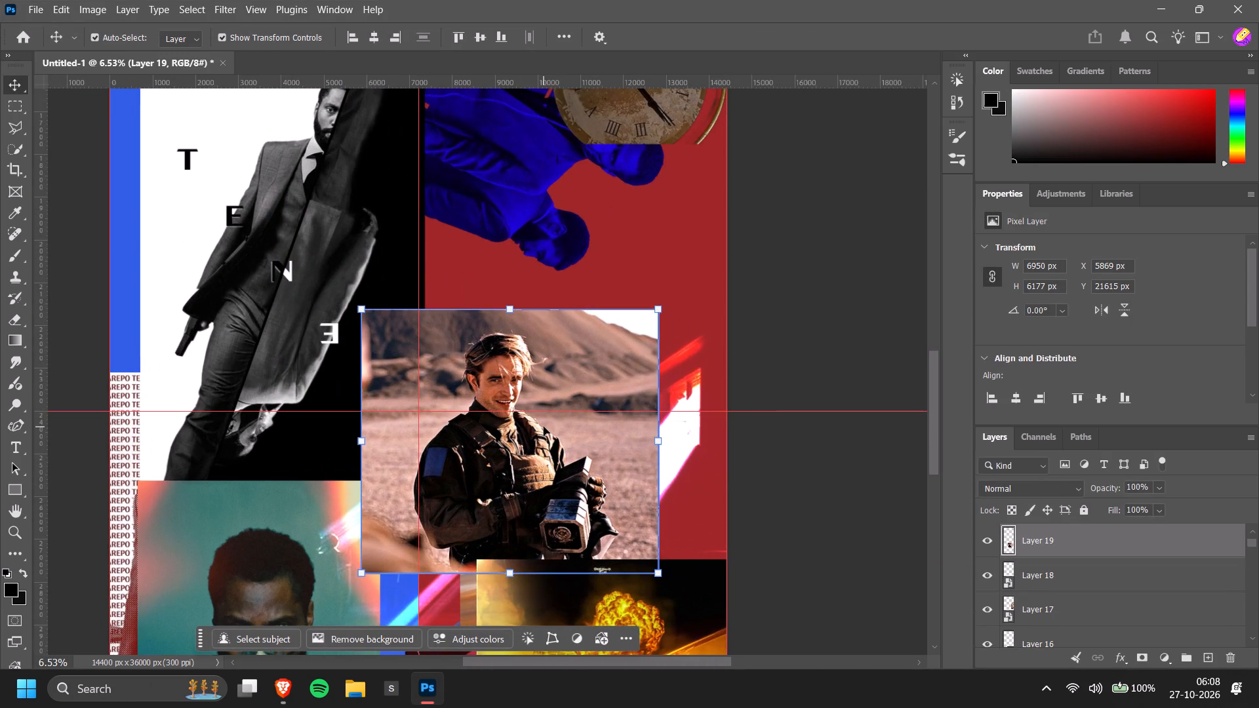
key(m)
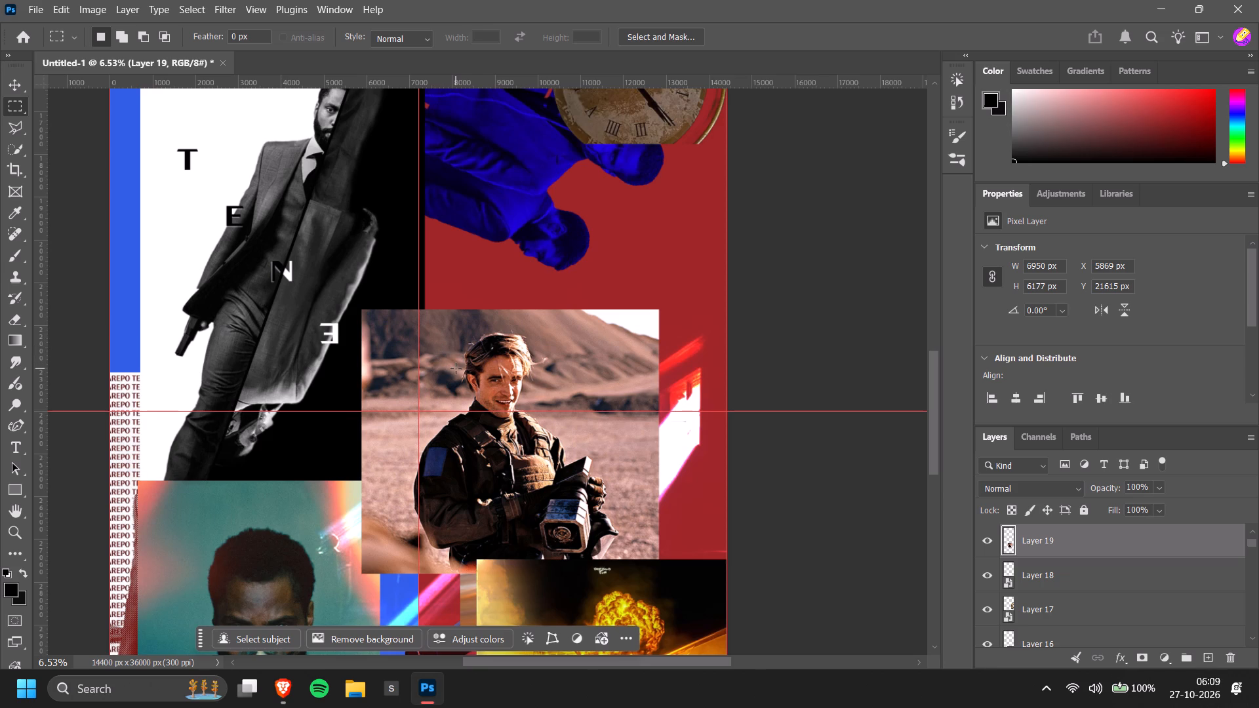
key(Escape)
drag(393, 310, 641, 563)
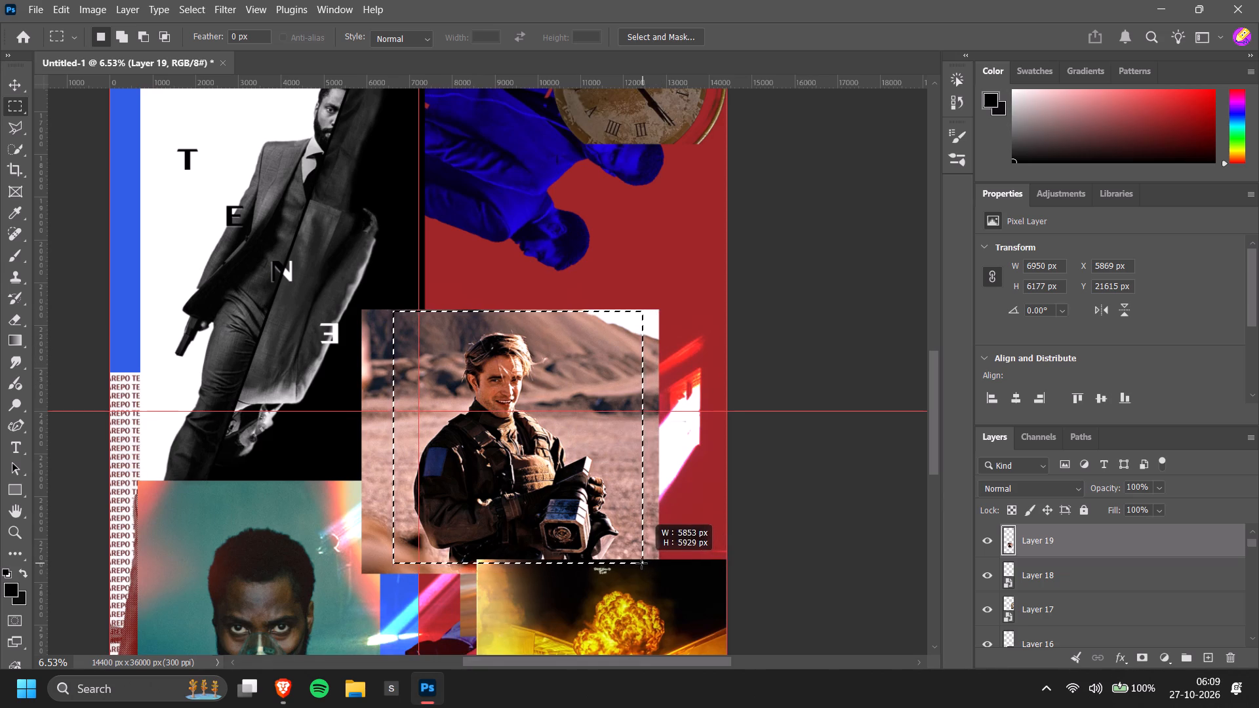
drag(641, 563, 637, 560)
click(565, 581)
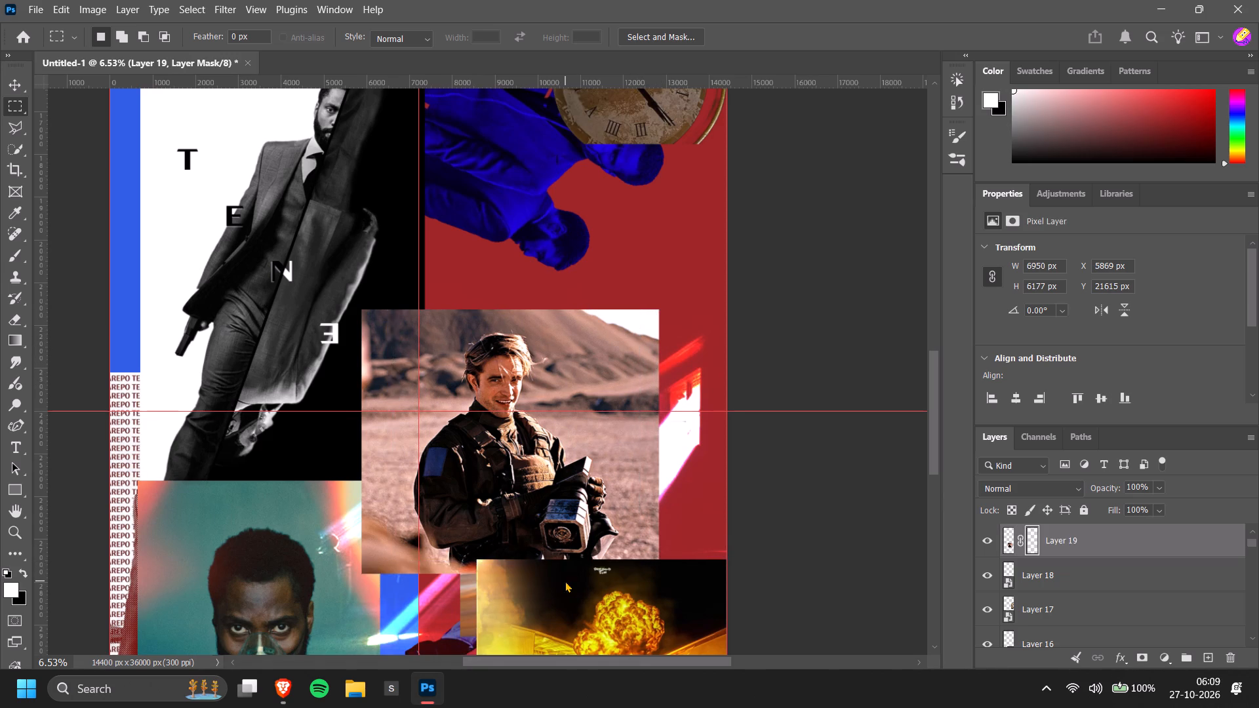
right_click(1106, 542)
click(1161, 423)
Switch to the Brave browser.
key(alt+Tab)
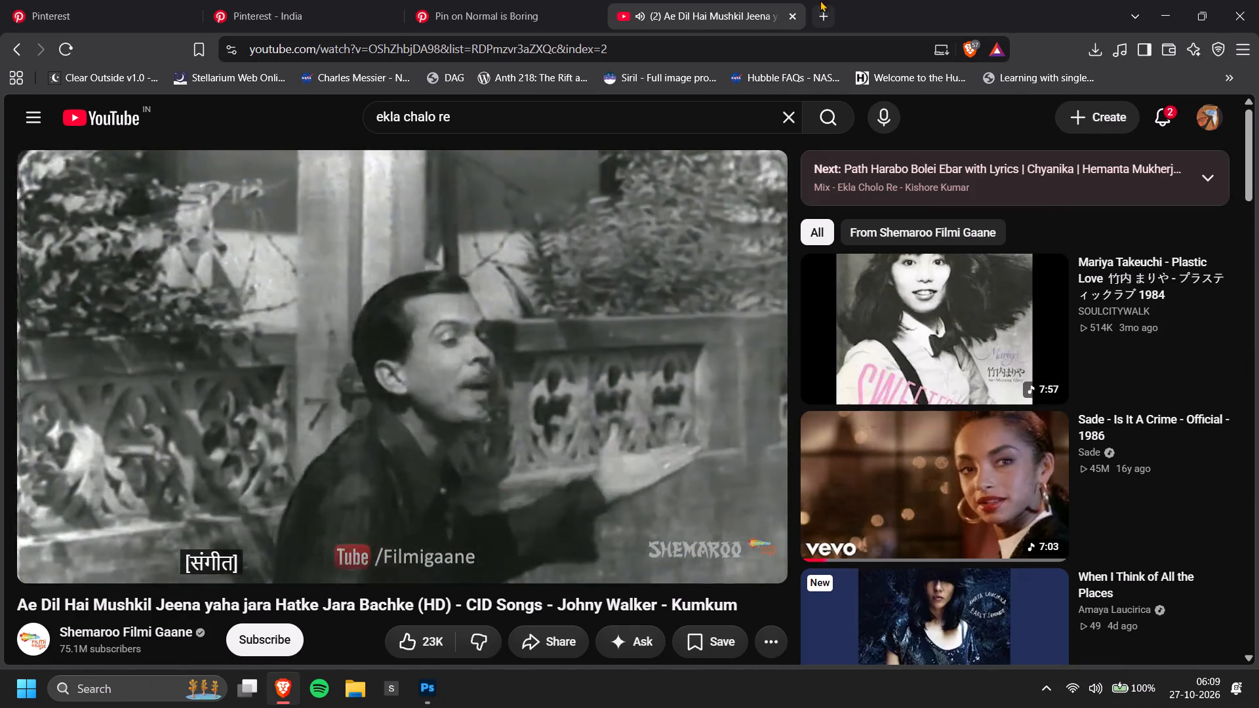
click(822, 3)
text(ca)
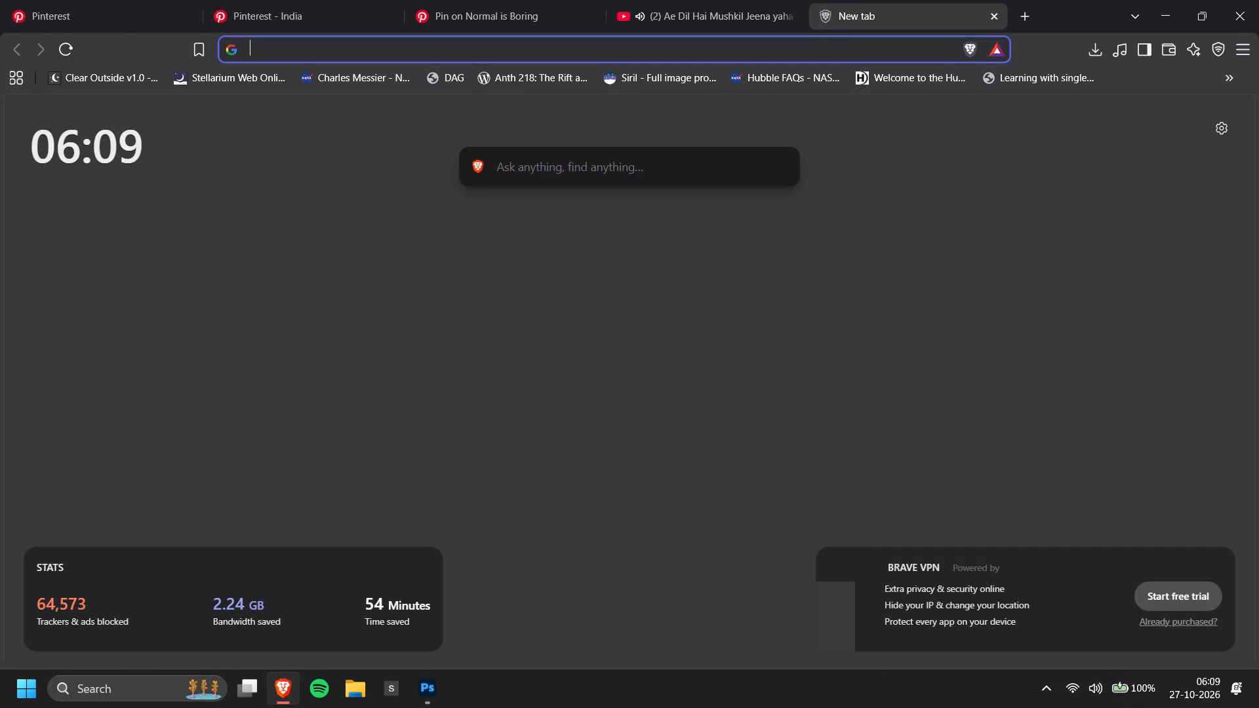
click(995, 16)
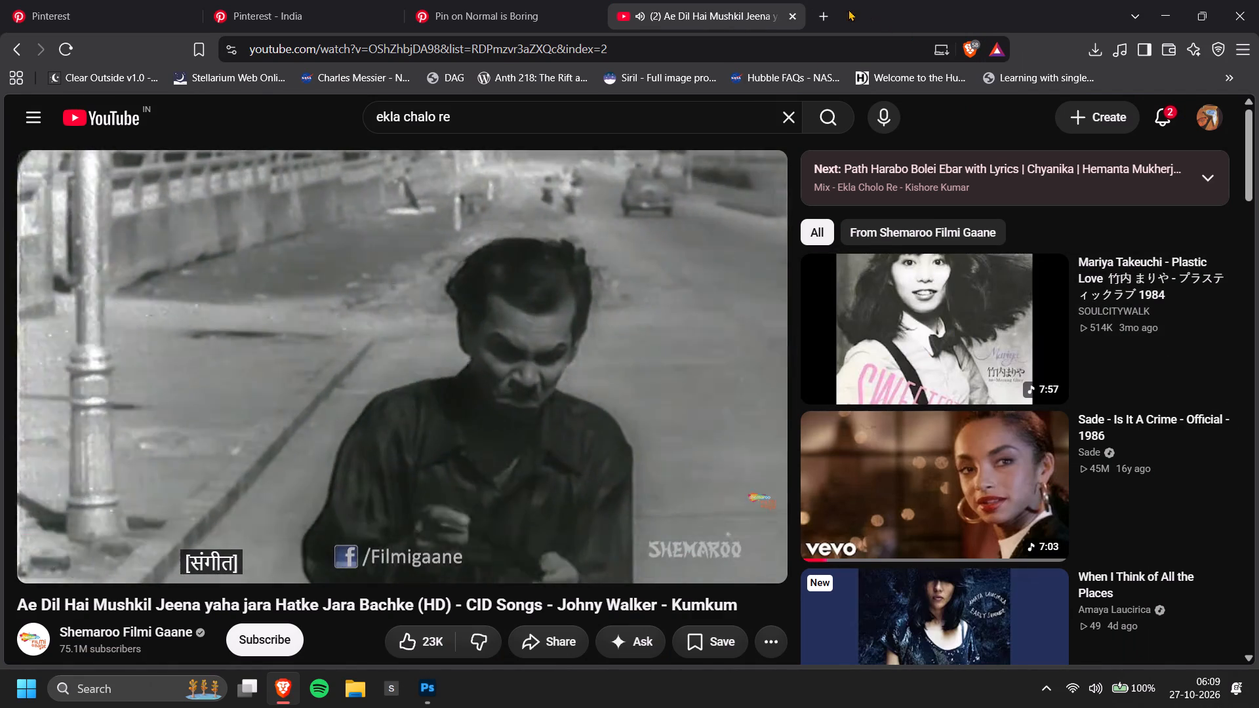
Open canva.com in a new browser tab.
click(823, 12)
text(ca)
key(Return)
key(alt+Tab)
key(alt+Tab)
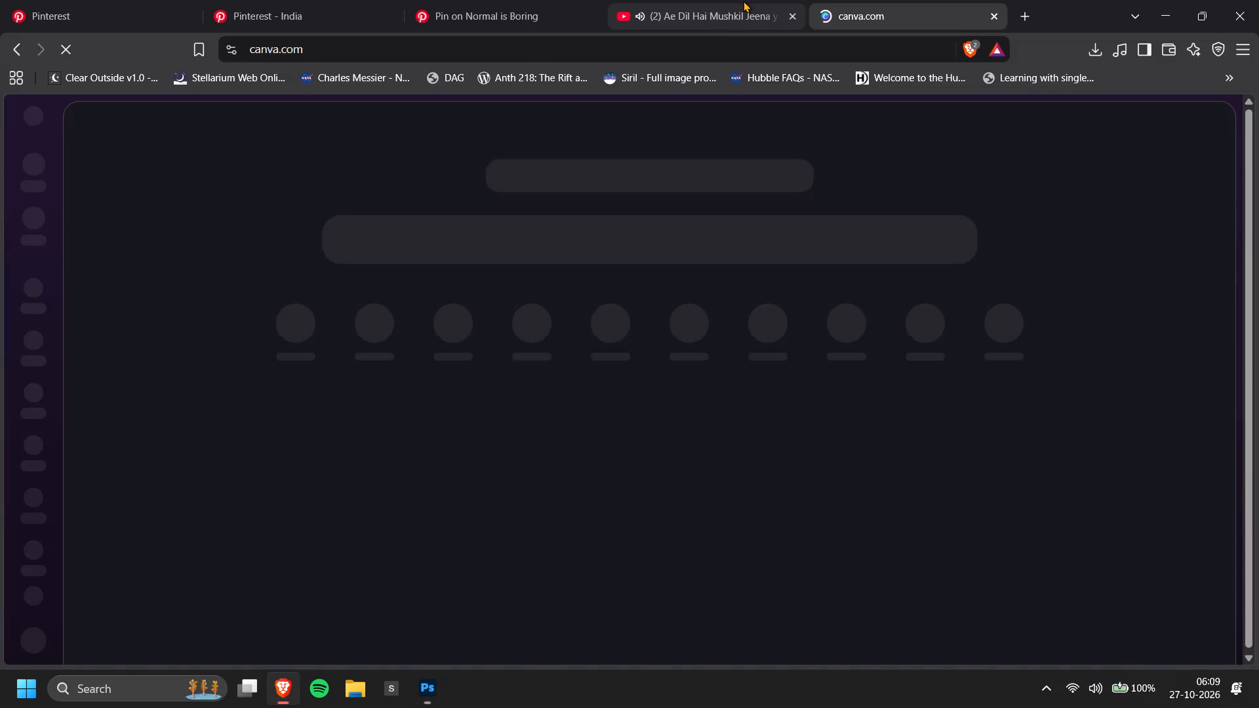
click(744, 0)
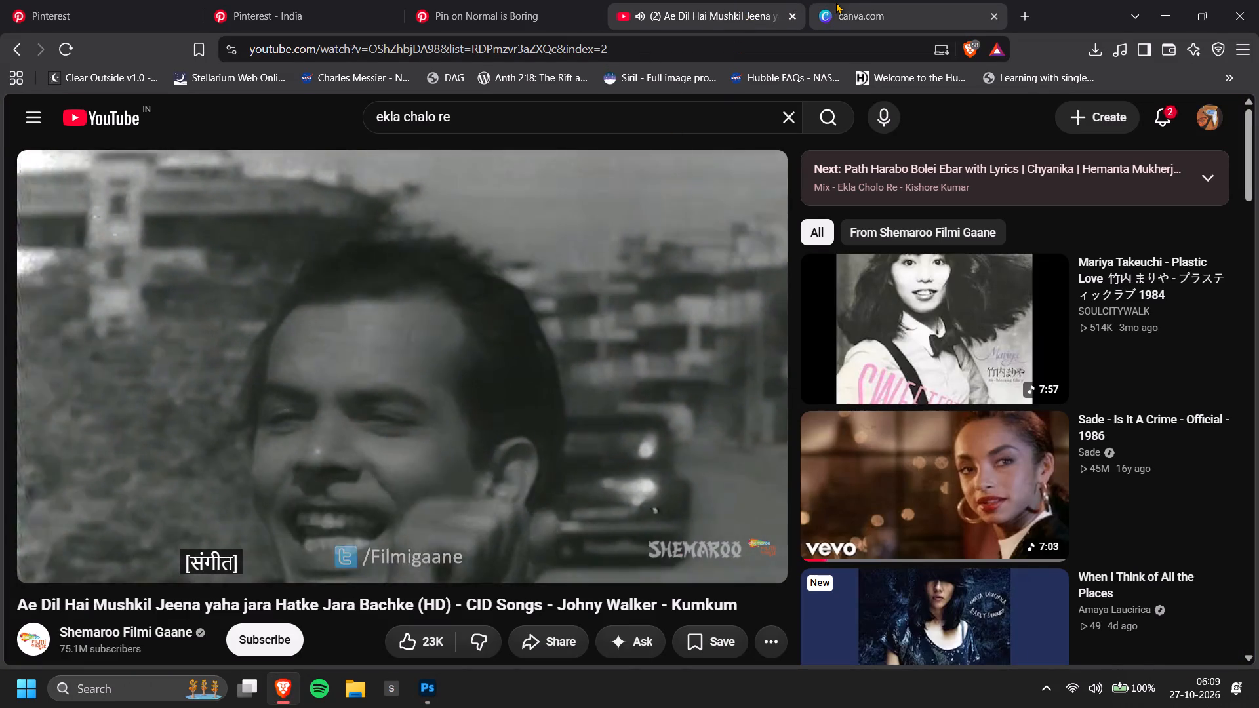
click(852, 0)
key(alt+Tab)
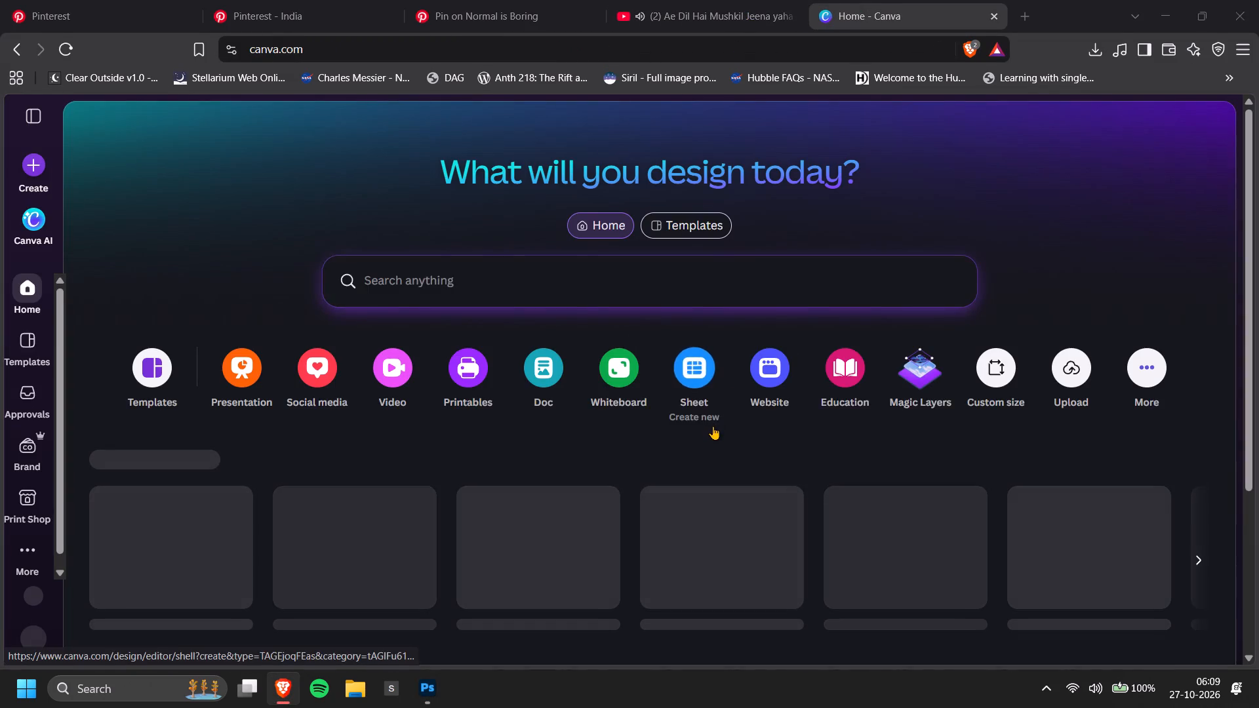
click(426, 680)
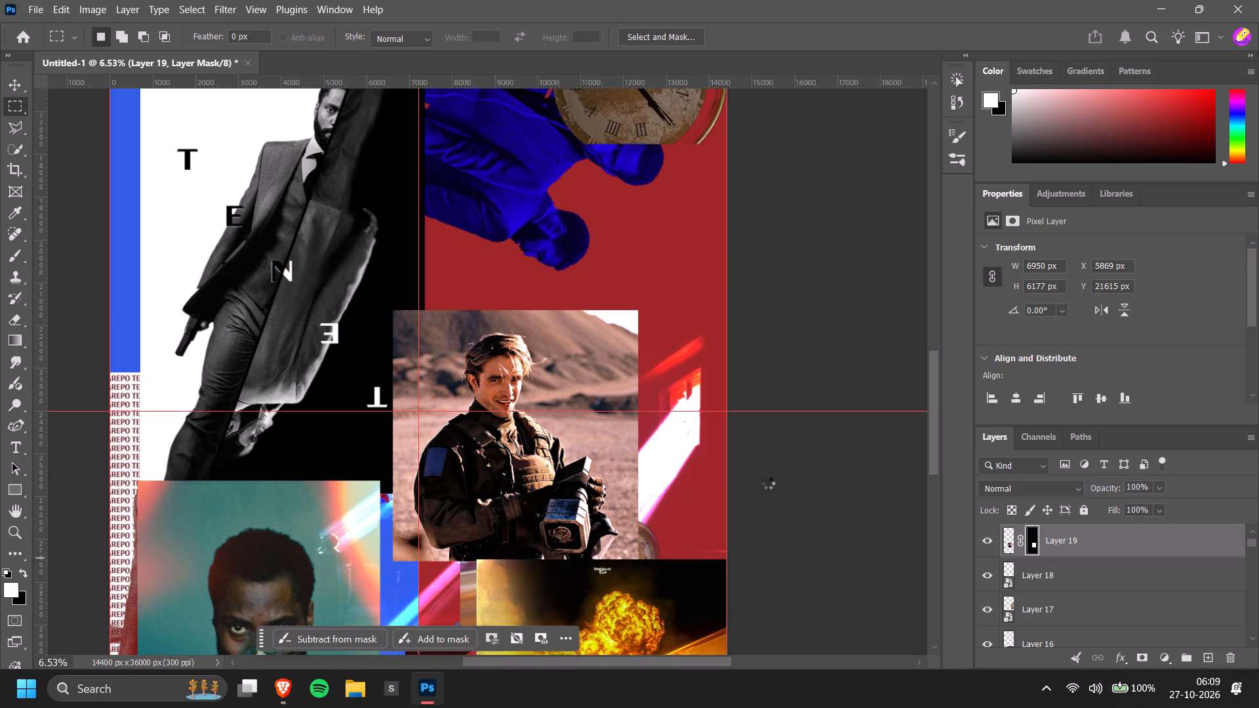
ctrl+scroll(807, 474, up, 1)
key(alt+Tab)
Open the recent Canva designs personalities 2026 and Copy of personalities 2026.
scroll(450, 292, down, 2)
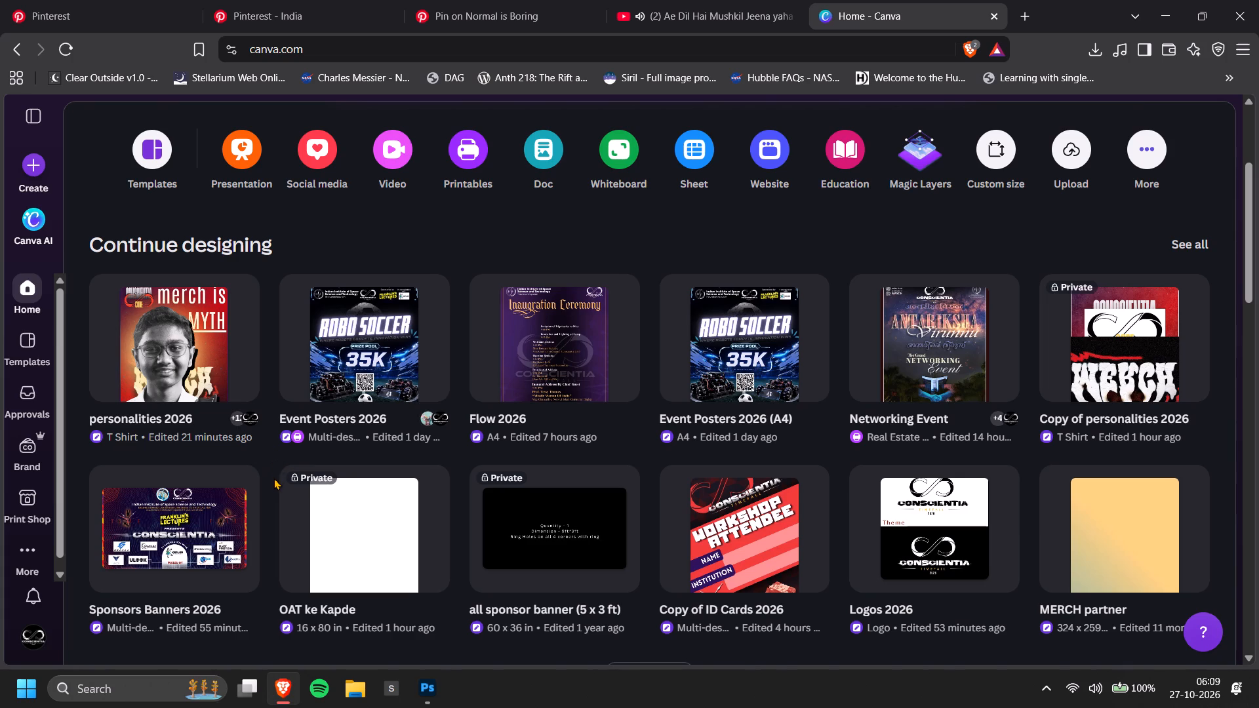
scroll(268, 492, up, 3)
scroll(283, 571, down, 1)
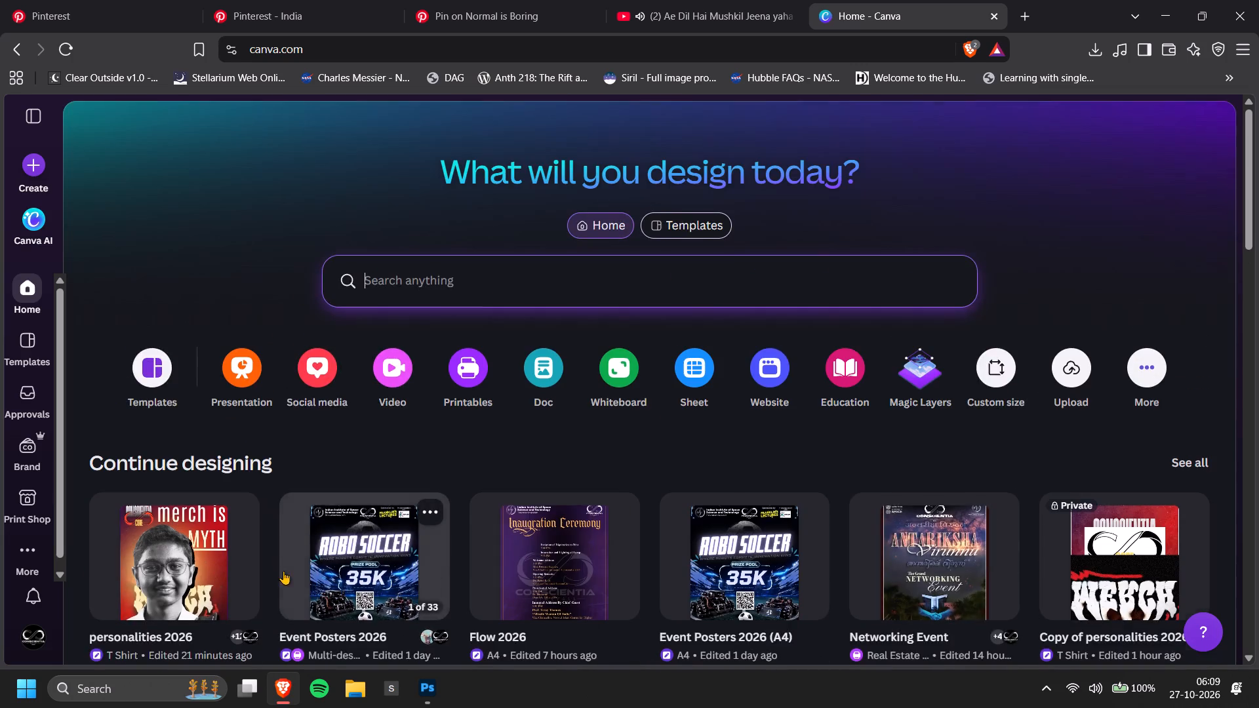
scroll(283, 571, down, 2)
click(182, 252)
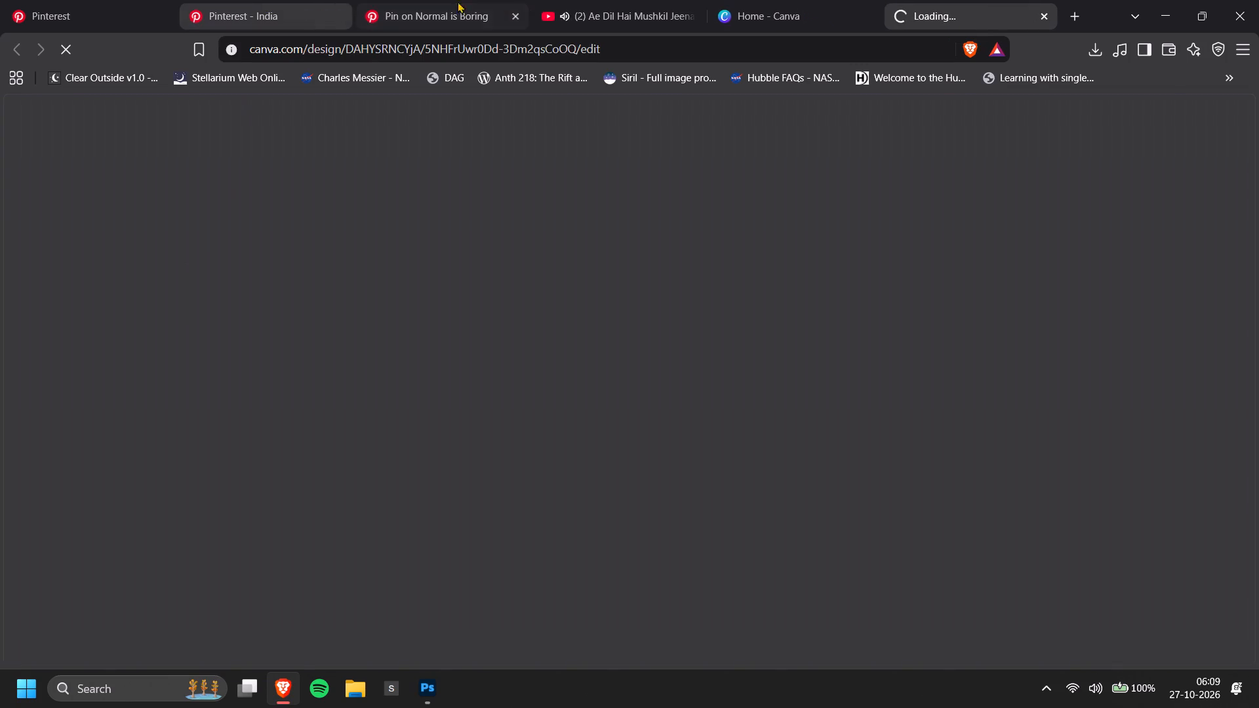
click(751, 0)
click(1116, 237)
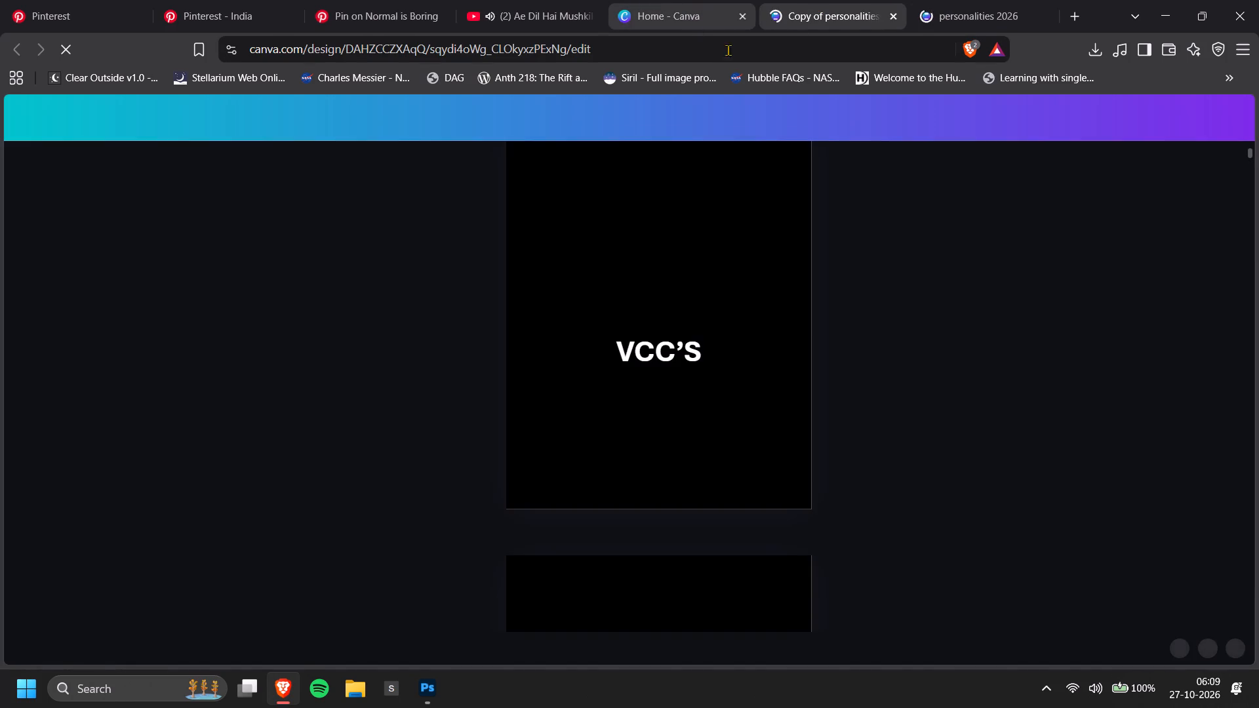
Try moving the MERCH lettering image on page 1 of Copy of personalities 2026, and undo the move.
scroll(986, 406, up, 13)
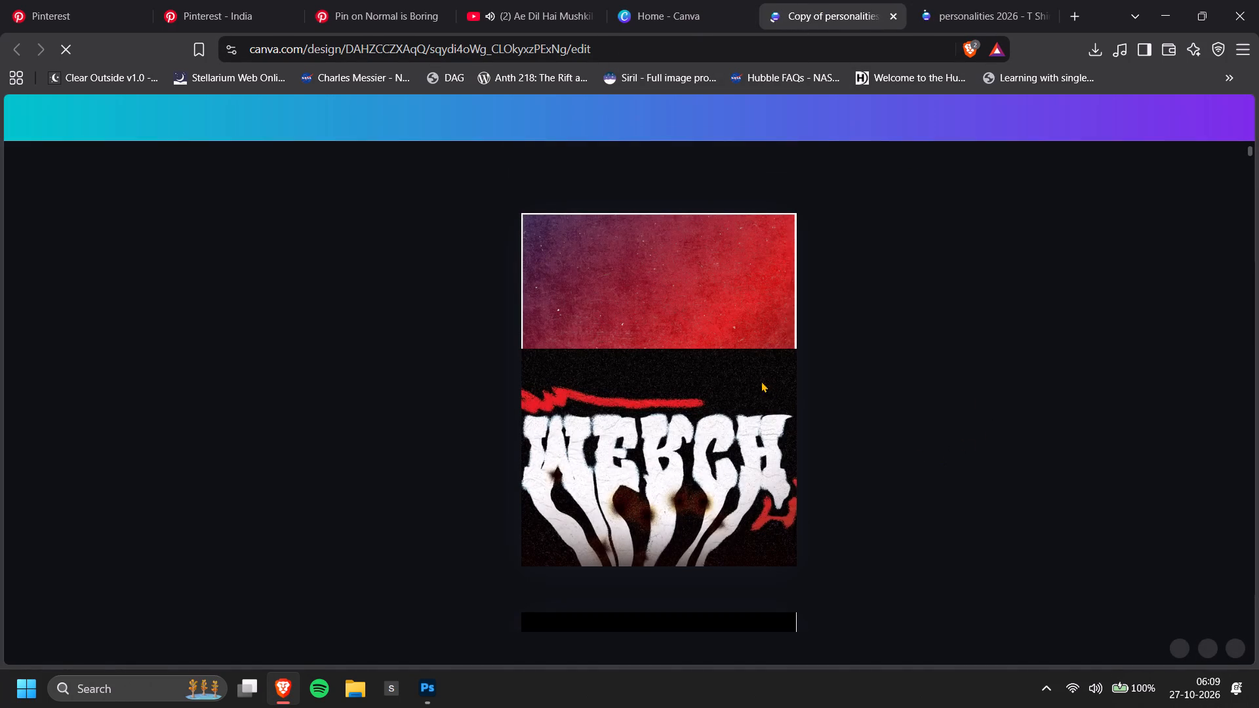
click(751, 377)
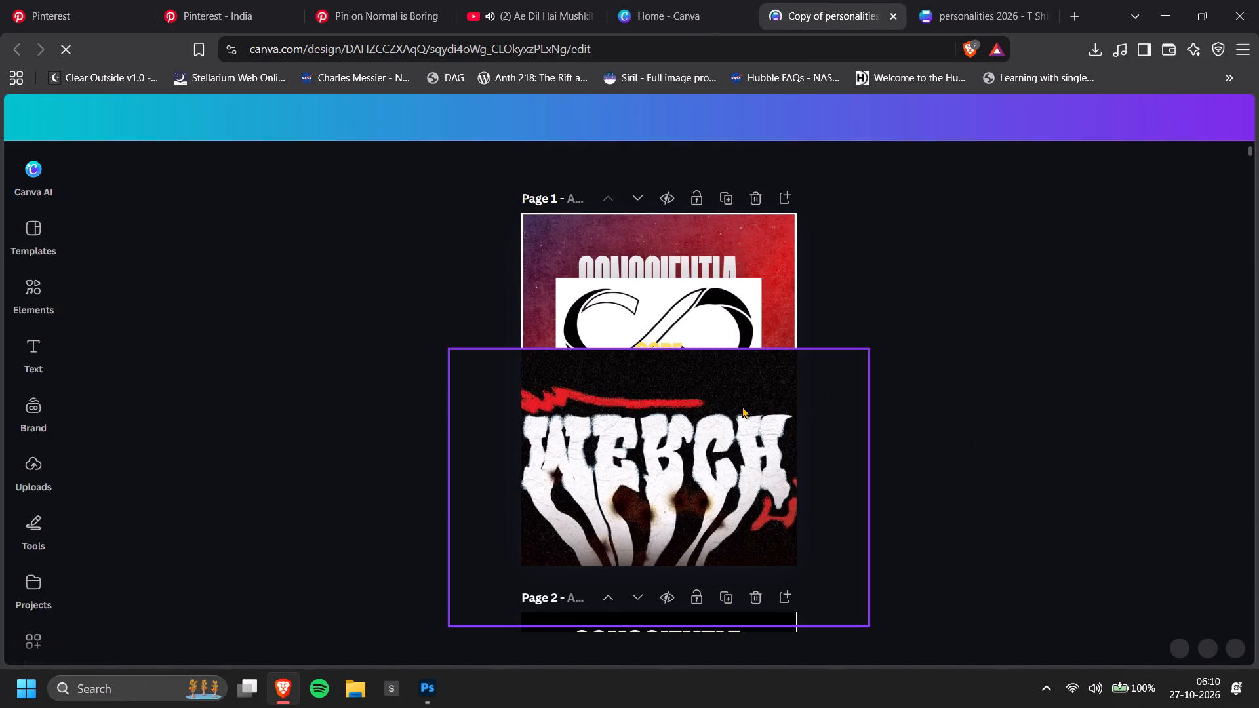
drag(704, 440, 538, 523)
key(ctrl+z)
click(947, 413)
Look through the first dozen pages of Copy of personalities 2026 for usable artwork, and return to page 1.
scroll(947, 413, down, 8)
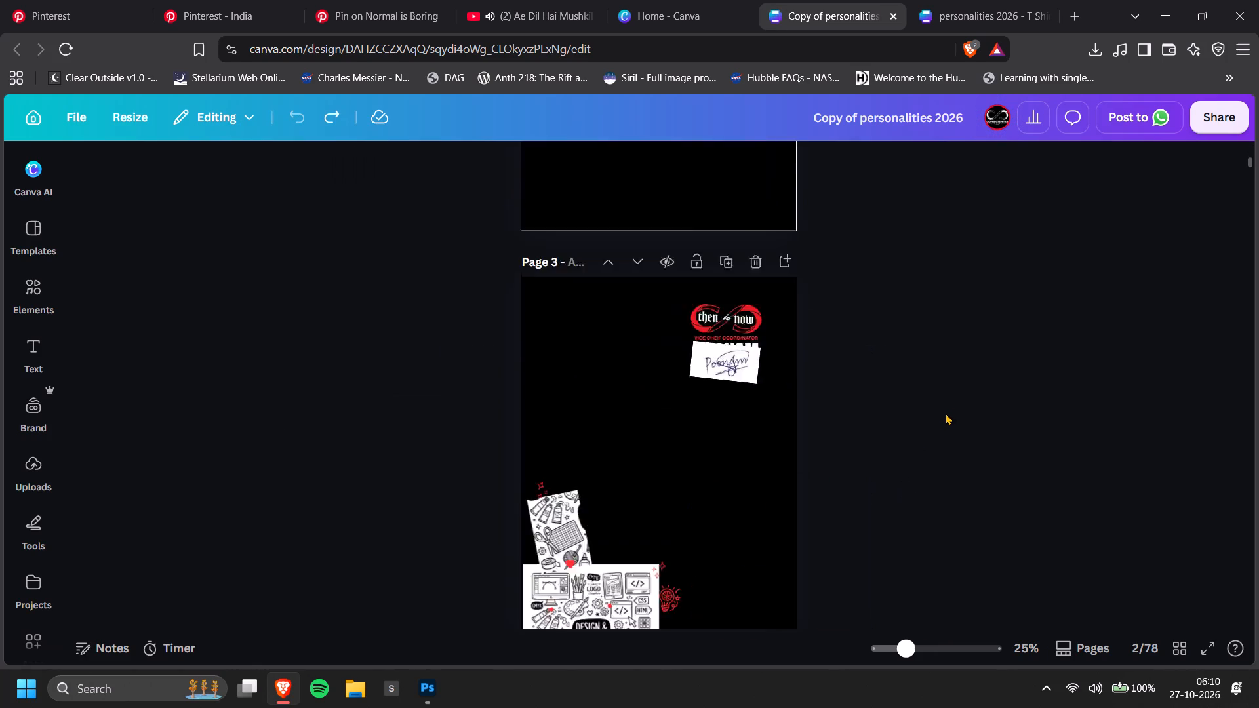
scroll(946, 413, down, 16)
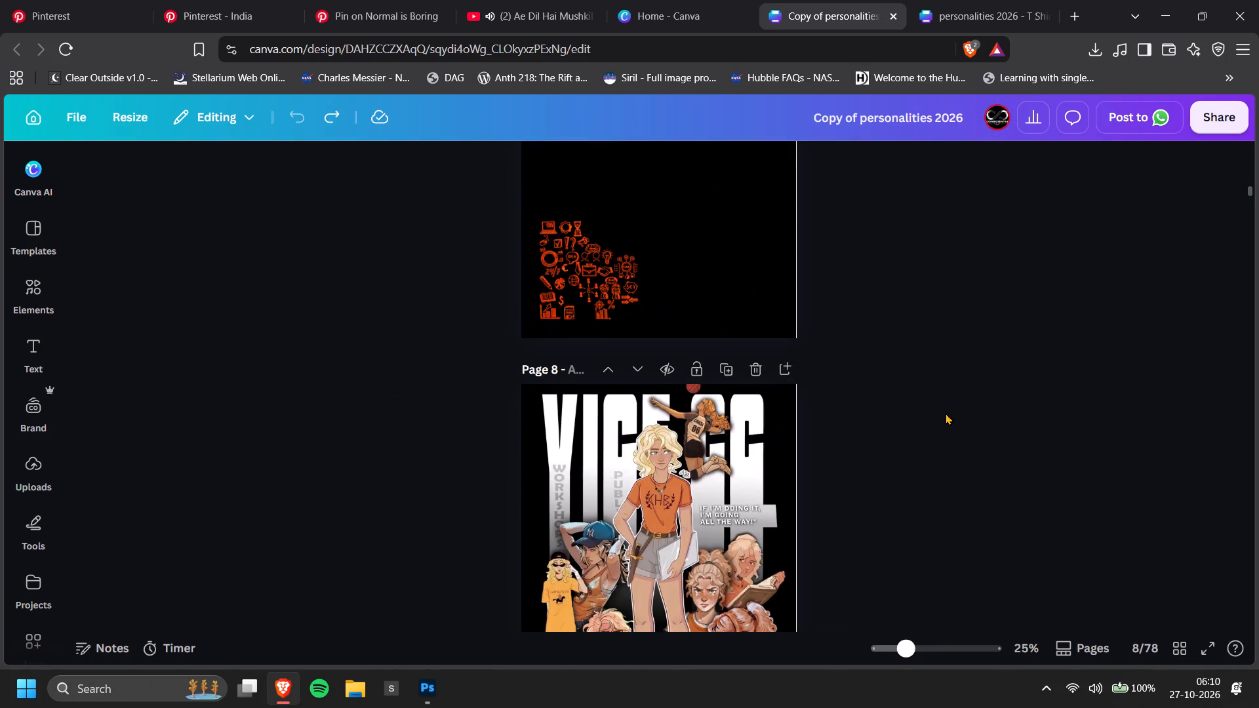
scroll(944, 414, down, 14)
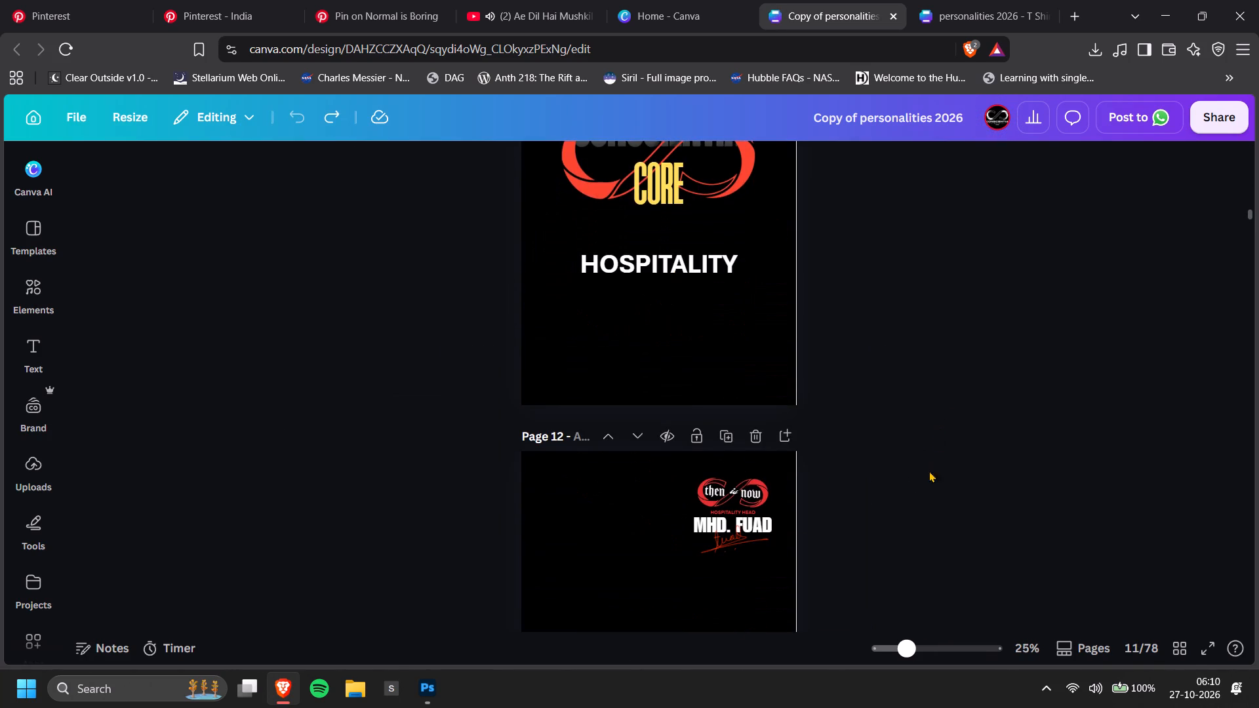
middle_click(929, 486)
middle_click(942, 224)
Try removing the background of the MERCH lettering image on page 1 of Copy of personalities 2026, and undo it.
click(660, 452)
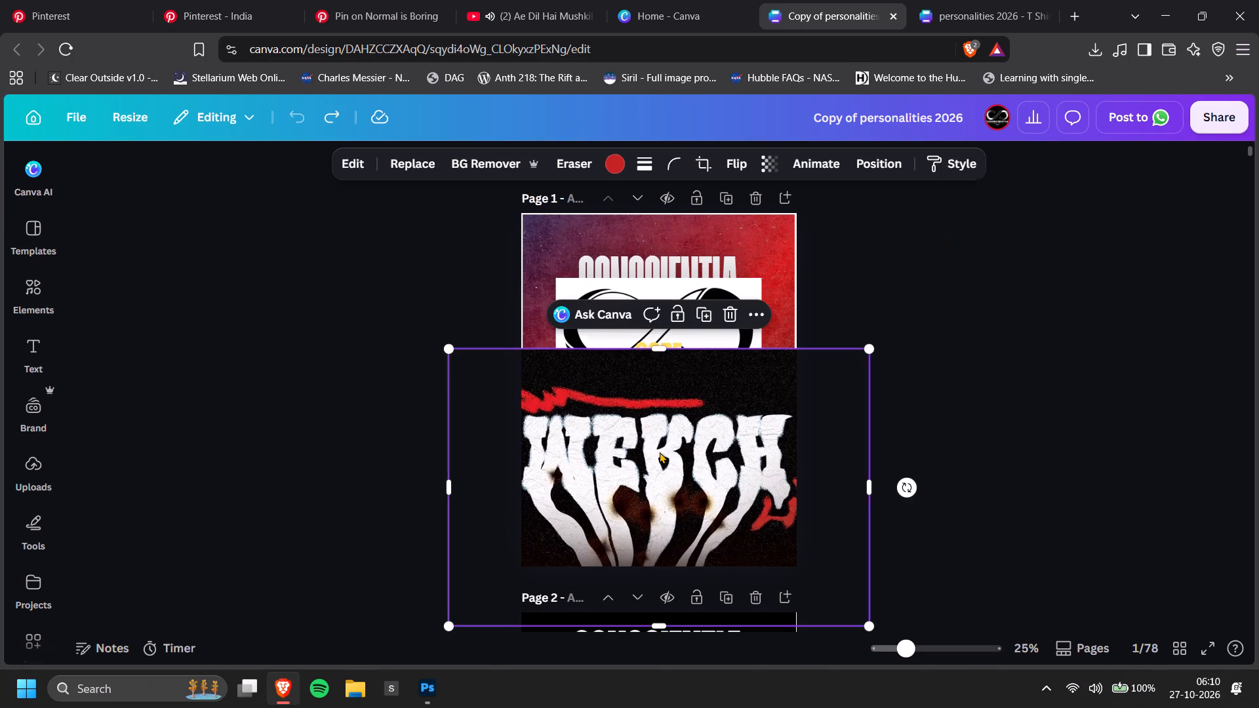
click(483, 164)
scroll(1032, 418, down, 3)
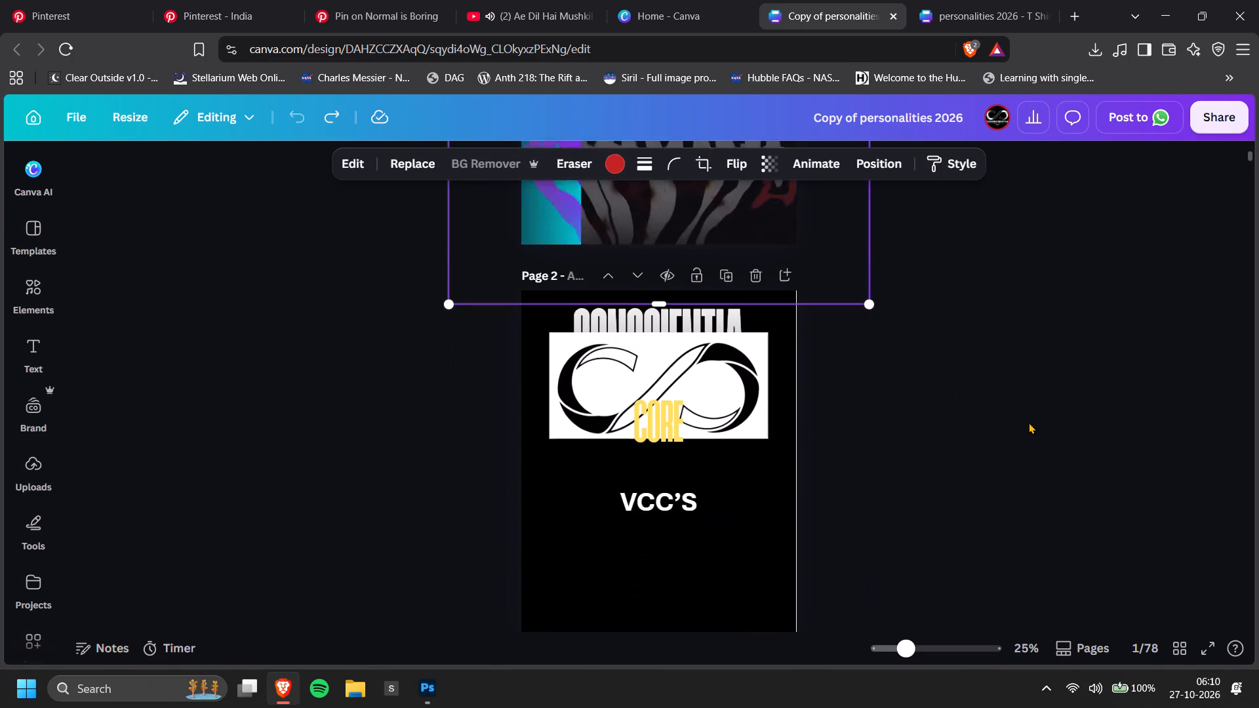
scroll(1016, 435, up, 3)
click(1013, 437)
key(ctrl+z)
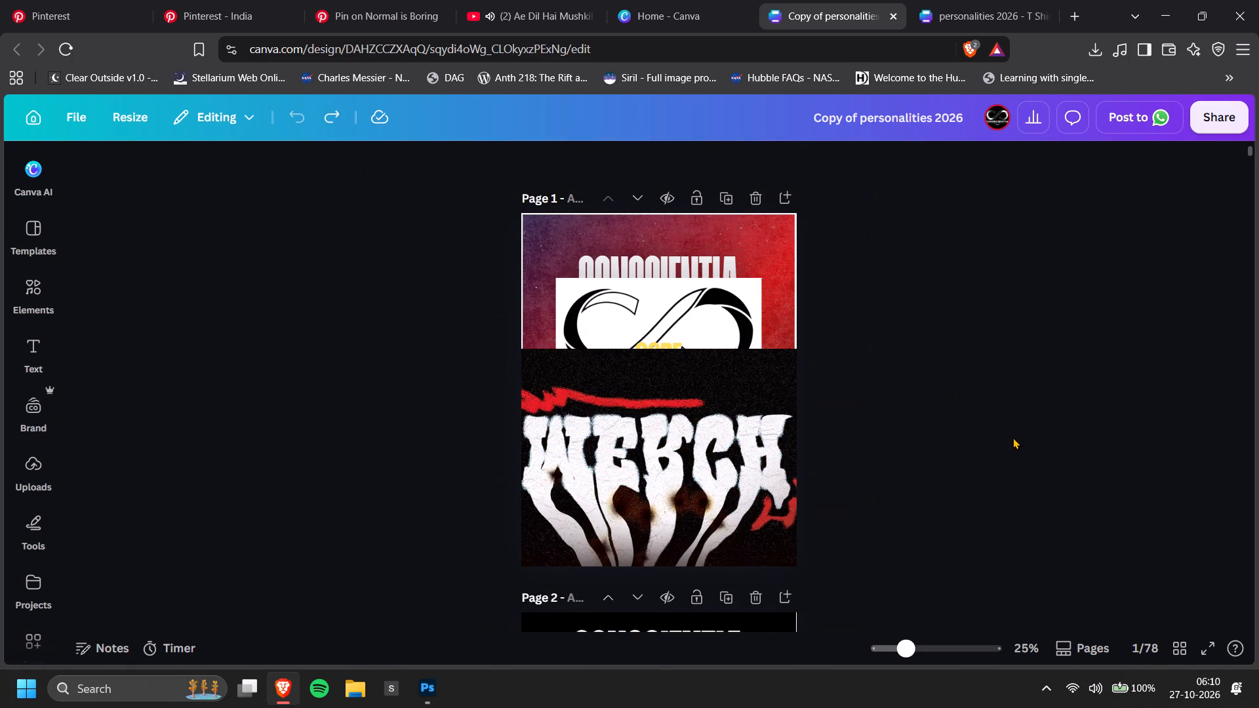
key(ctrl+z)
Move the Copy of personalities 2026 design to the Trash from the Canva home page and close its browser tab.
click(673, 10)
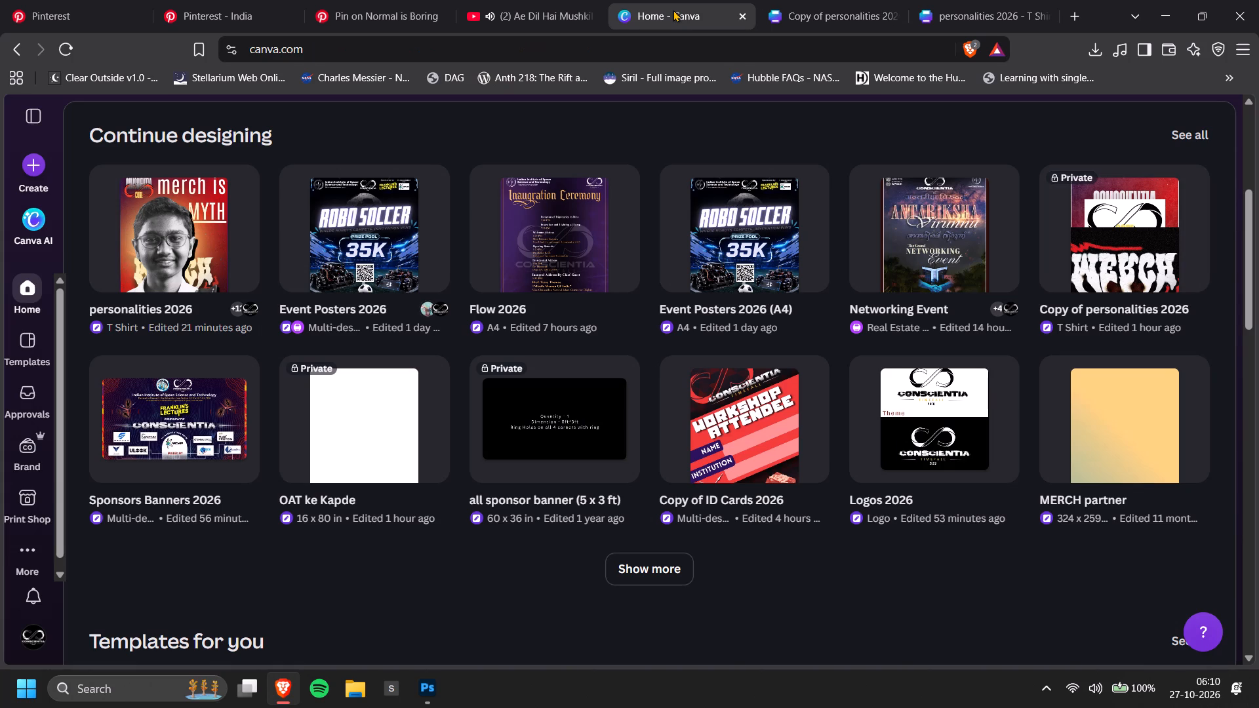
click(1181, 175)
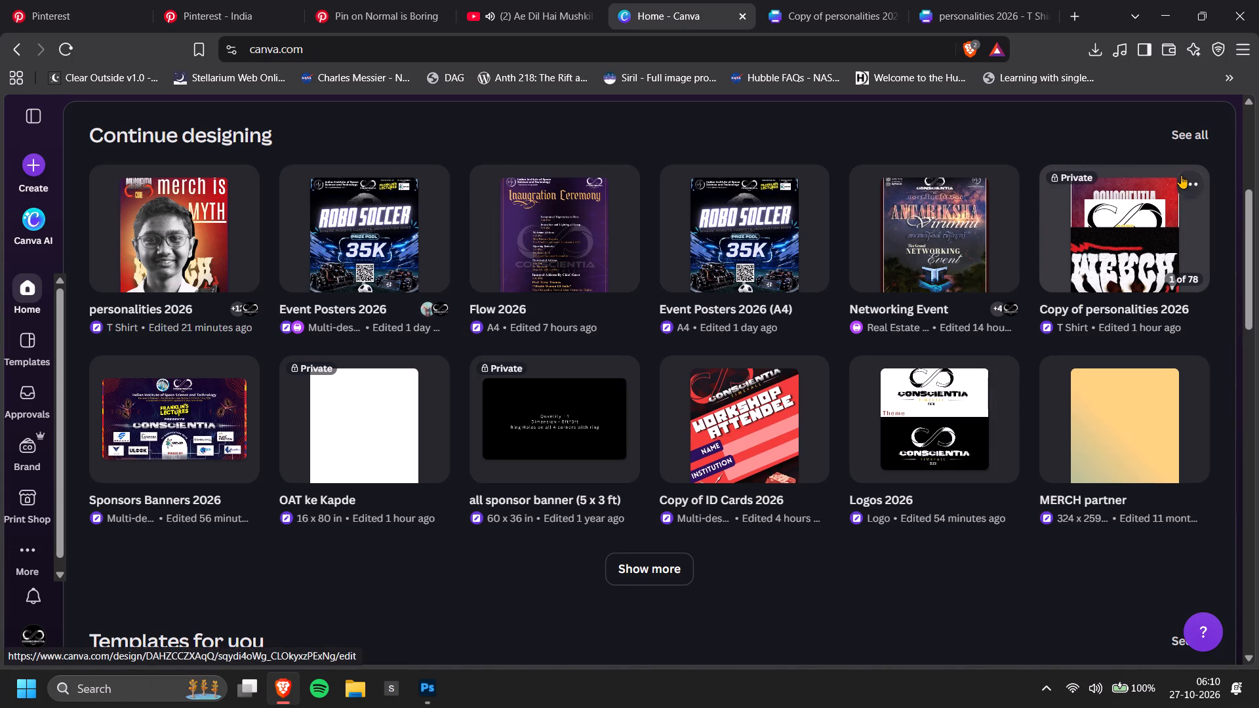
click(1047, 623)
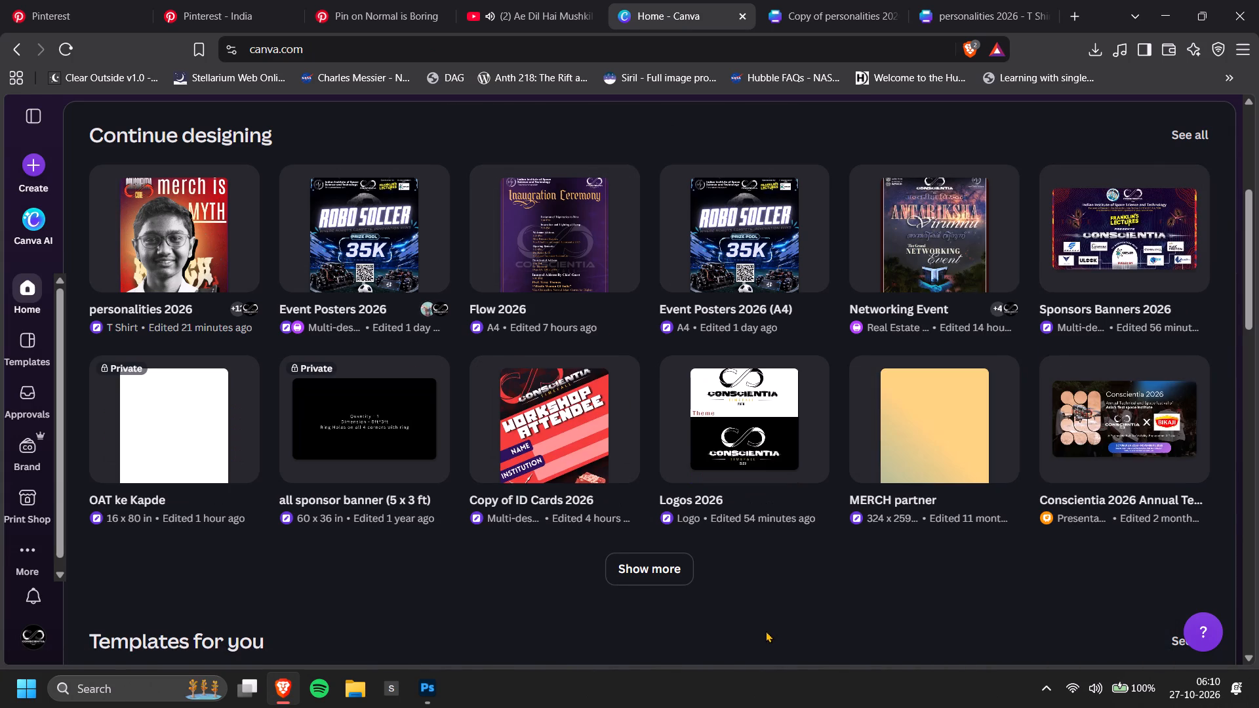
click(946, 0)
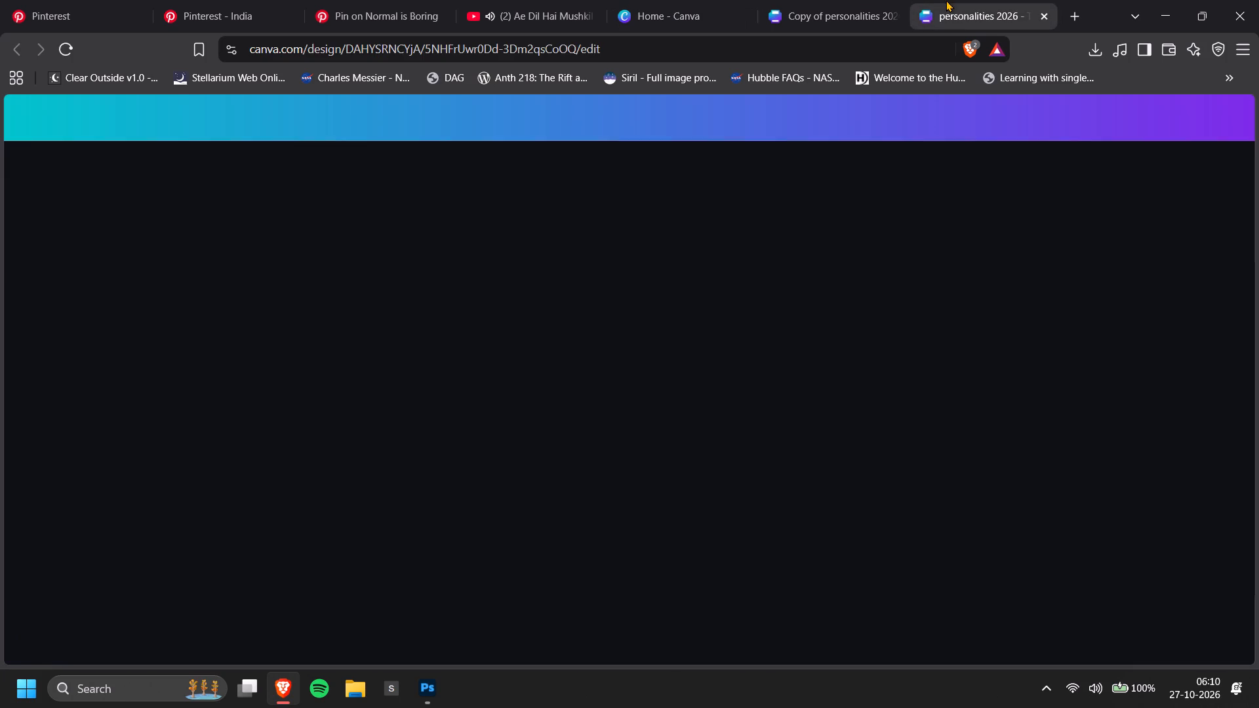
click(896, 15)
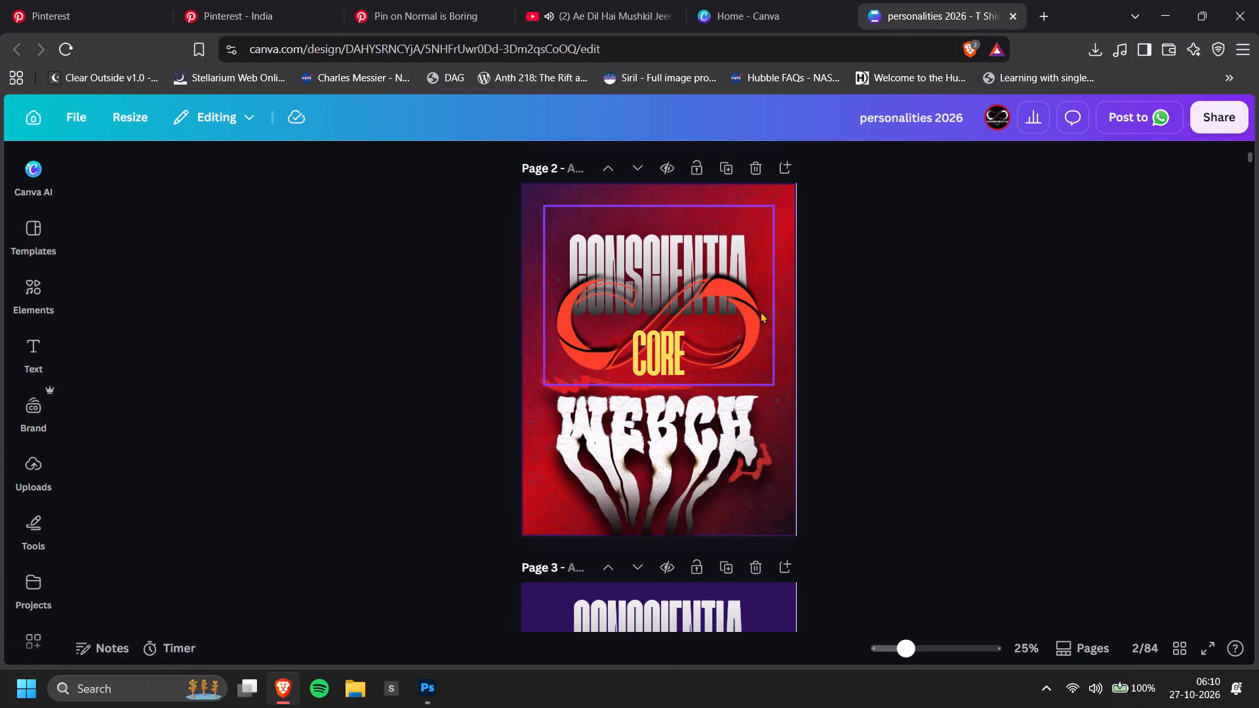
Look over the first three pages of personalities 2026 and close its browser tab.
scroll(775, 256, up, 3)
click(634, 195)
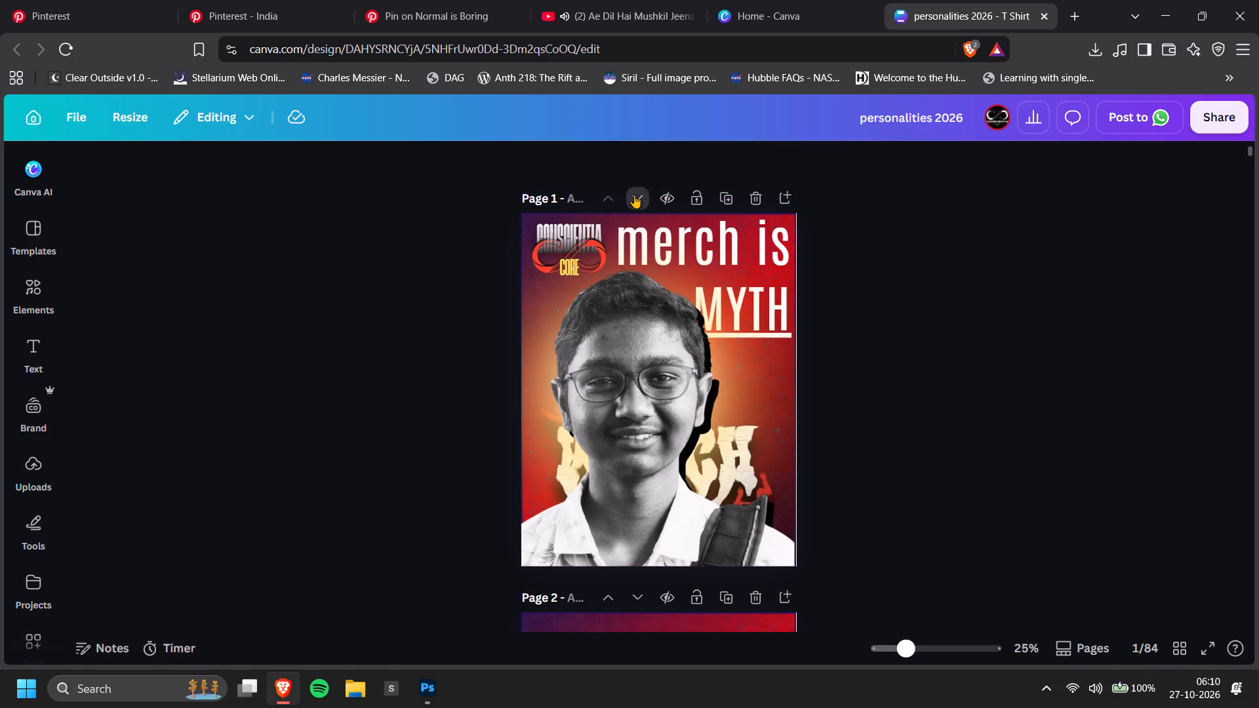
scroll(968, 382, down, 4)
click(968, 382)
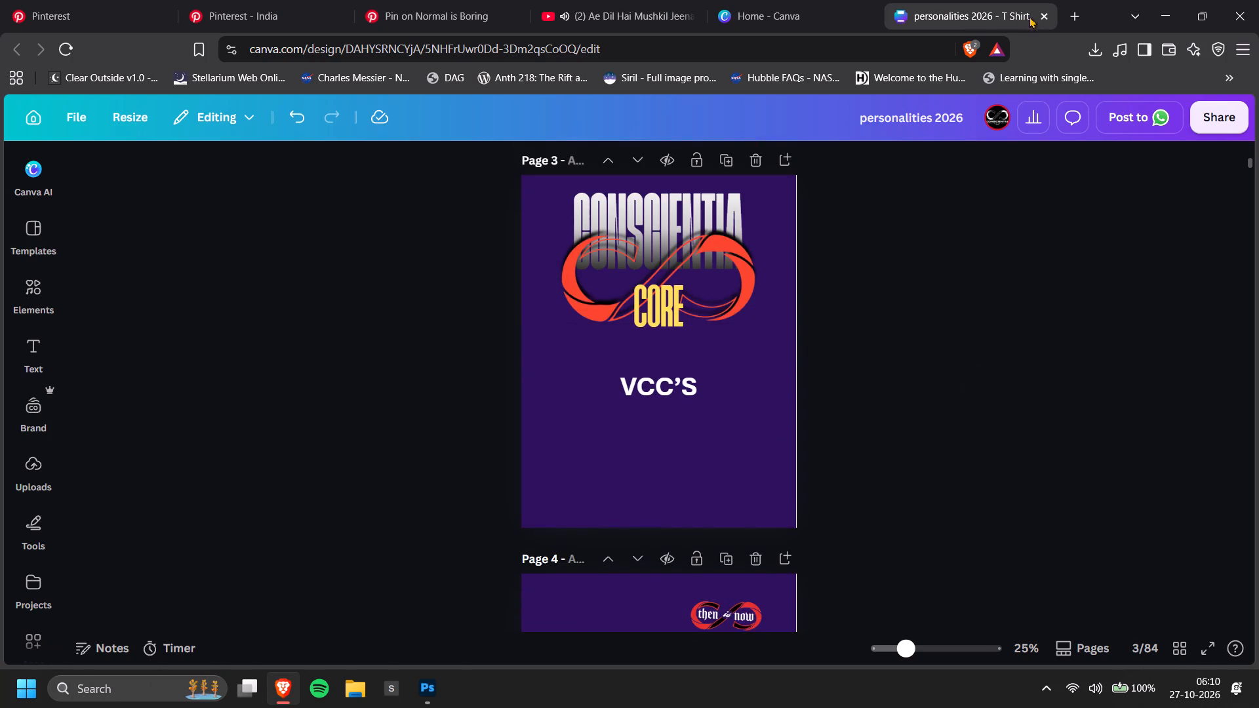
click(1042, 18)
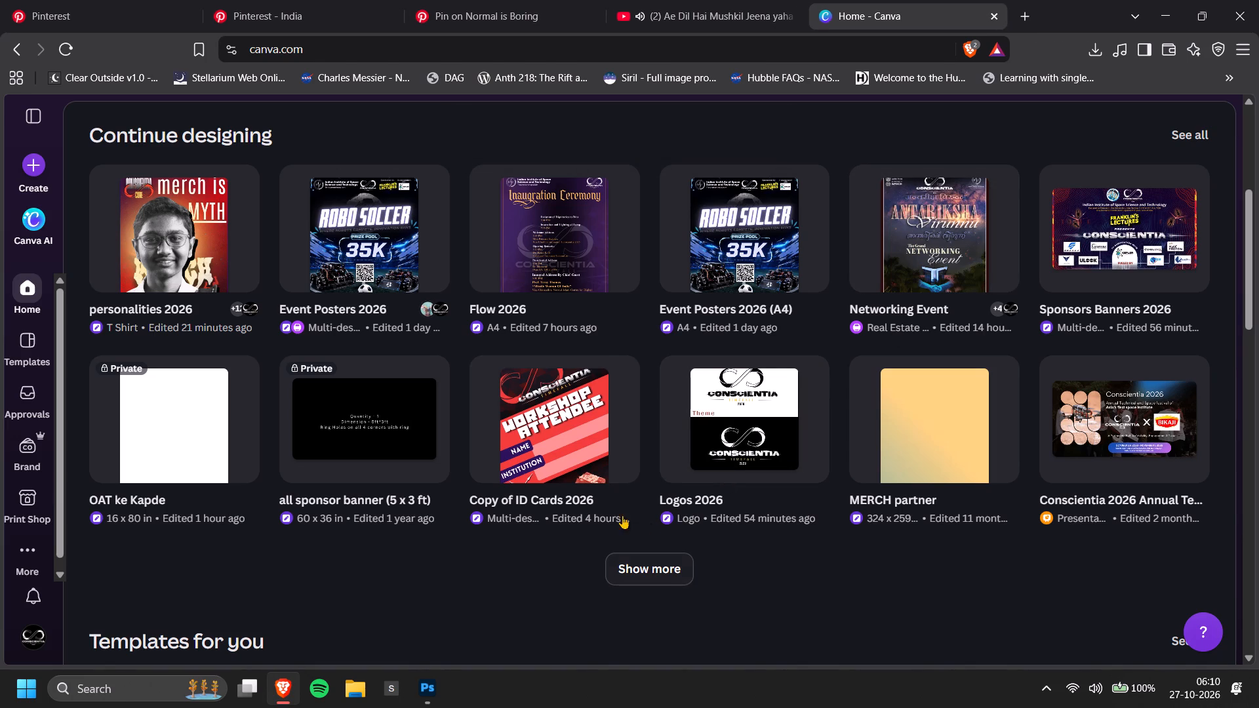
Switch to Photoshop and review the arrangement of the images across the whole two-column Tenet banner.
scroll(815, 479, up, 4)
key(alt+Tab)
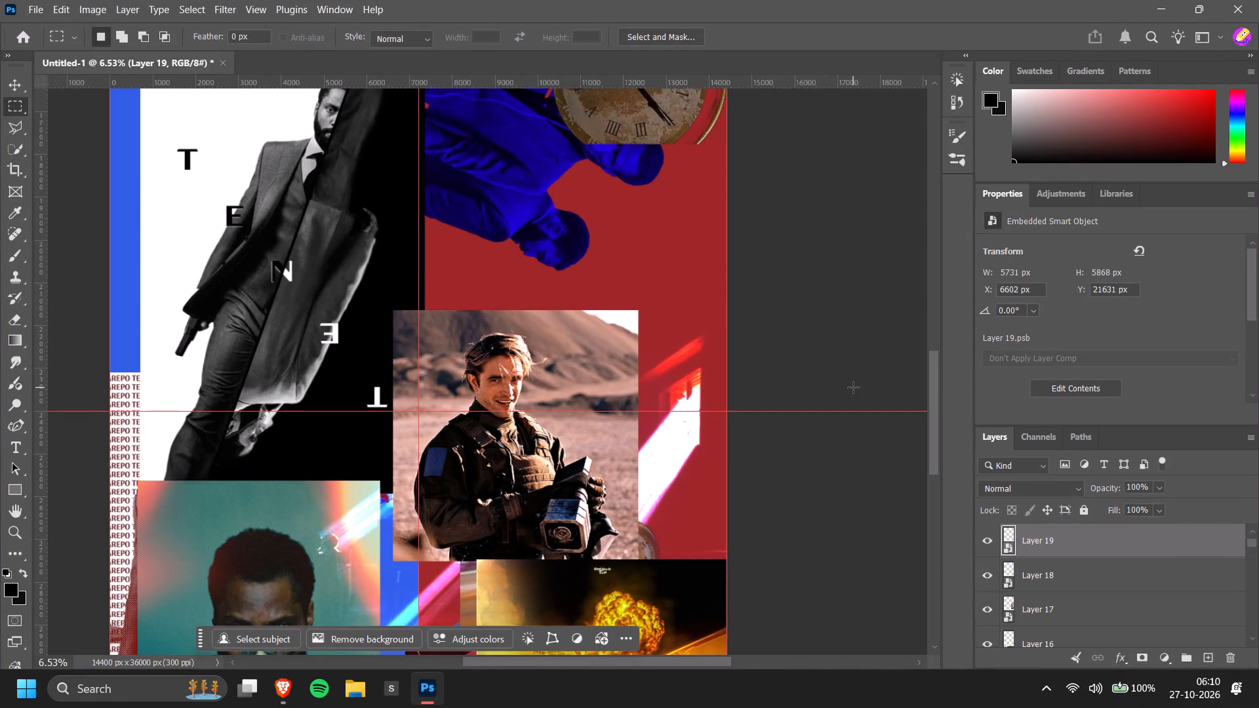
alt+scroll(853, 387, down, 4)
key(v)
ctrl+scroll(788, 503, up, 5)
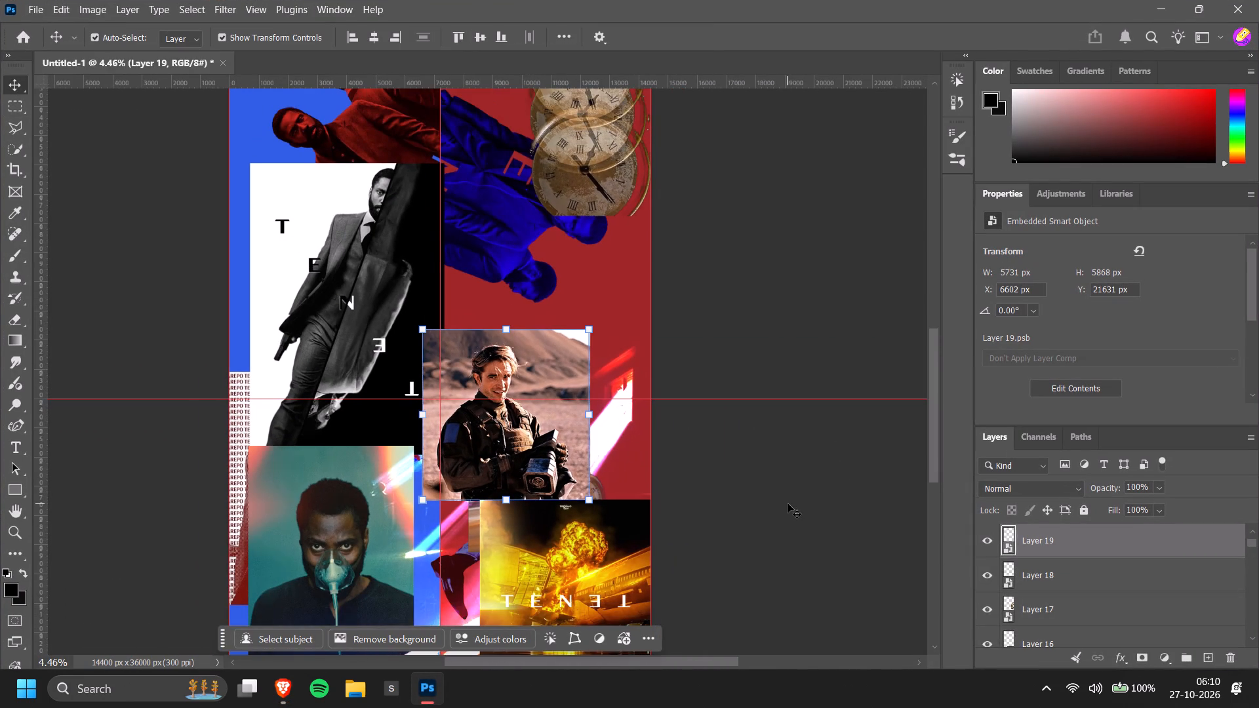
ctrl+scroll(788, 503, up, 5)
alt+scroll(852, 477, down, 6)
click(823, 474)
scroll(823, 474, up, 2)
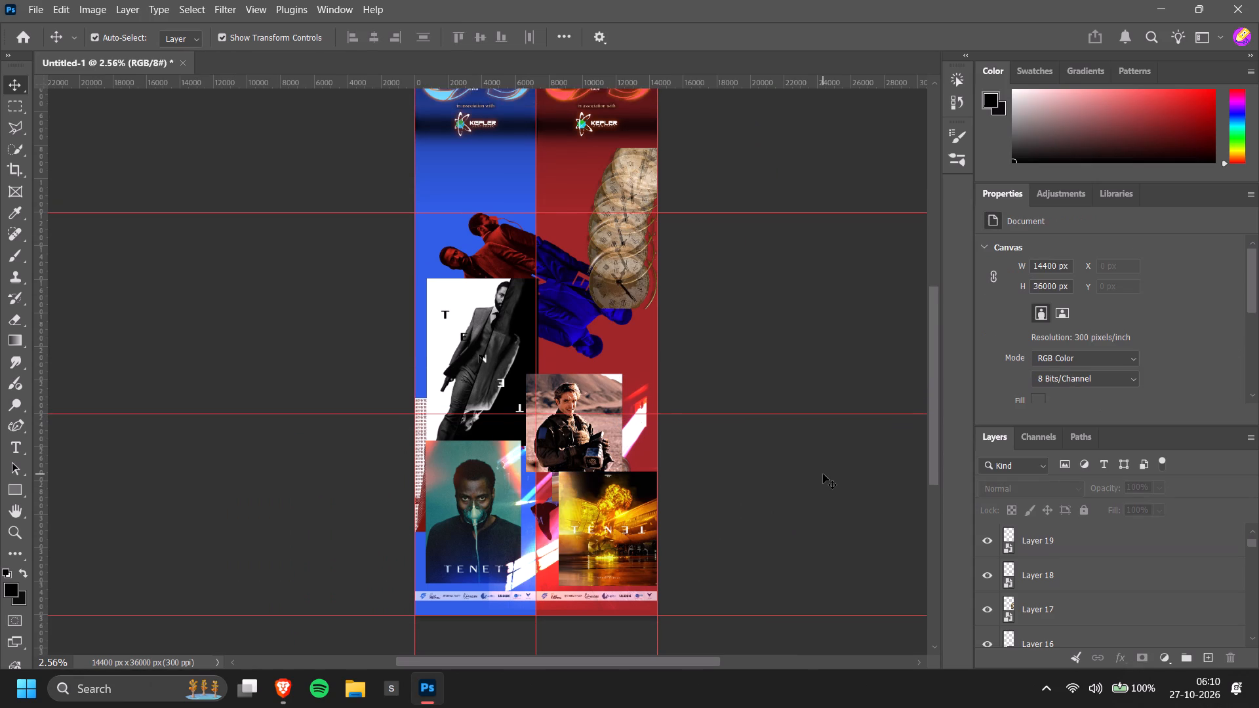
scroll(823, 474, up, 1)
ctrl+scroll(823, 474, up, 4)
alt+scroll(560, 367, up, 10)
click(560, 367)
alt+scroll(560, 367, down, 10)
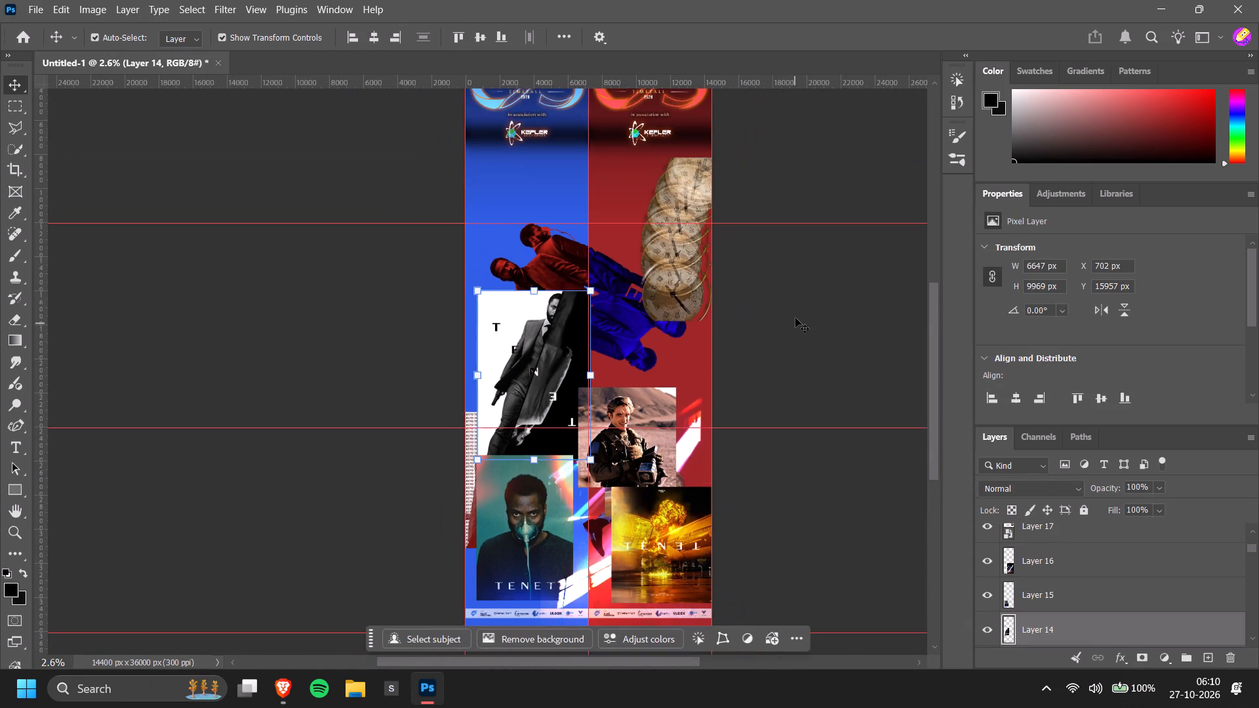
click(795, 318)
scroll(795, 321, down, 4)
alt+scroll(665, 385, up, 10)
Run automatic subject detection on the photo of the smiling soldier in the desert on Layer 19.
alt+click(658, 390)
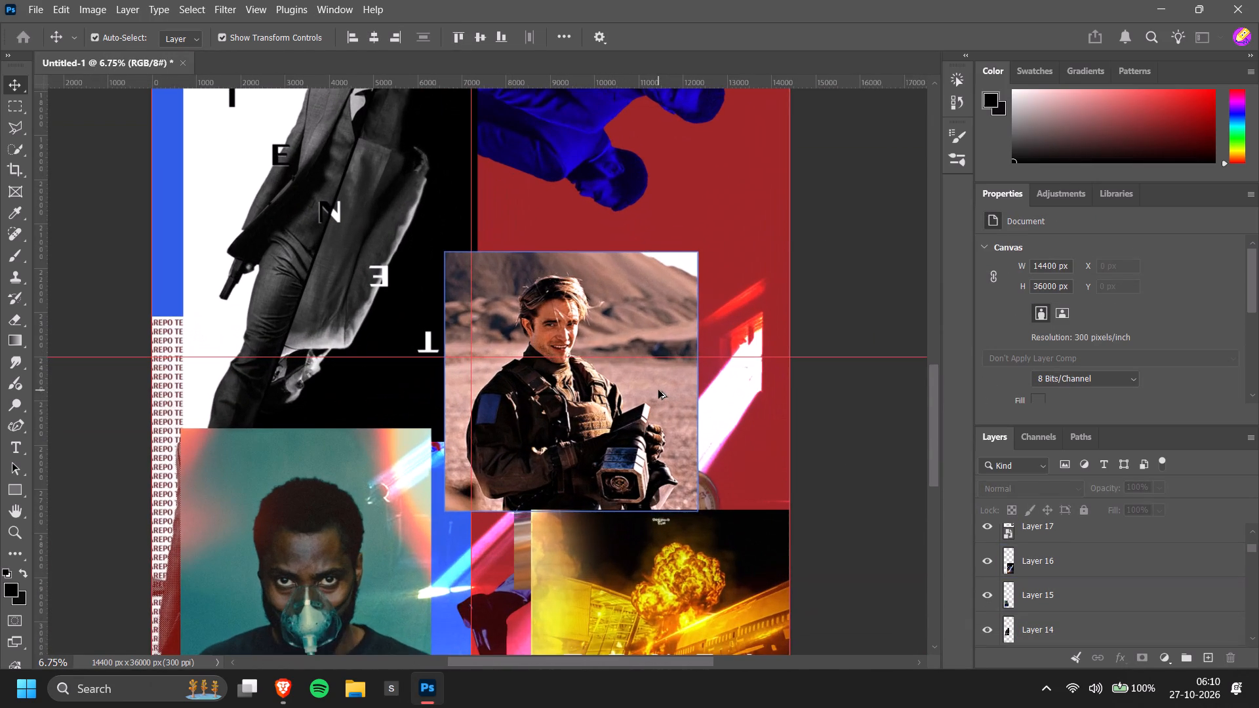
click(331, 640)
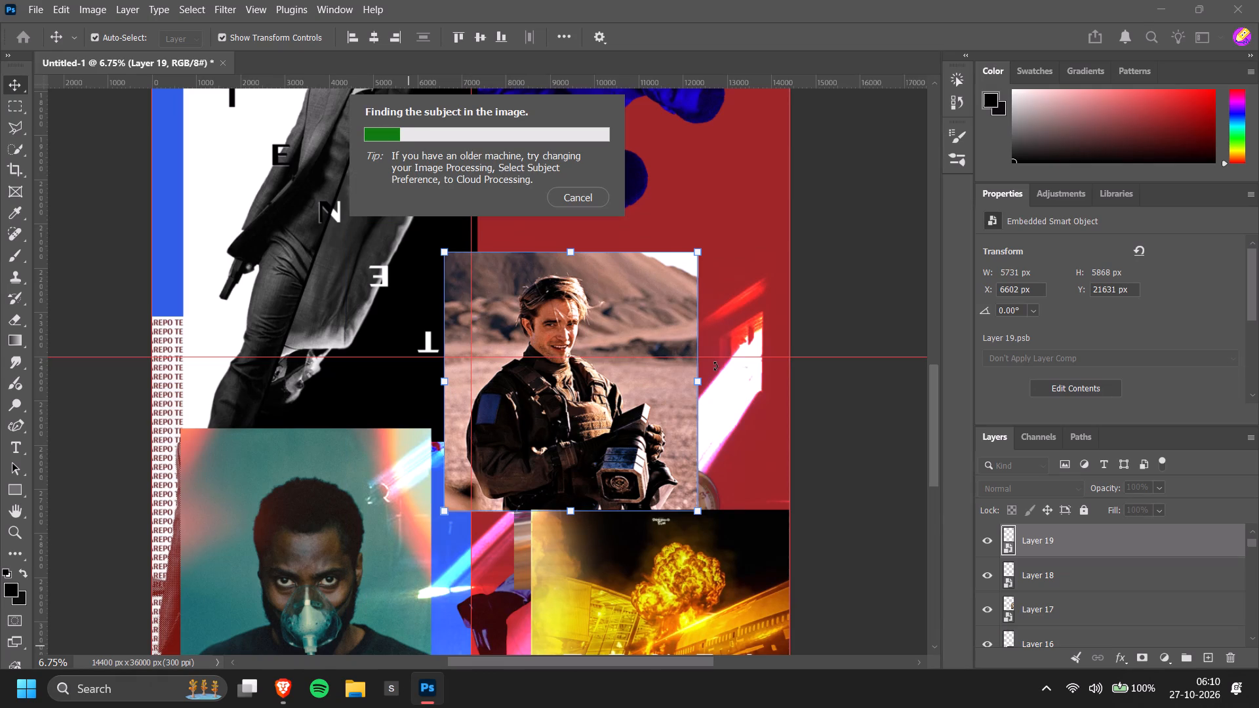
Switch to the Canva home page in the browser, expand the recent designs and open MERCH partner in a new tab.
key(alt+Tab)
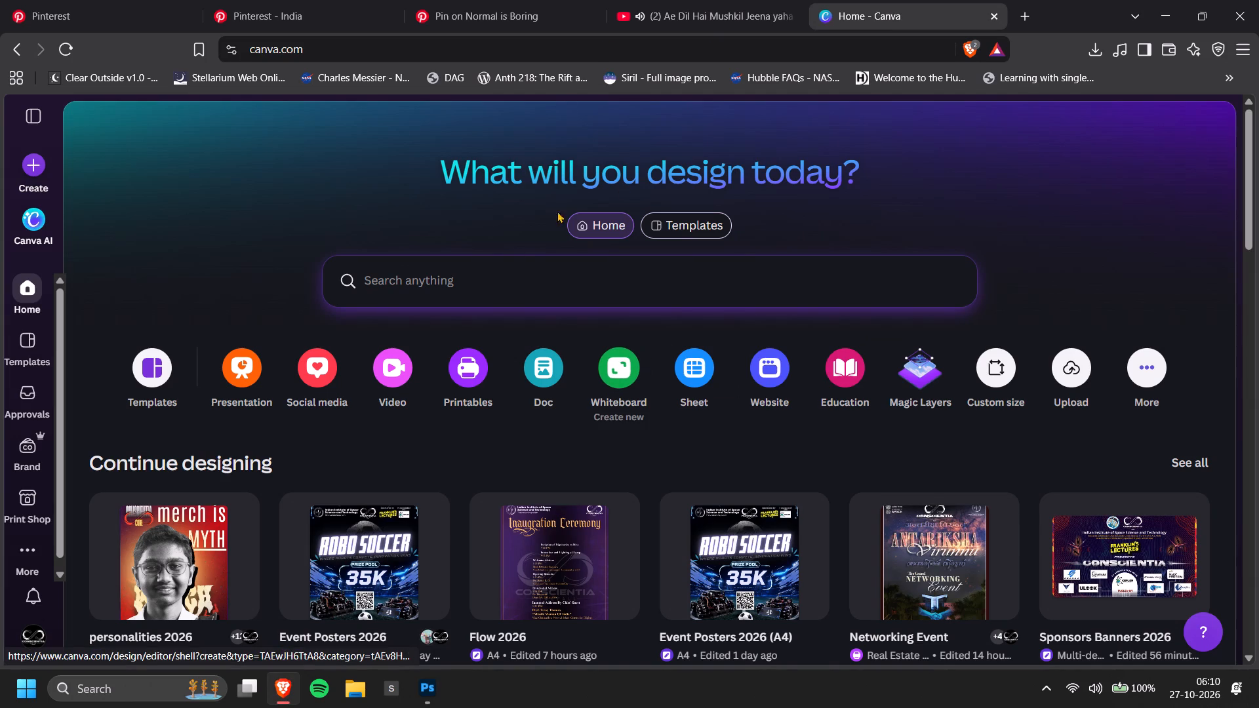
scroll(490, 328, down, 2)
scroll(554, 403, down, 1)
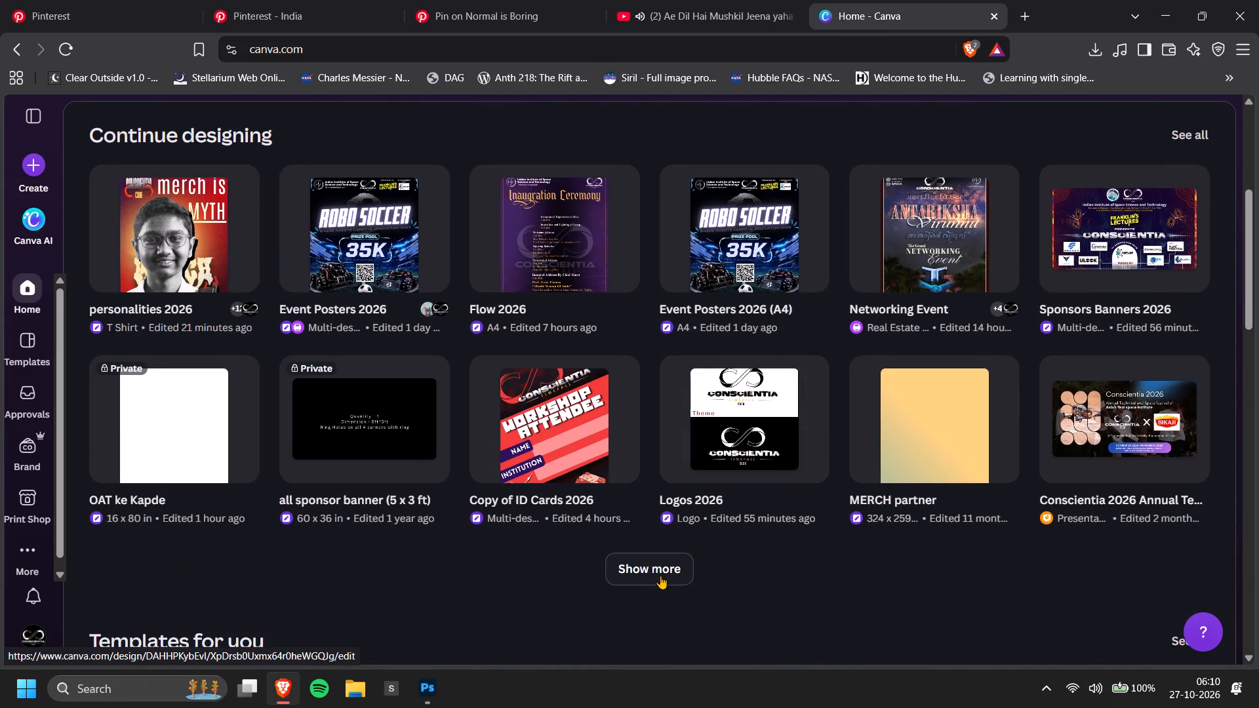
click(661, 575)
scroll(239, 441, down, 1)
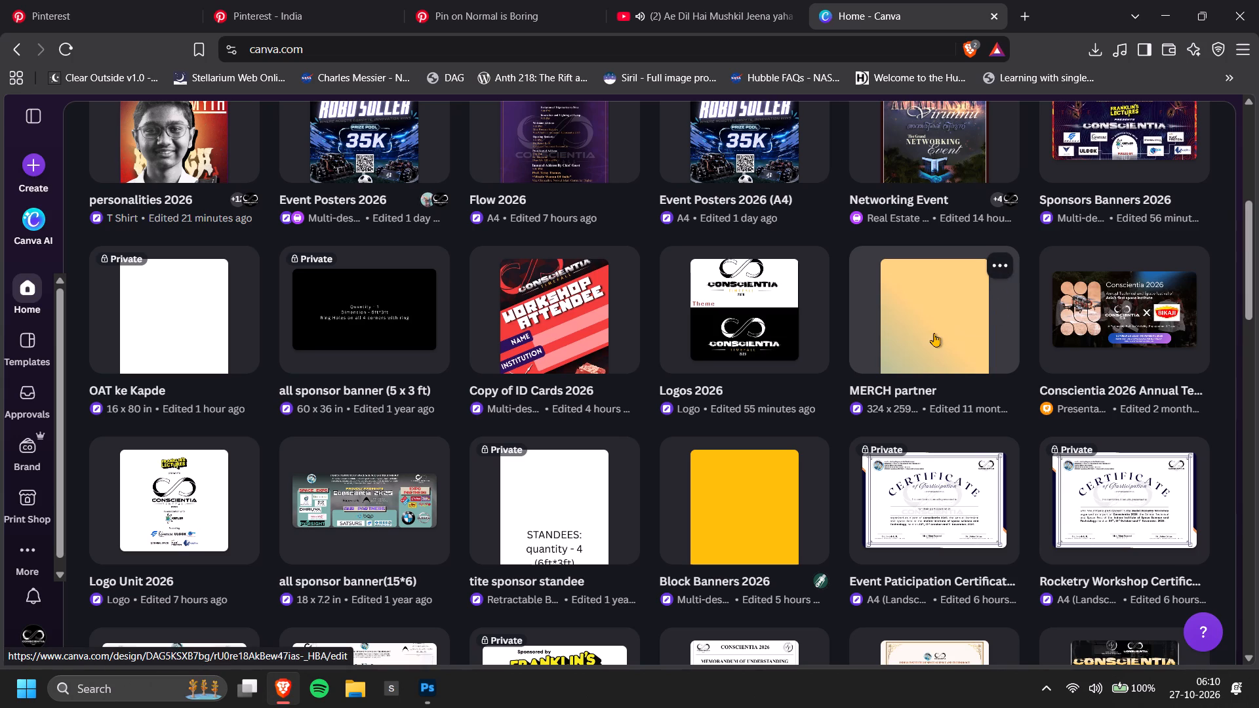
click(1009, 264)
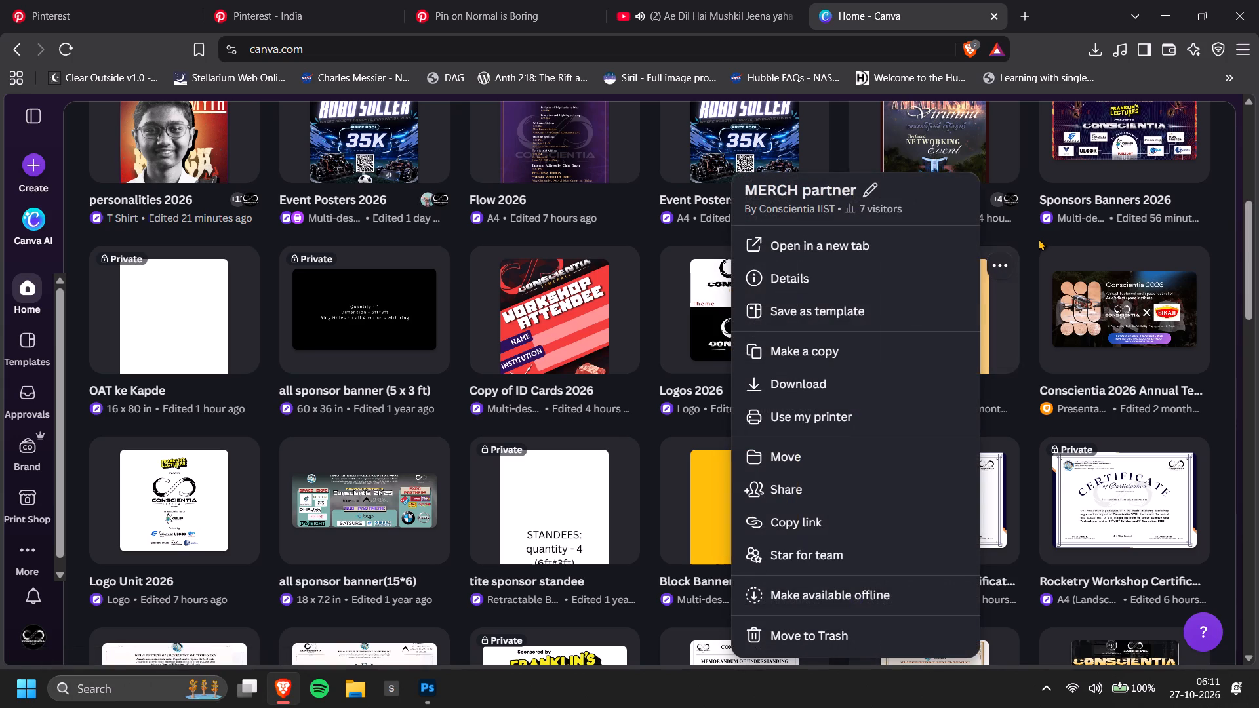
click(984, 313)
Look through the further expanded list of recent Canva designs and open Block Banners 2026 in a new tab.
click(783, 0)
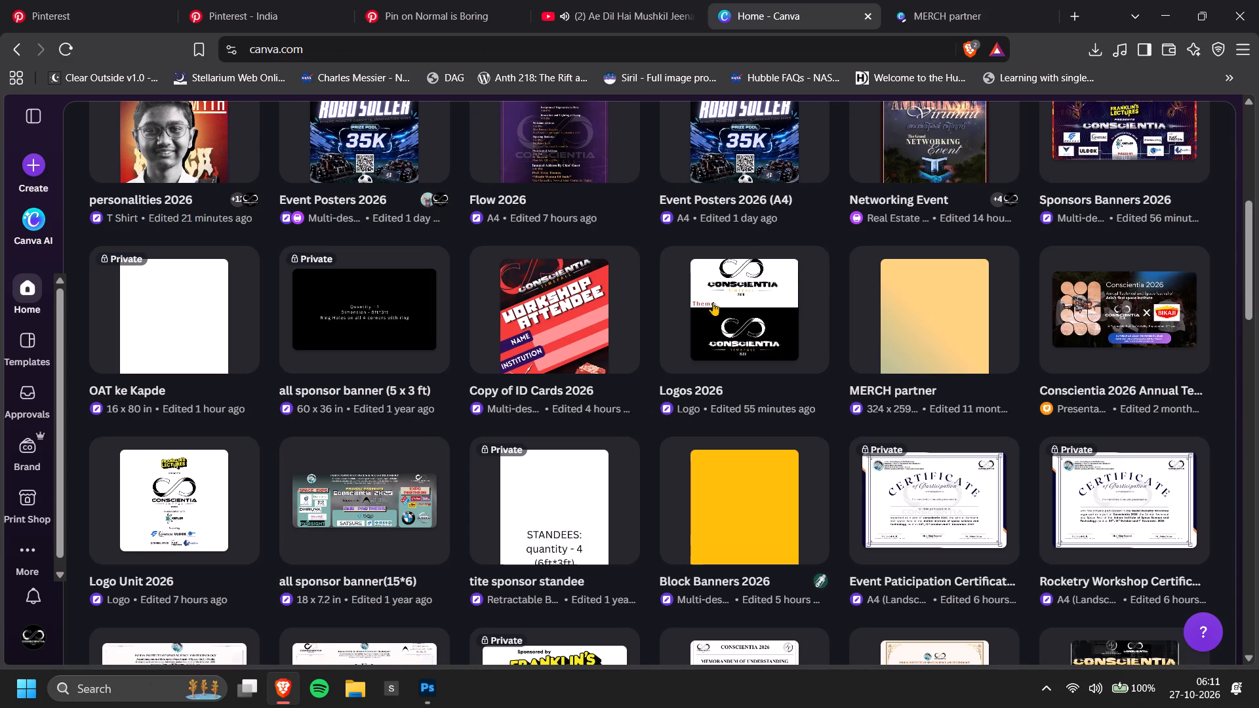
scroll(482, 450, down, 2)
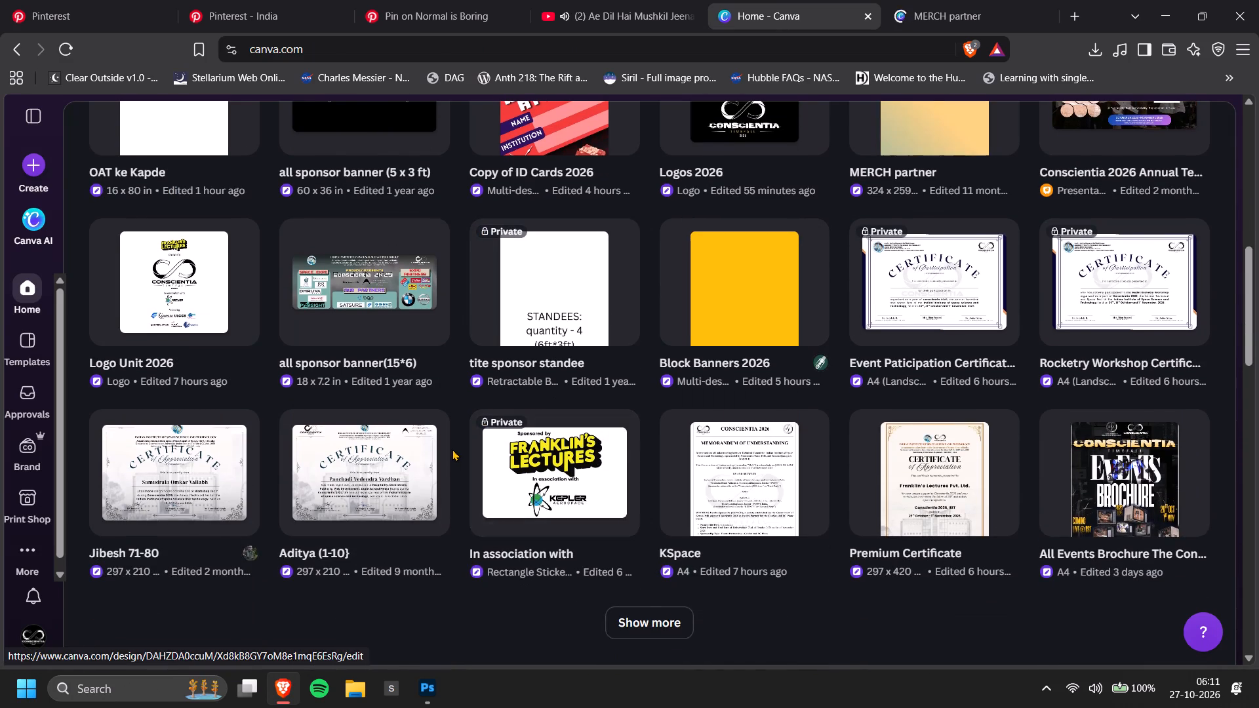
scroll(452, 449, up, 1)
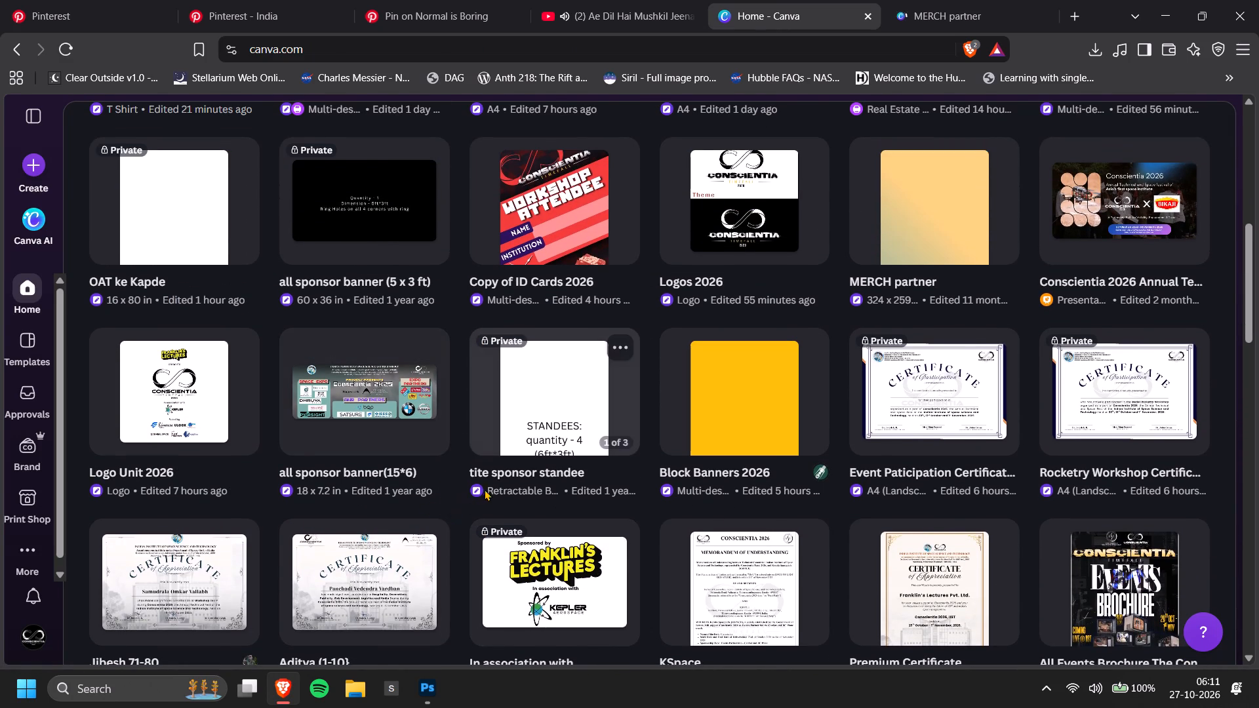
scroll(487, 492, down, 2)
click(647, 514)
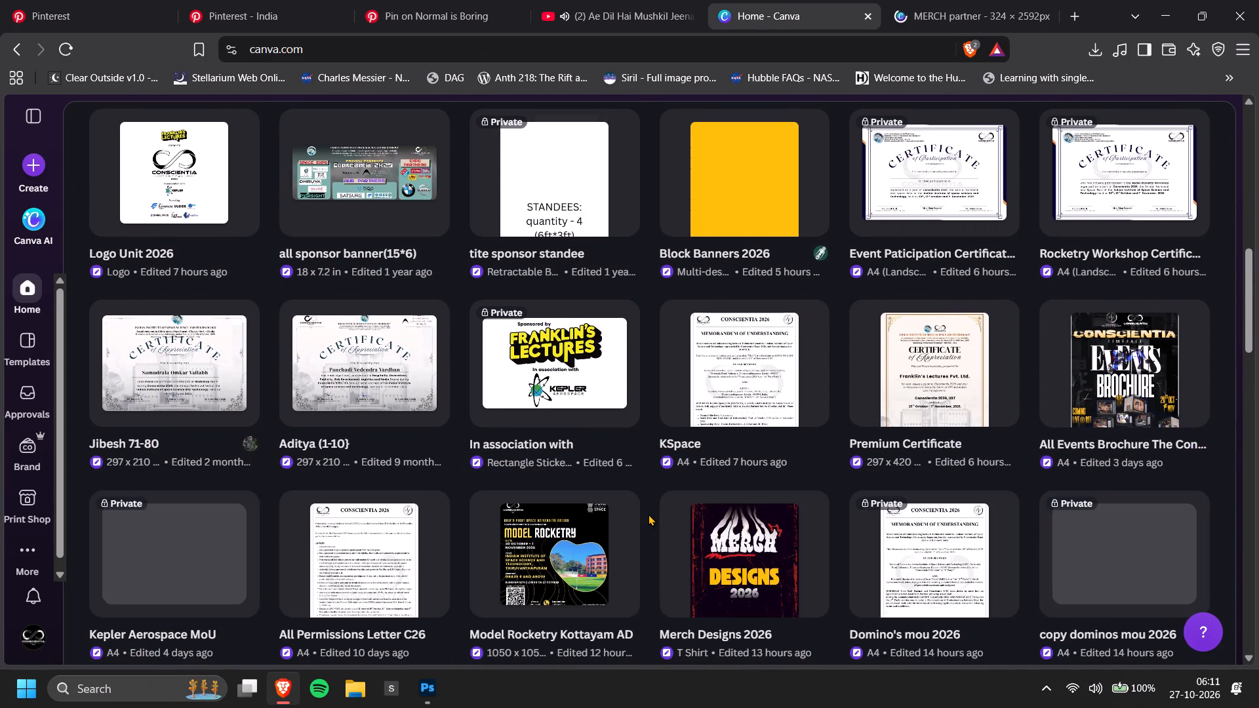
scroll(649, 514, down, 2)
scroll(665, 421, up, 4)
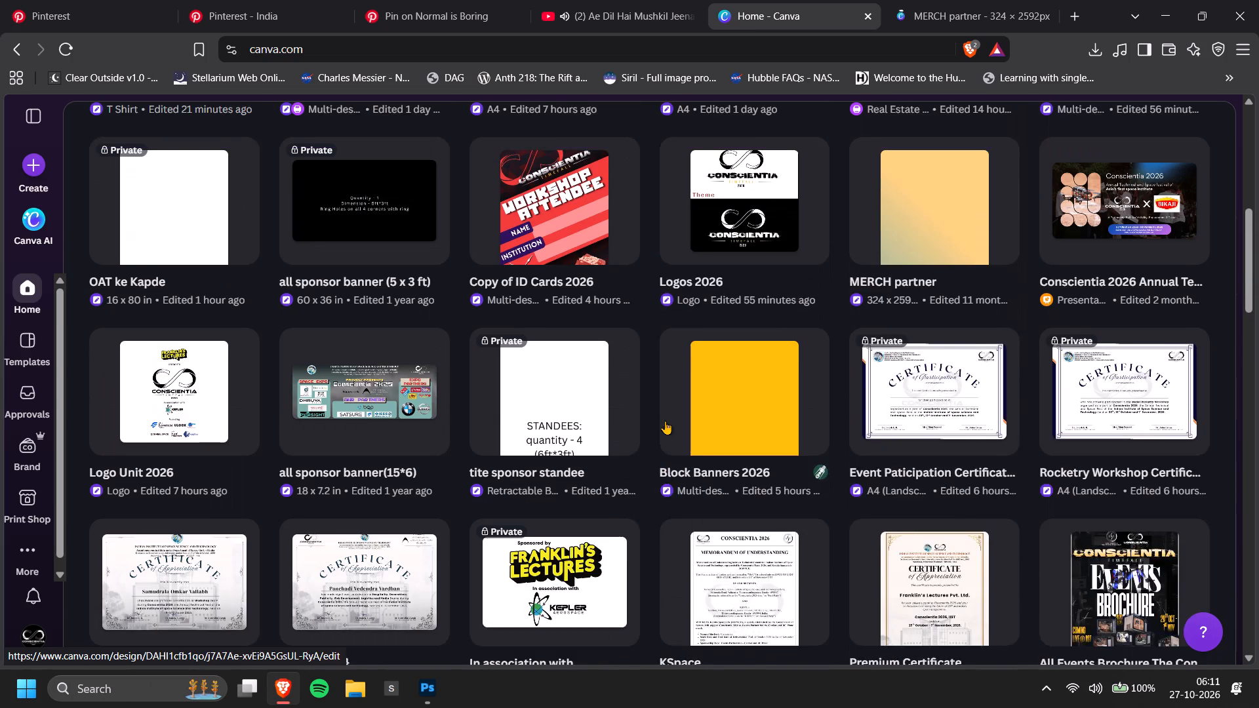
scroll(656, 431, up, 2)
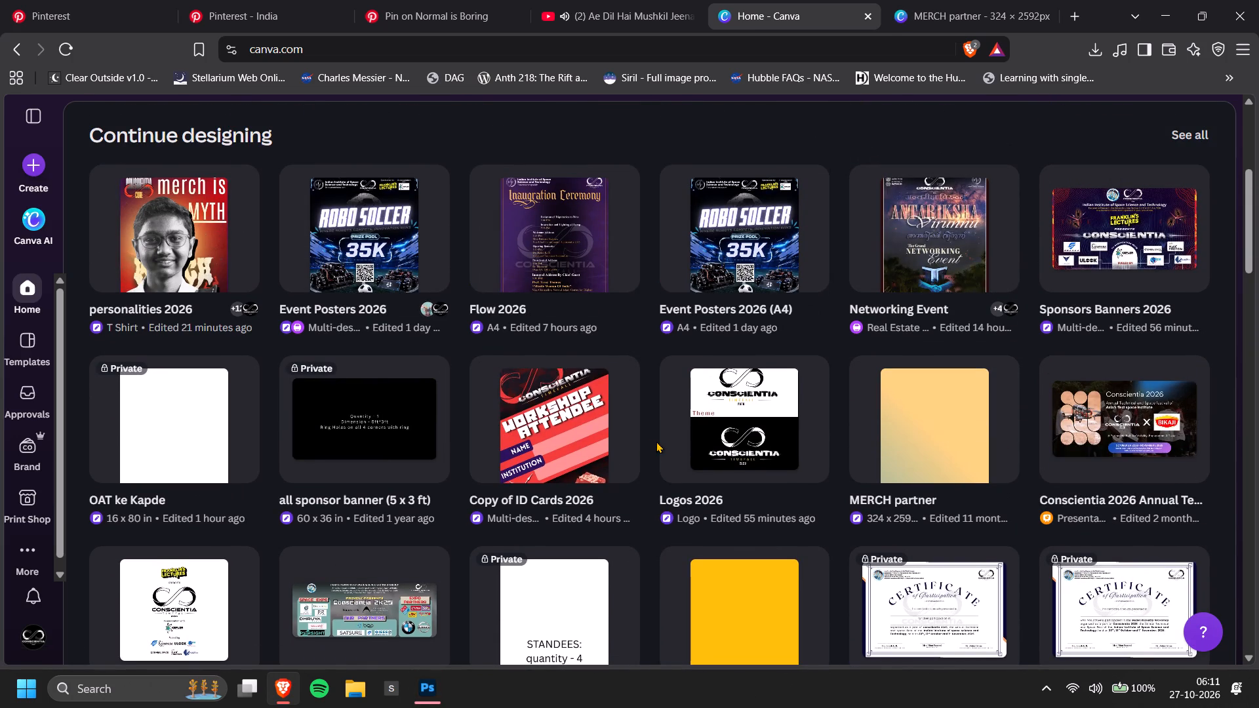
scroll(656, 441, down, 6)
scroll(762, 583, down, 3)
click(633, 370)
click(641, 355)
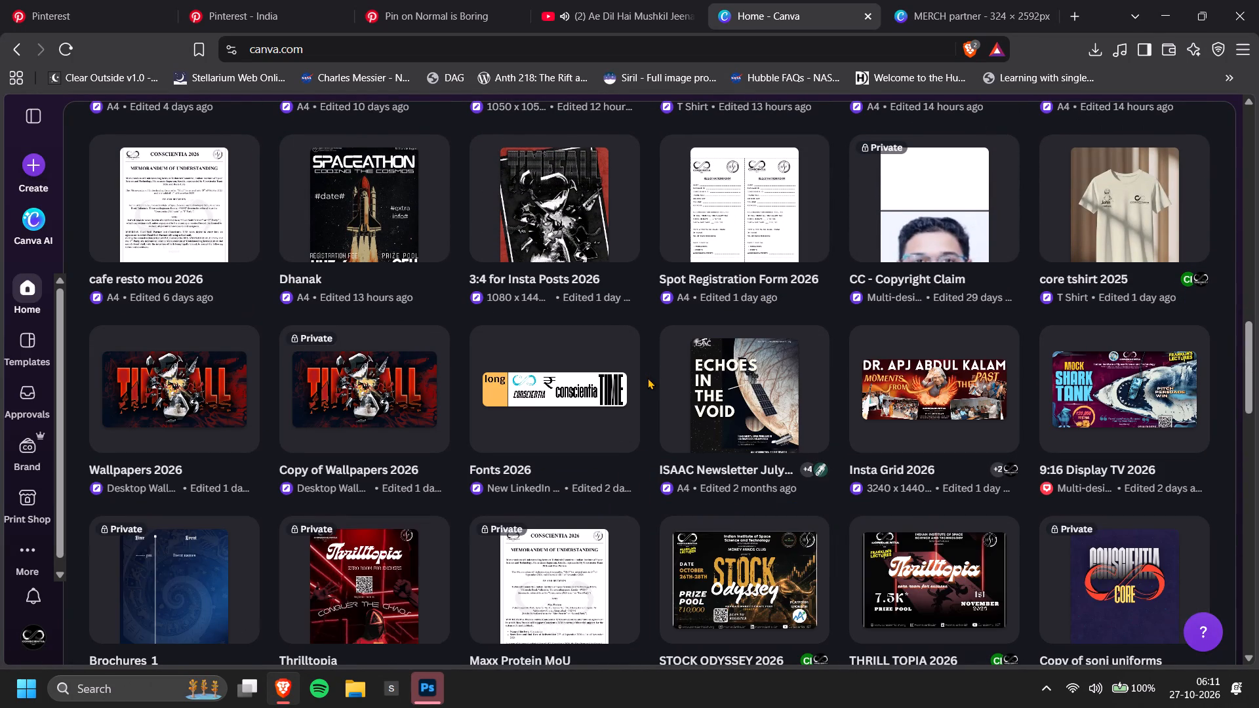
scroll(648, 378, down, 1)
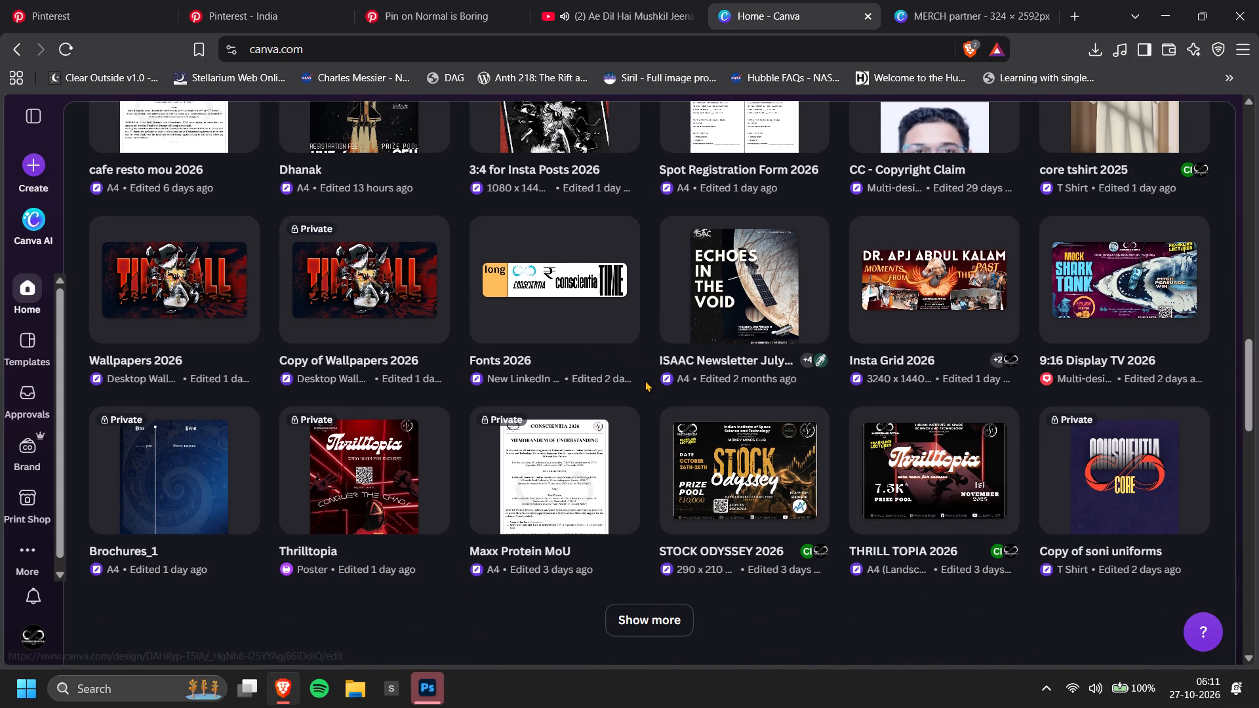
click(649, 626)
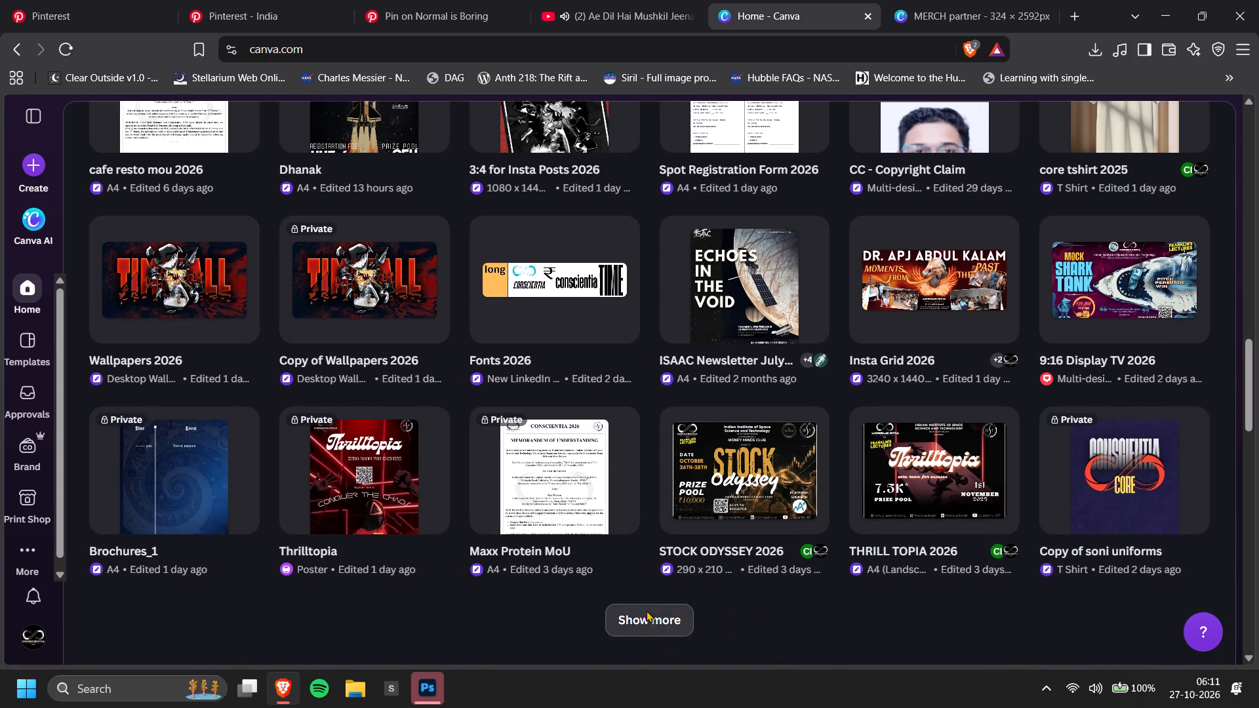
scroll(654, 437, down, 5)
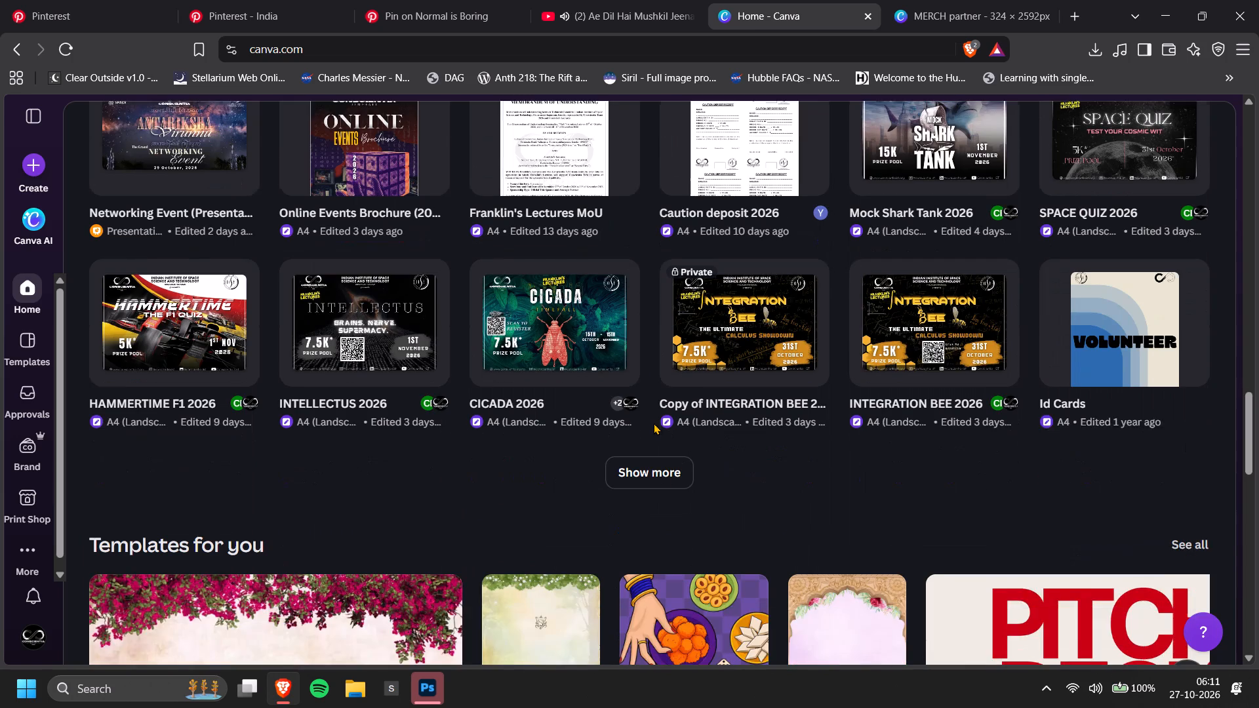
scroll(654, 423, up, 5)
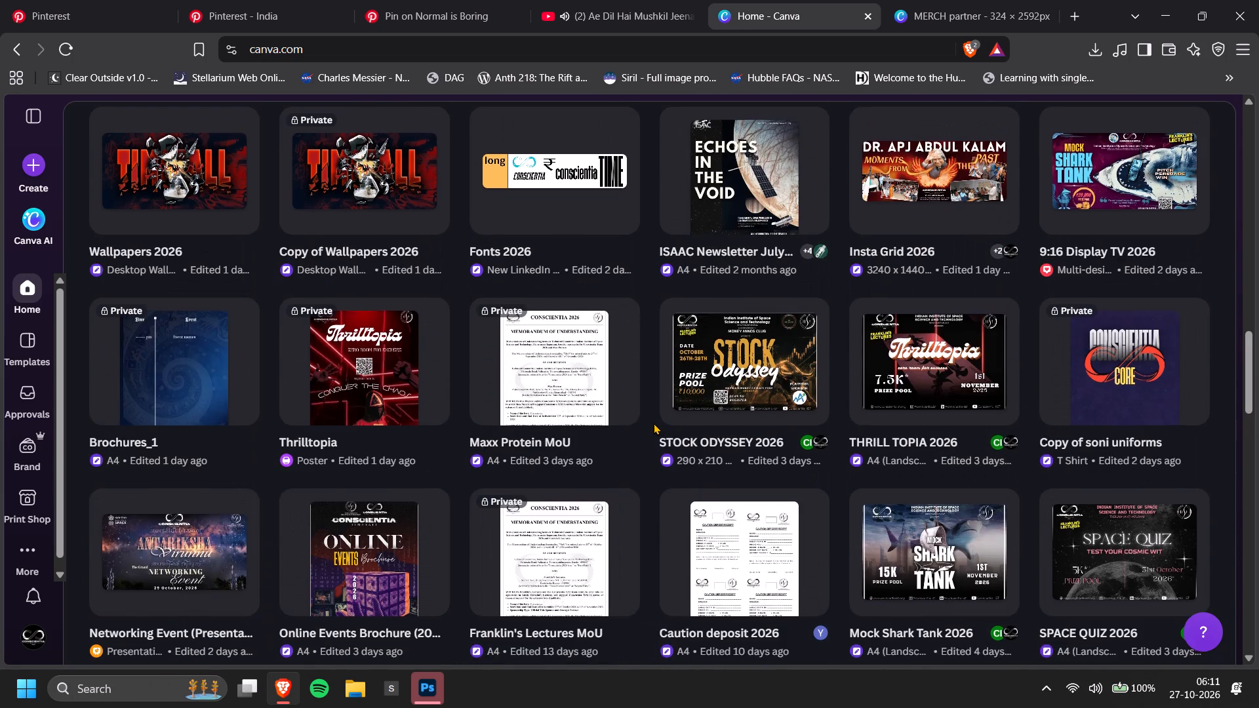
scroll(650, 427, up, 3)
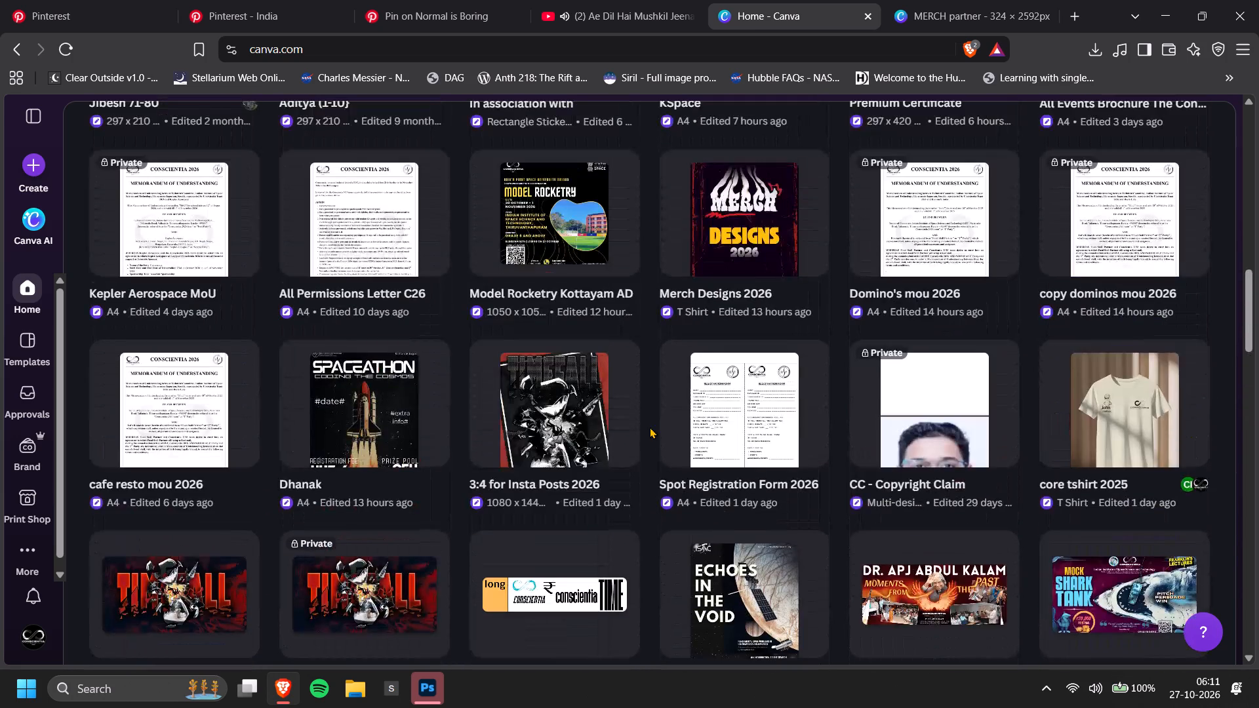
scroll(650, 427, up, 3)
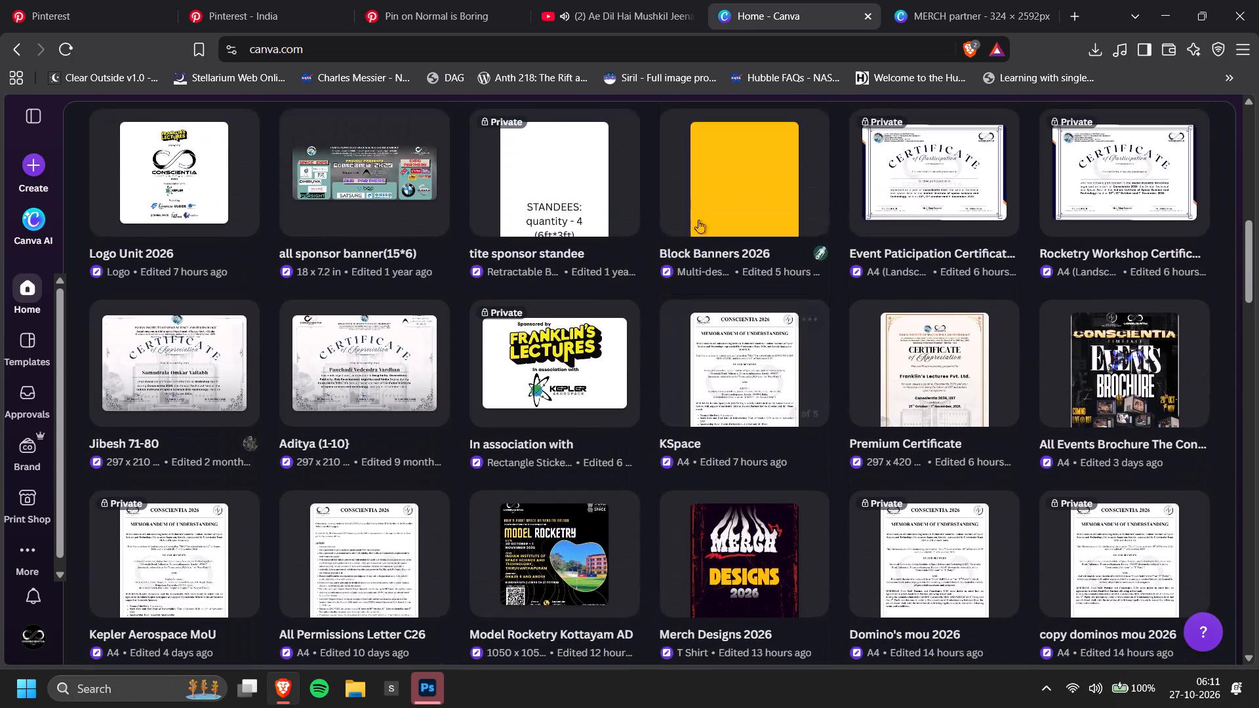
click(708, 201)
Bring up the open MERCH partner design and close its tab.
click(953, 0)
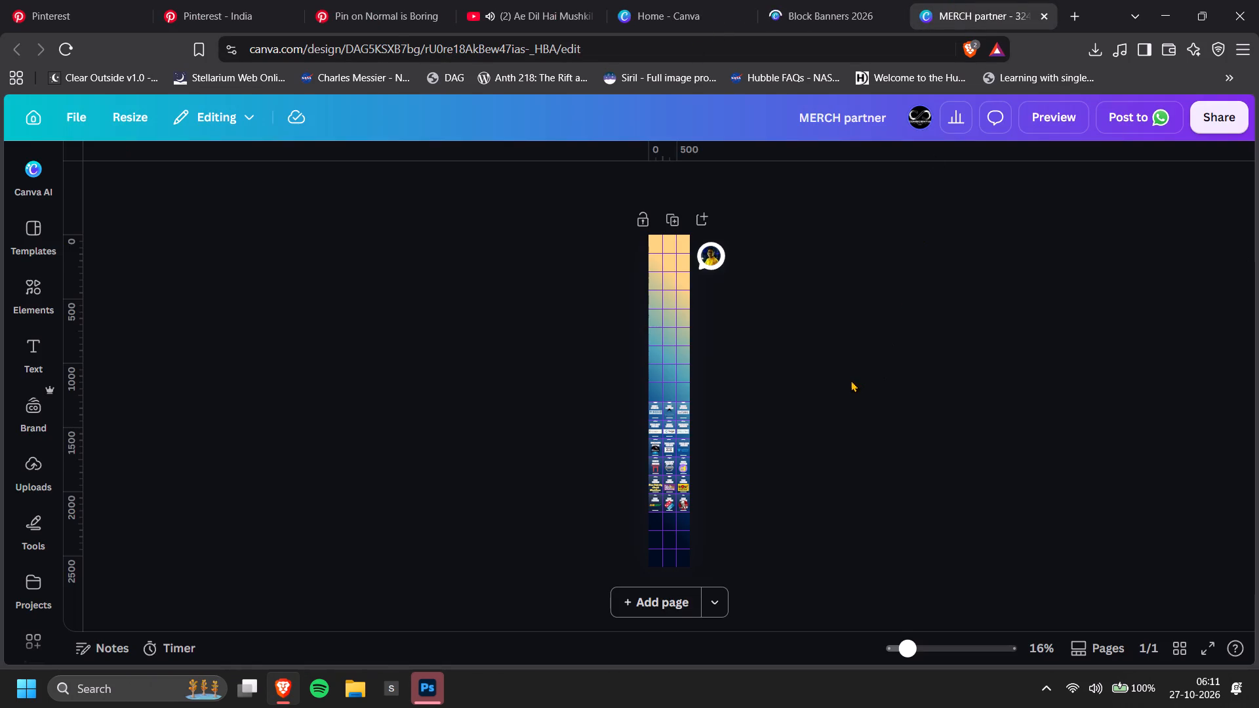
click(1039, 16)
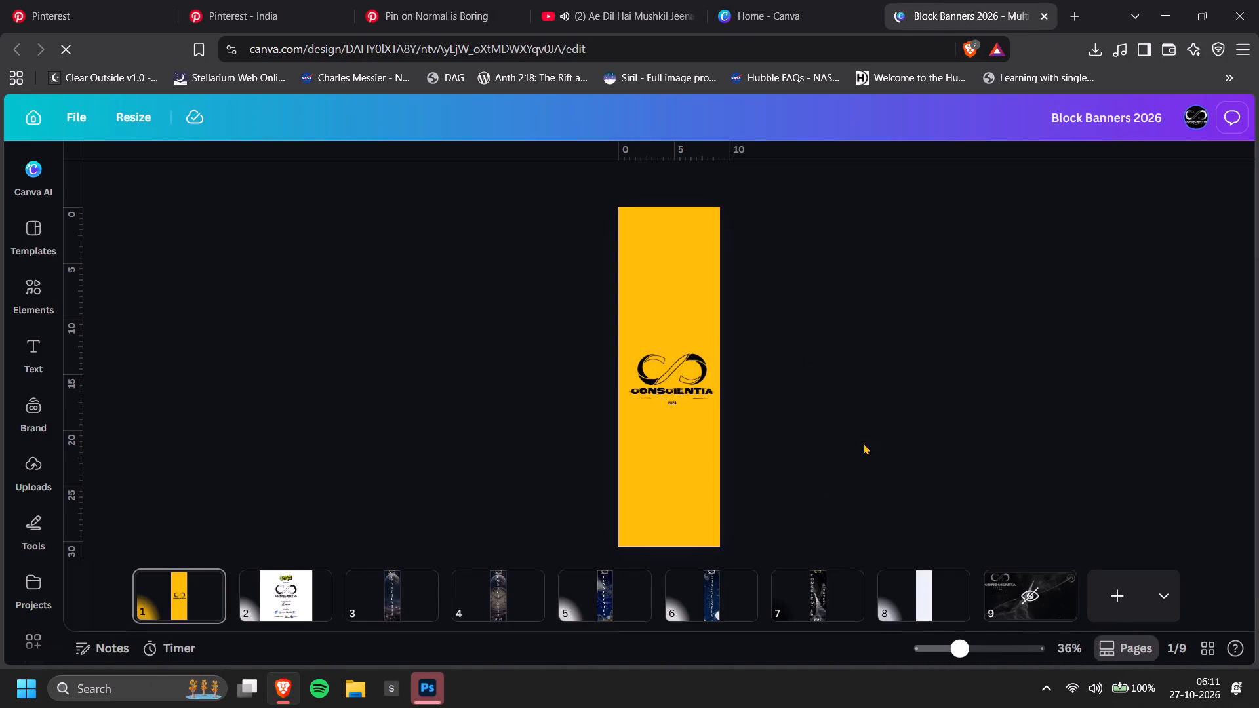
Examine the banner pages of Block Banners 2026 in the continuous page view, looking closer at the blue clockwork banner on page 5.
click(1090, 649)
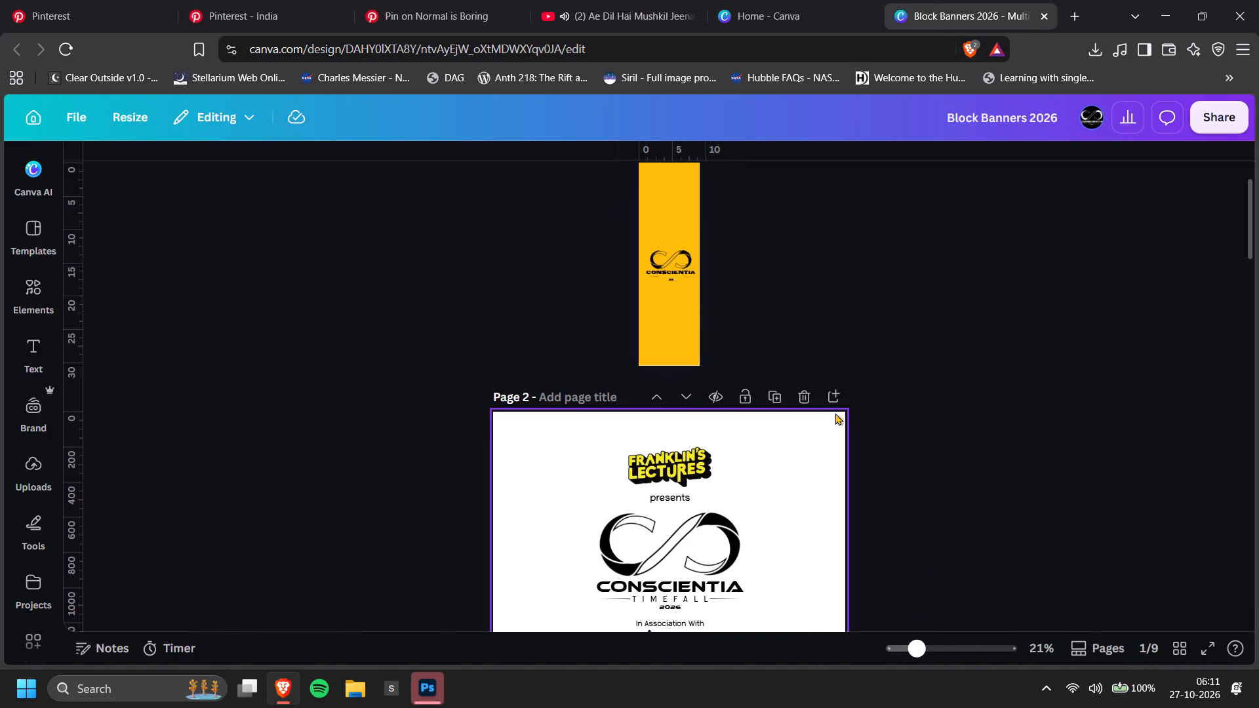
scroll(881, 387, down, 12)
scroll(877, 391, up, 1)
scroll(877, 391, down, 9)
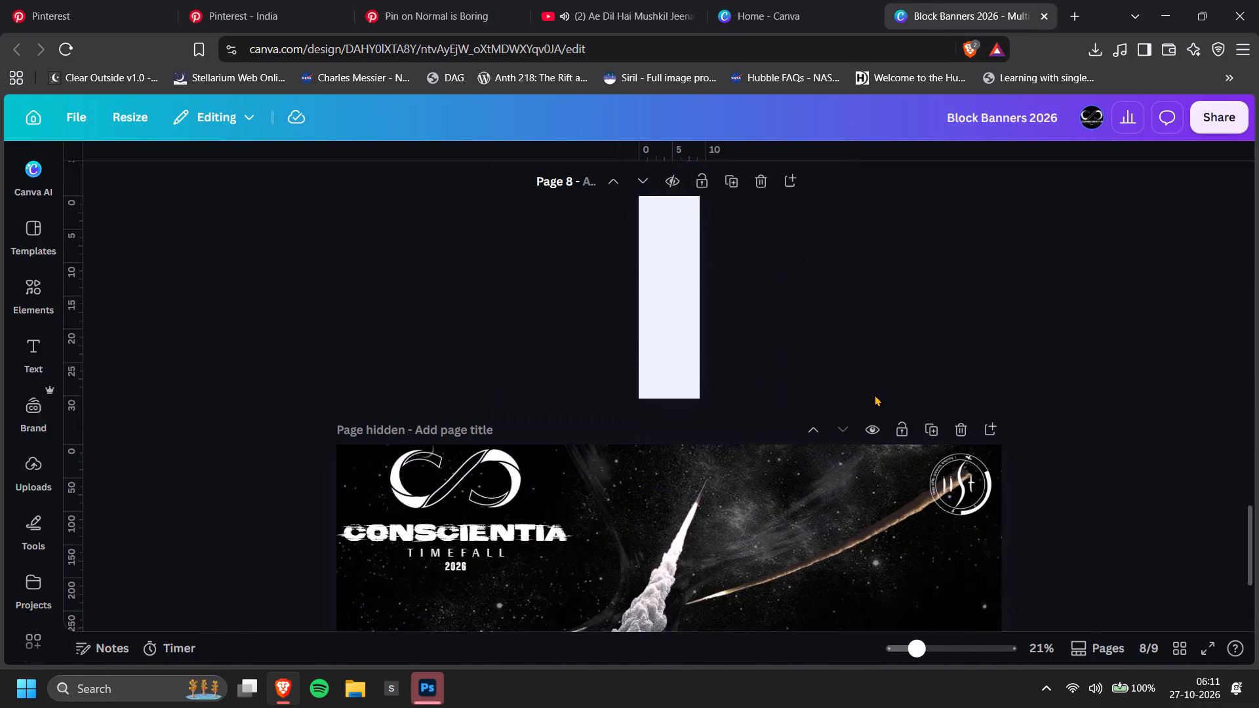
scroll(875, 395, down, 2)
scroll(873, 403, up, 6)
scroll(791, 368, up, 5)
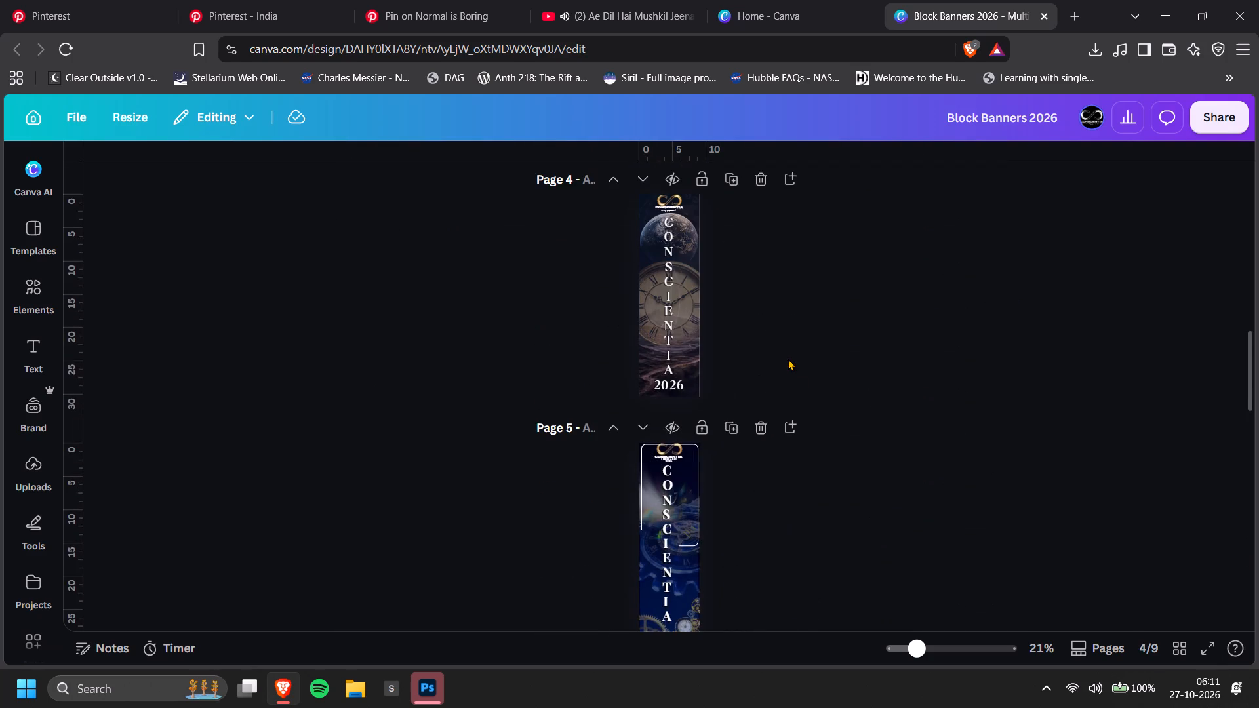
ctrl+scroll(799, 395, up, 7)
scroll(799, 395, down, 4)
ctrl+scroll(801, 392, down, 1)
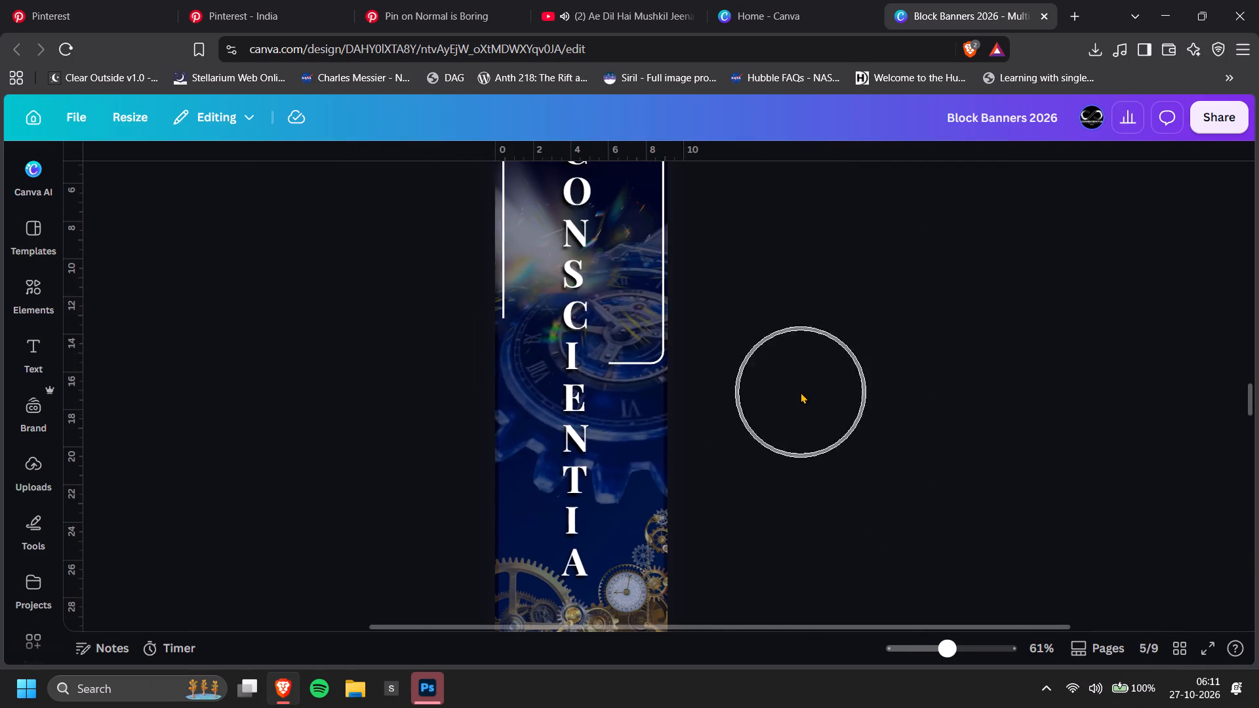
Switch to Photoshop and mask Layer 19 to the selected smiling soldier, hiding the desert background.
key(alt+Tab)
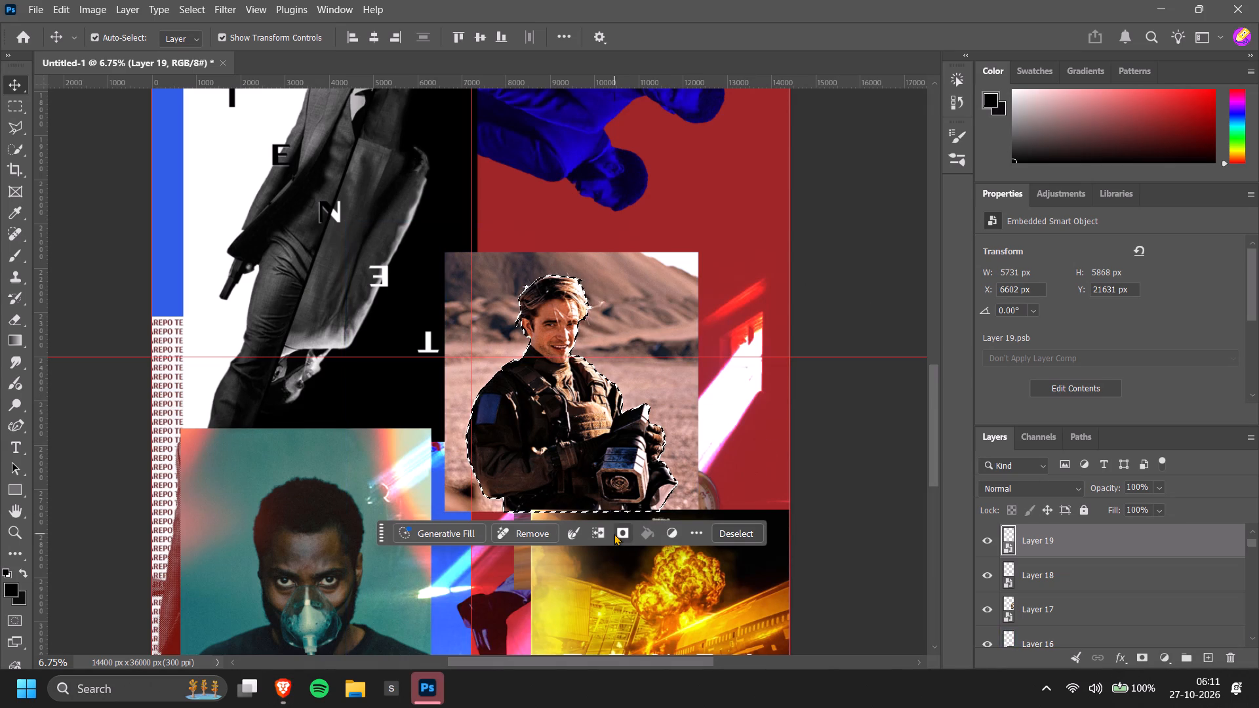
click(614, 534)
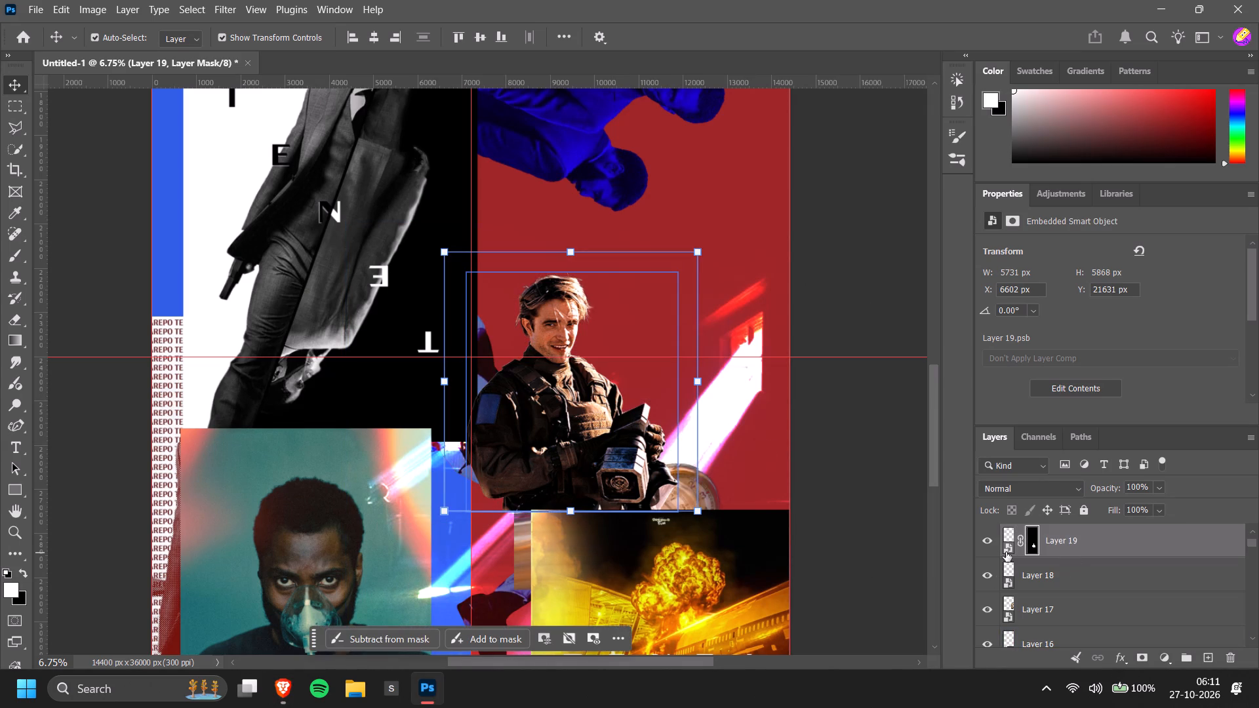
Duplicate the masked Layer 19 and delete the layer mask from the original beneath the copy.
alt+drag(1095, 541, 1101, 524)
click(1035, 572)
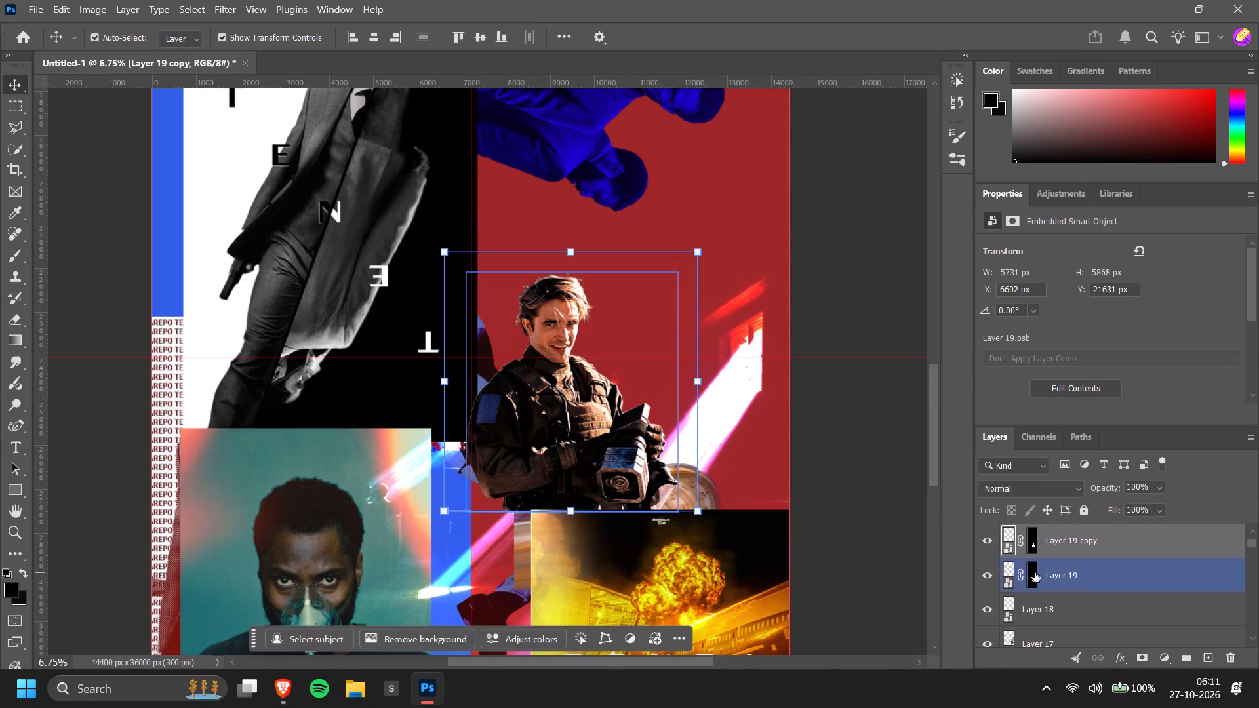
key(BackSpace)
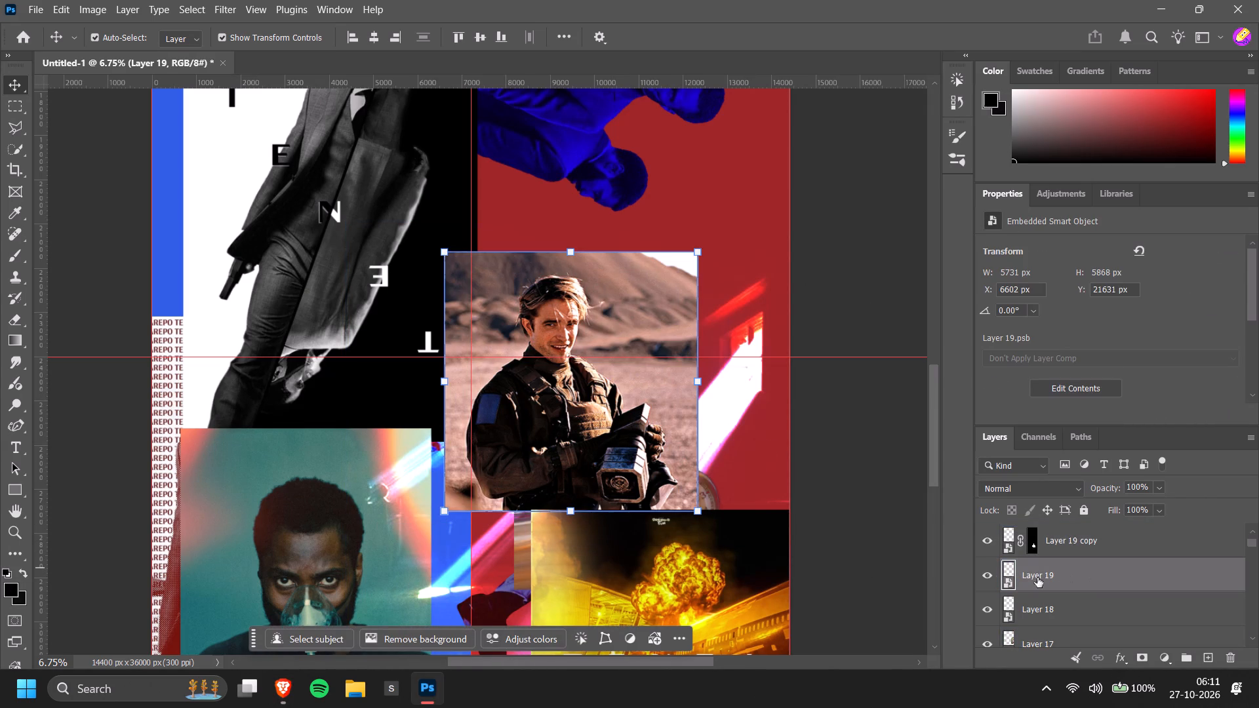
Open the contents of the Layer 19 smart object for editing.
double_click(1005, 578)
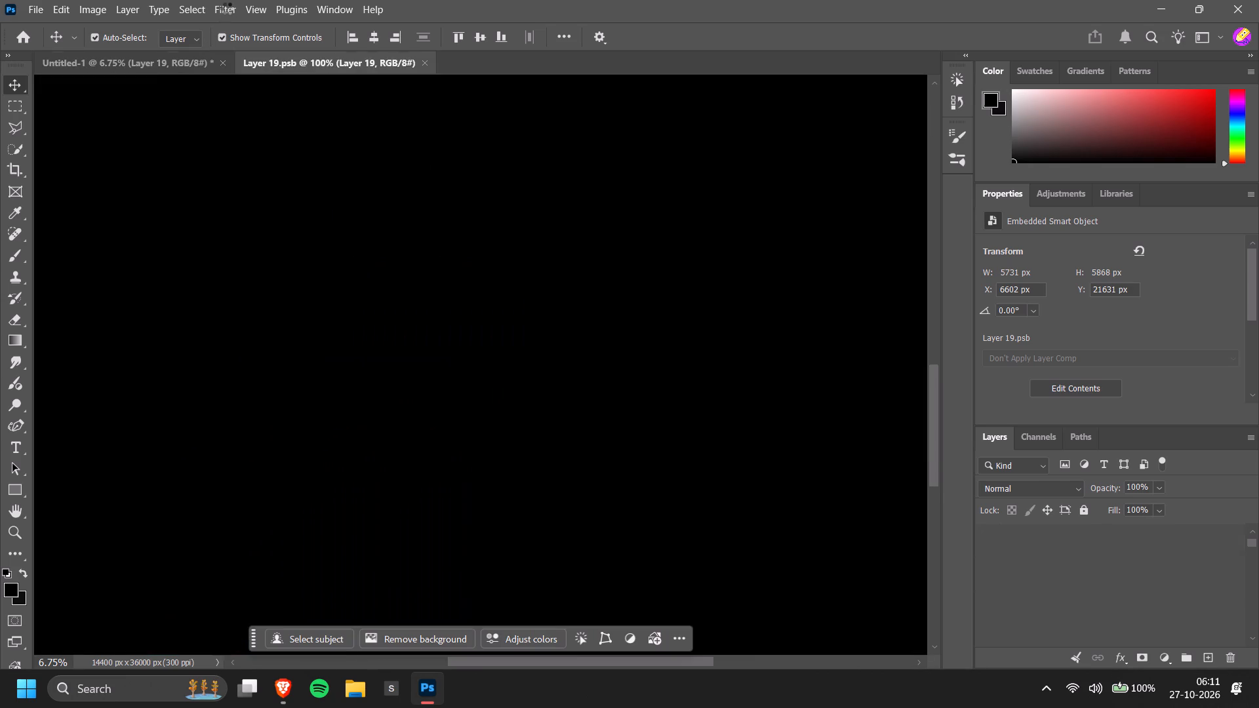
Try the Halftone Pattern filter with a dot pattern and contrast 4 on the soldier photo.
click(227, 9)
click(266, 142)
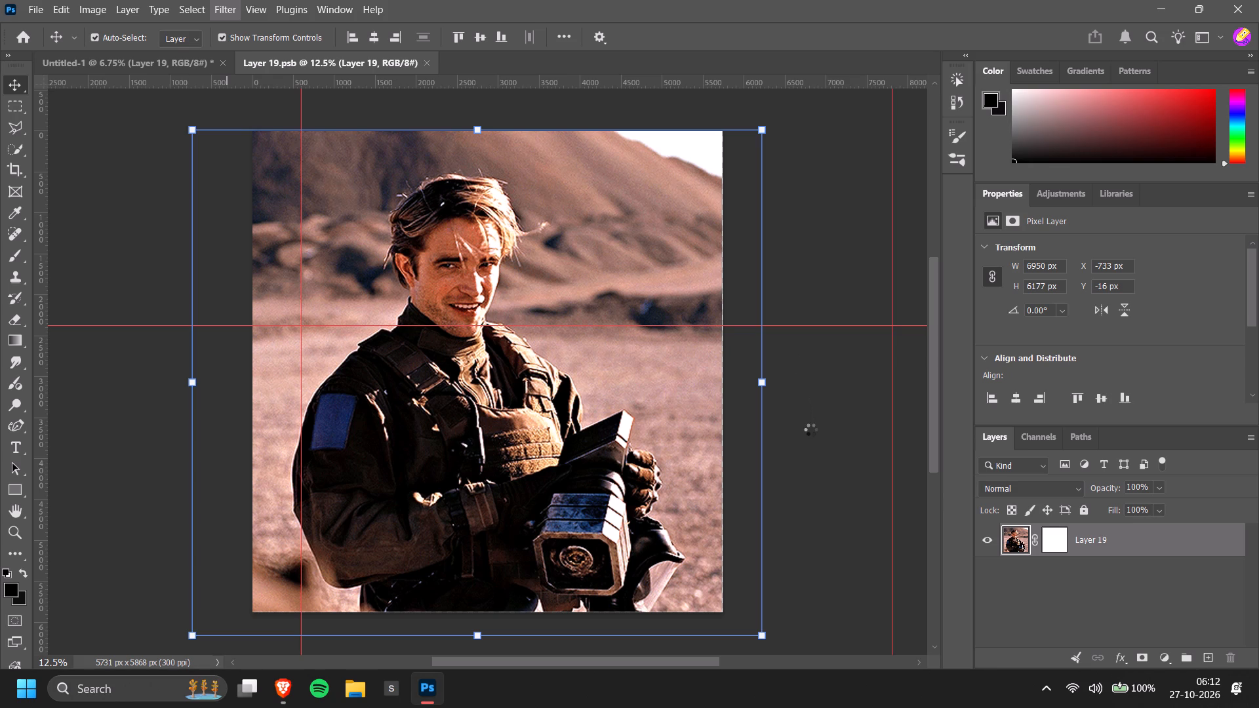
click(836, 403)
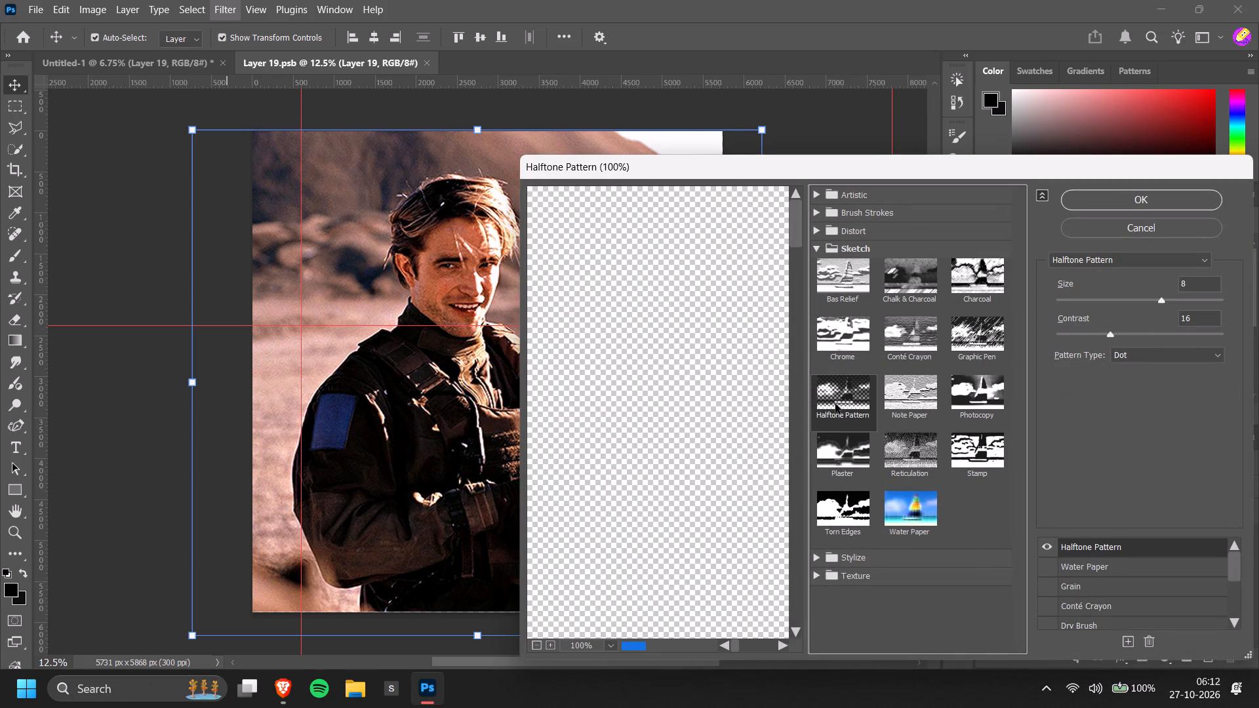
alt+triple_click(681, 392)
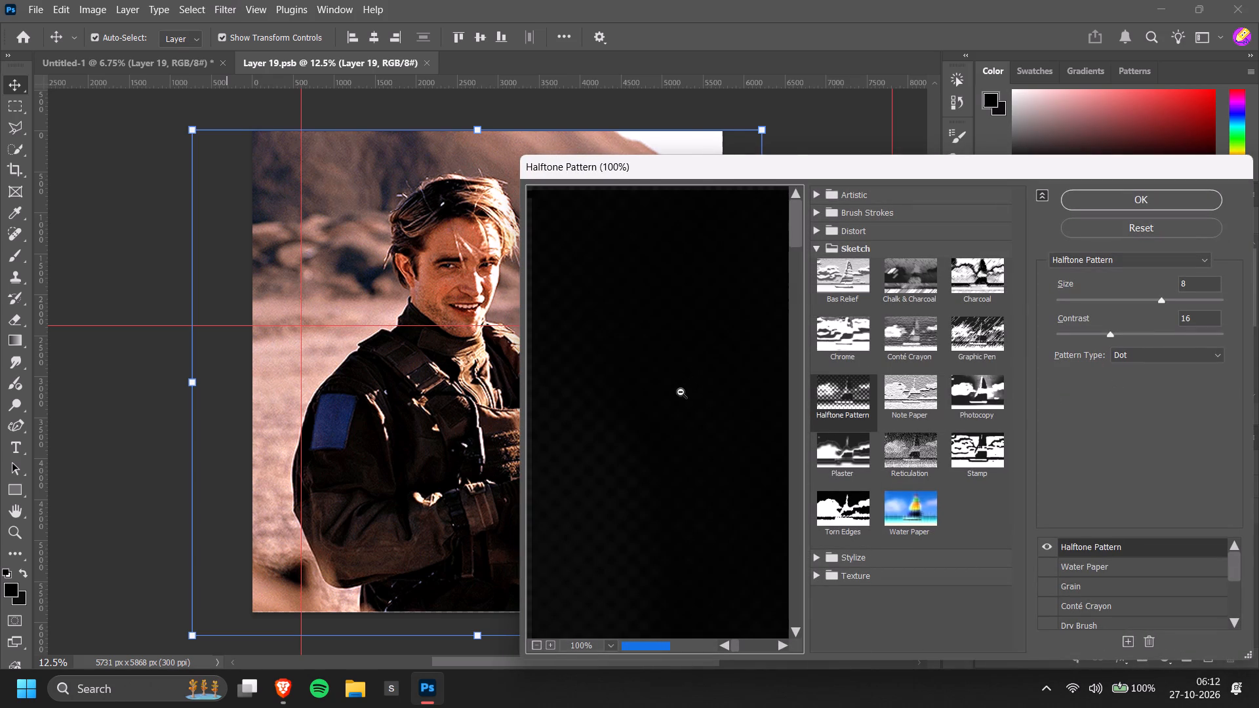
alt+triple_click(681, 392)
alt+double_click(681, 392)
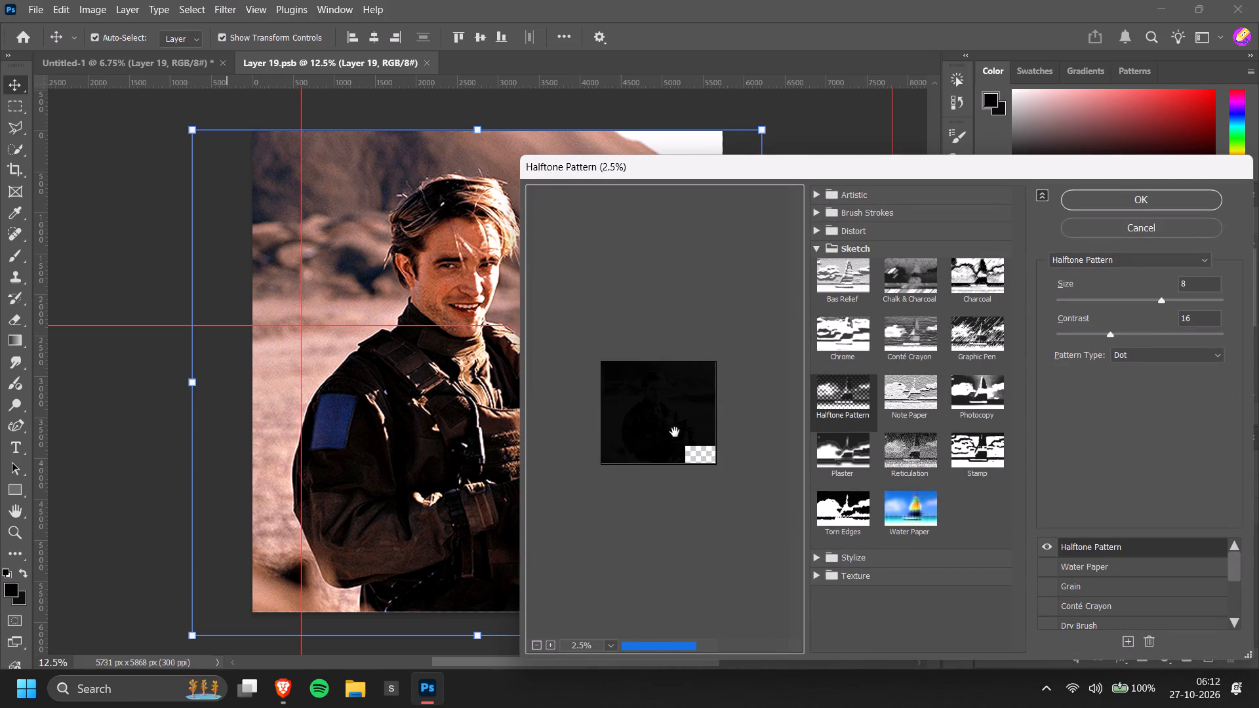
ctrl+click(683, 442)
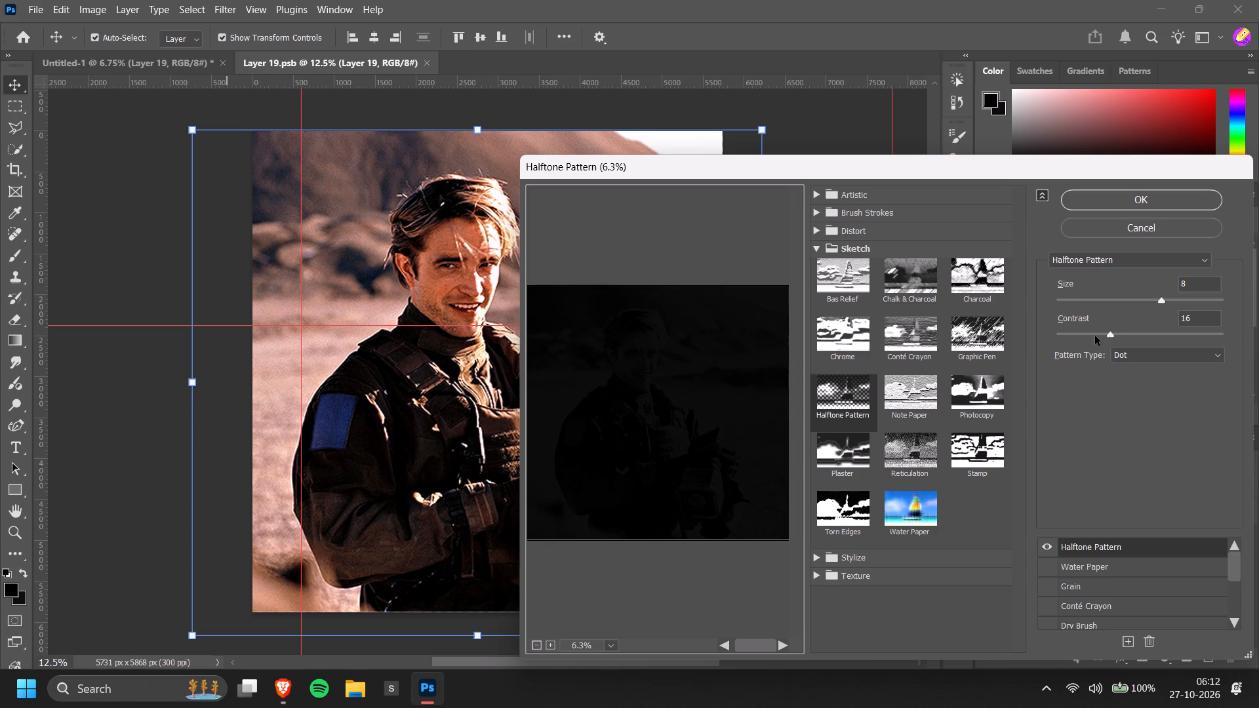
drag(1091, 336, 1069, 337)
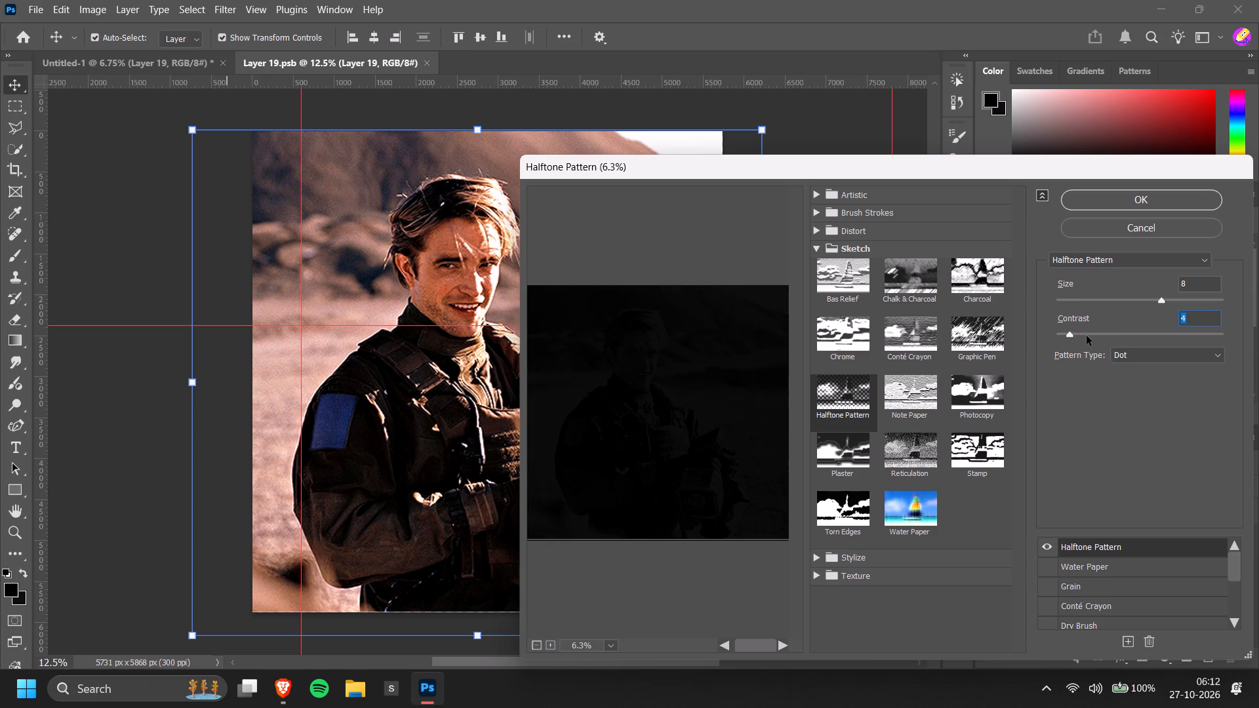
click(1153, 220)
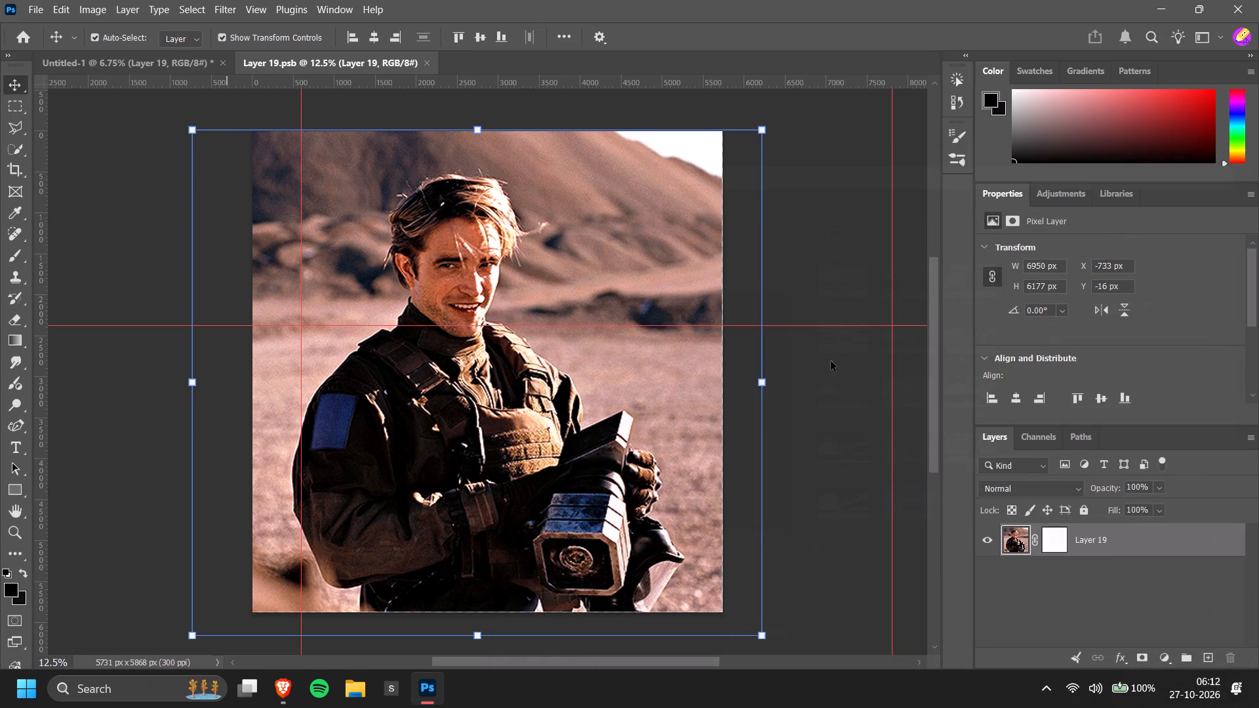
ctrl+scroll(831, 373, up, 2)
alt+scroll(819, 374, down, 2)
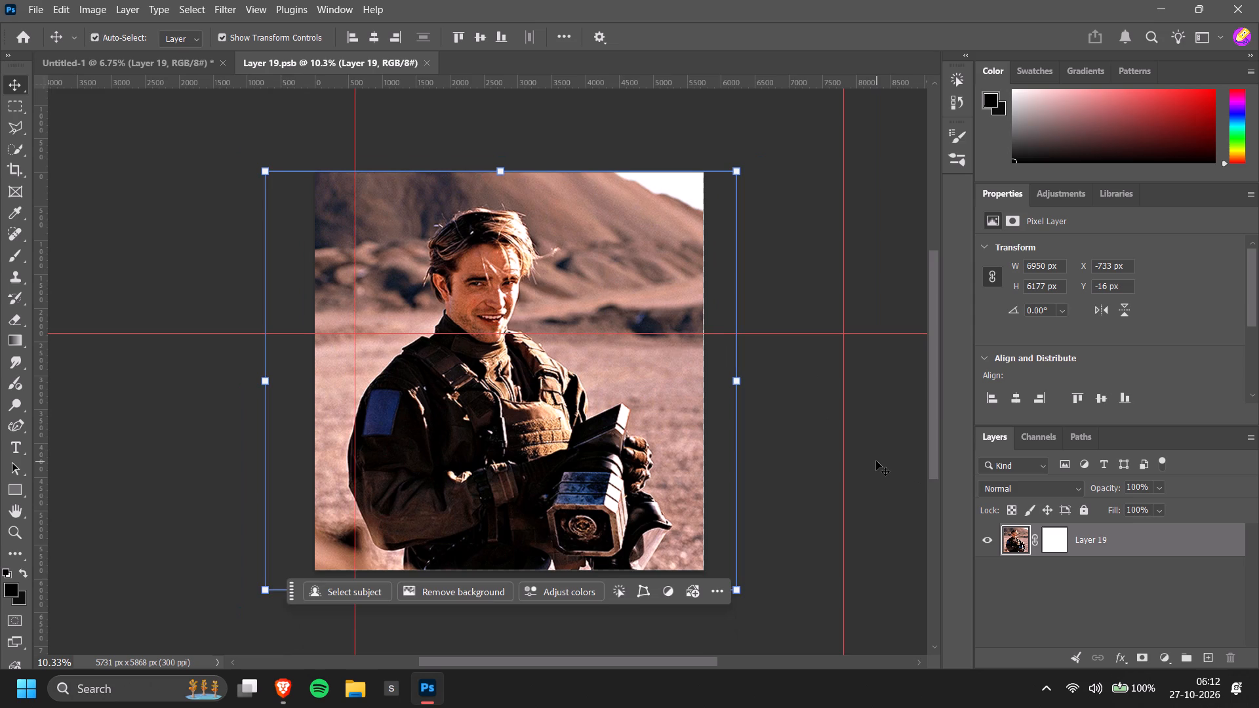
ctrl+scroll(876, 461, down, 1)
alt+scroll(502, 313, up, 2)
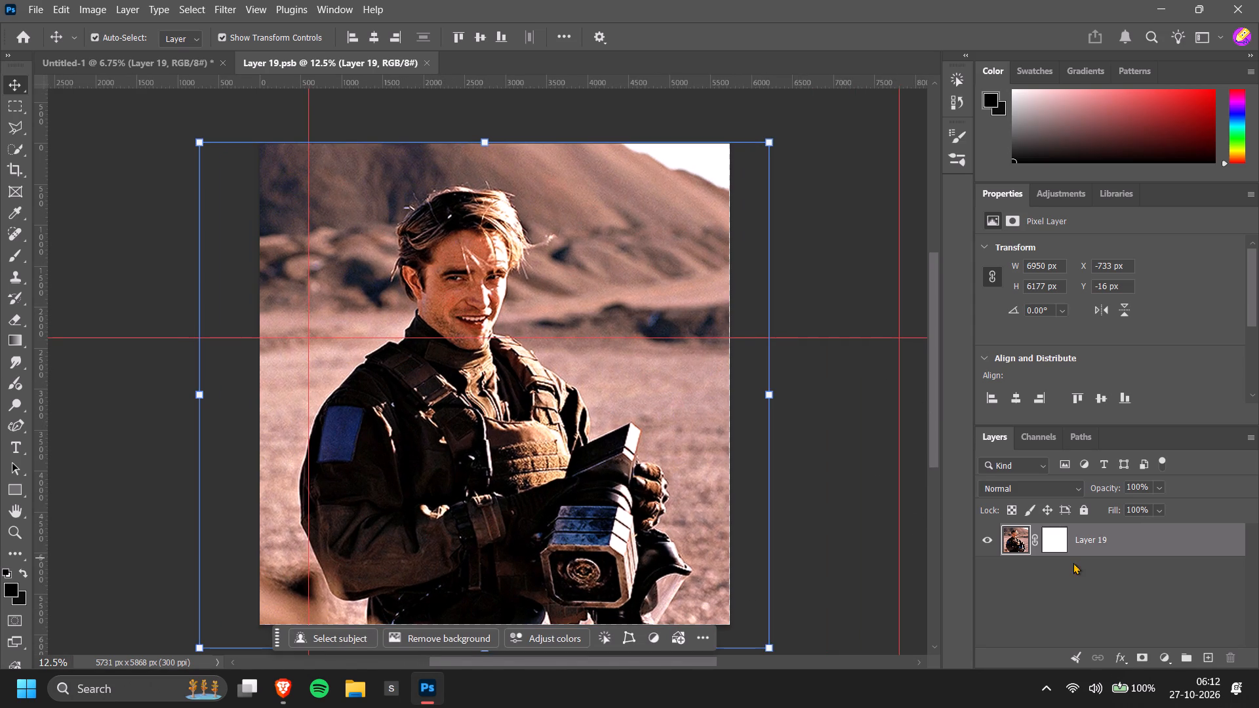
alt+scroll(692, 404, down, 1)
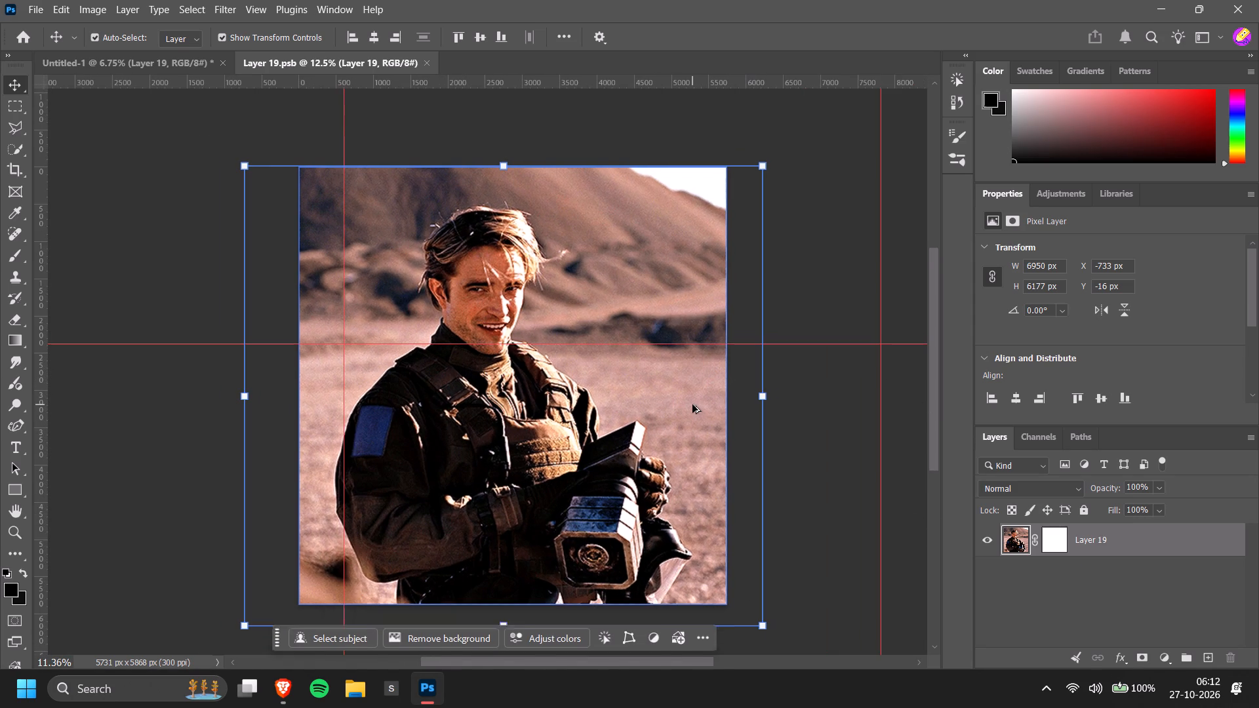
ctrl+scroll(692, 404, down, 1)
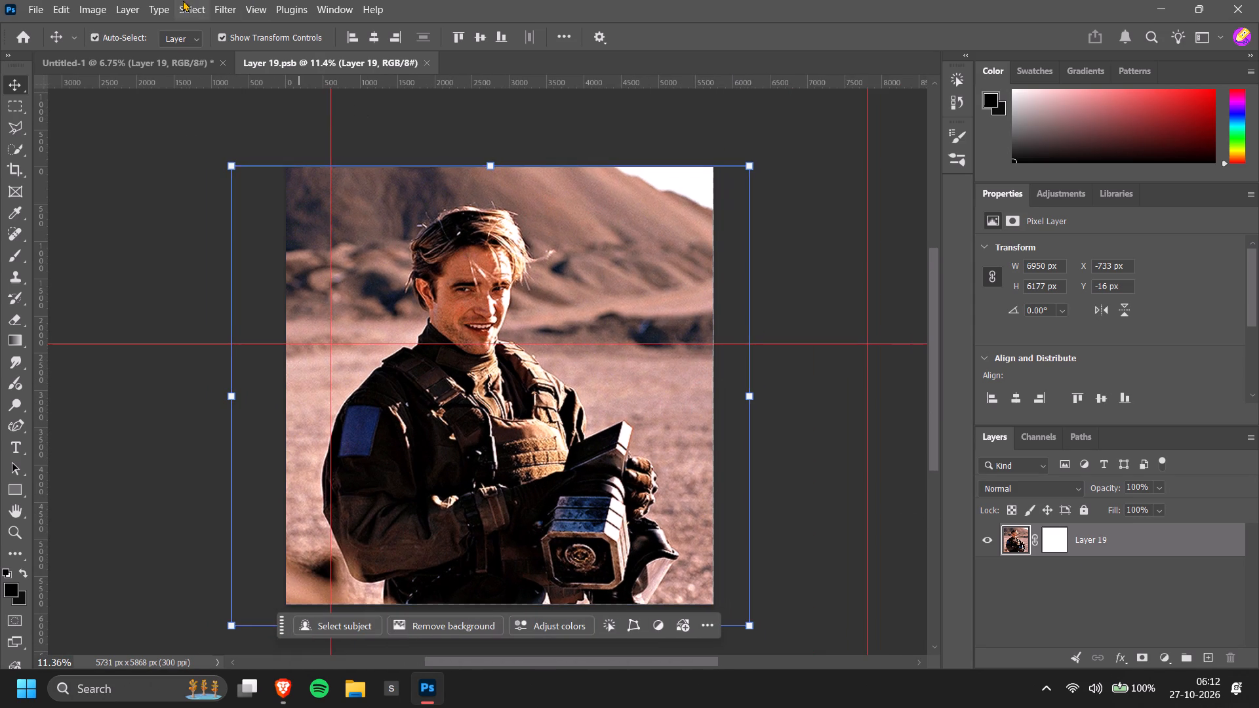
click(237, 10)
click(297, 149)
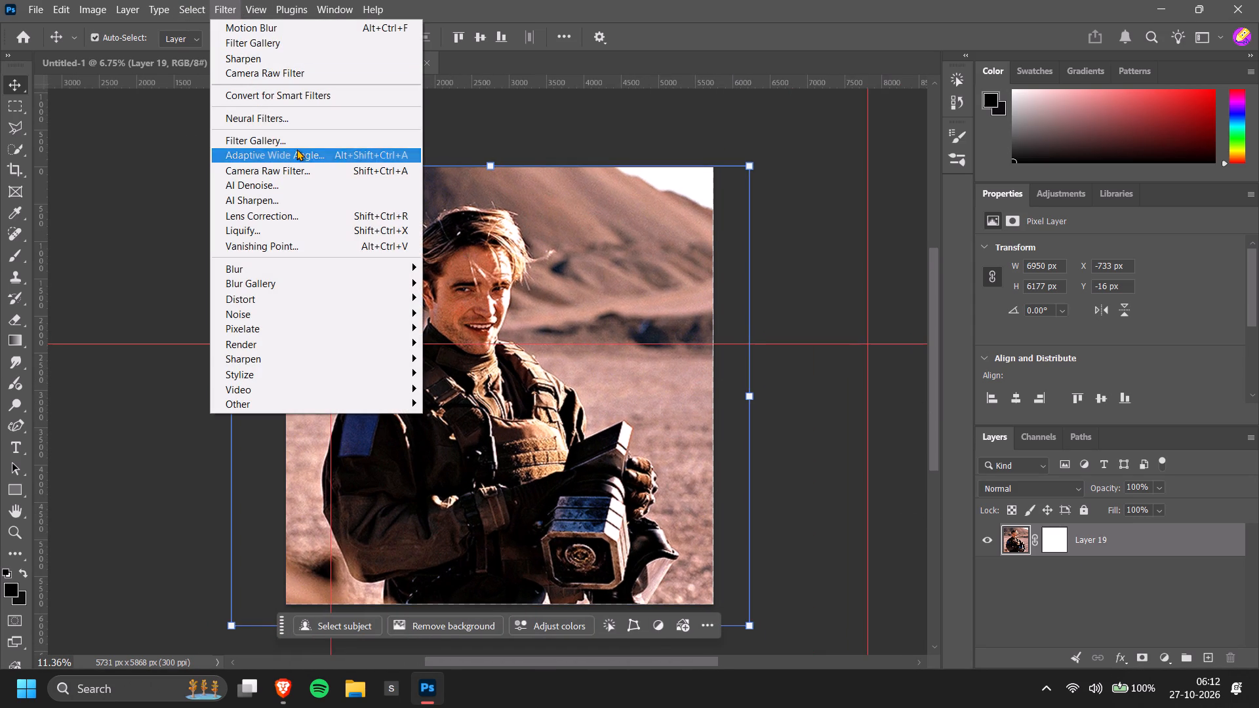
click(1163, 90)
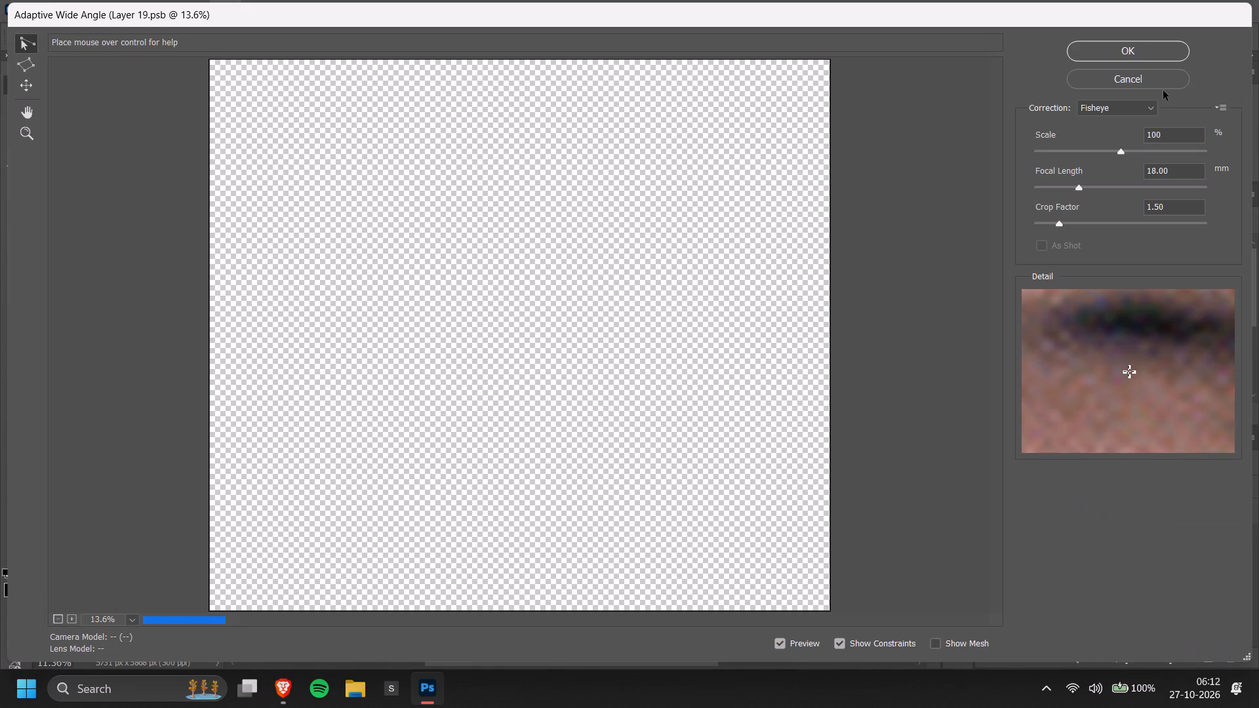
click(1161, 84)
Open the Filter Gallery for the soldier photo and preview the Reticulation, Graphic Pen and Torn Edges effects.
click(234, 9)
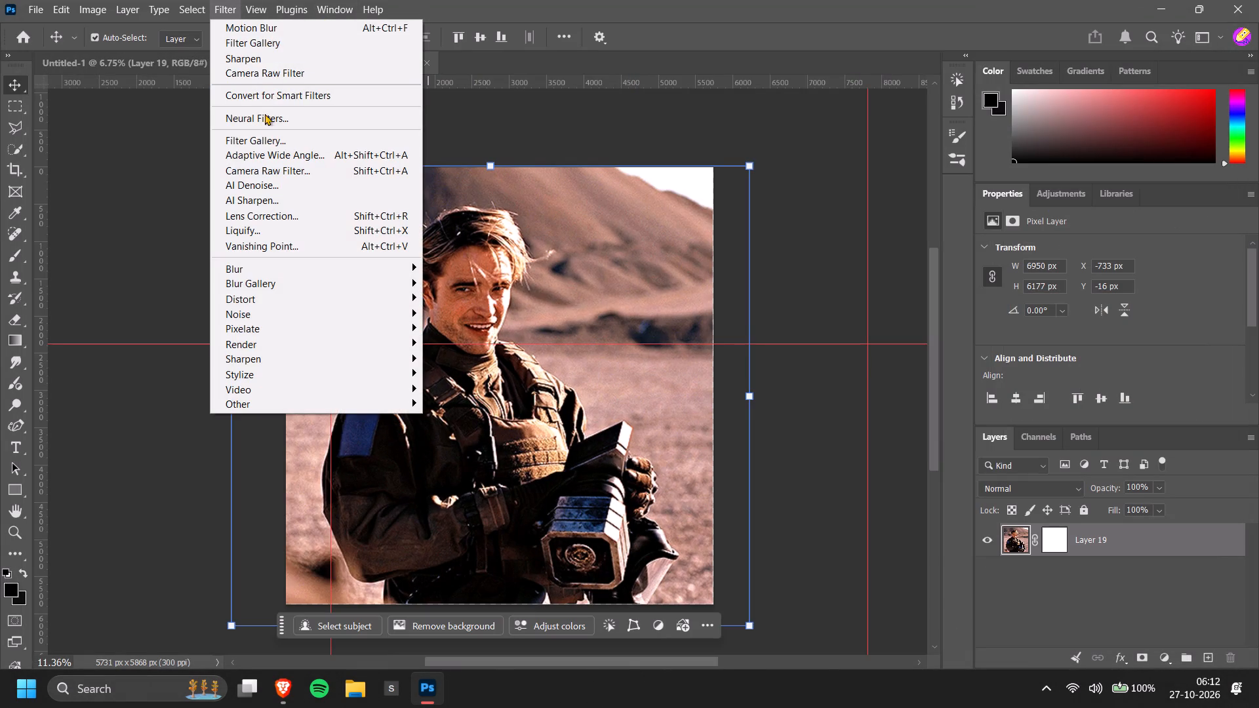
click(281, 132)
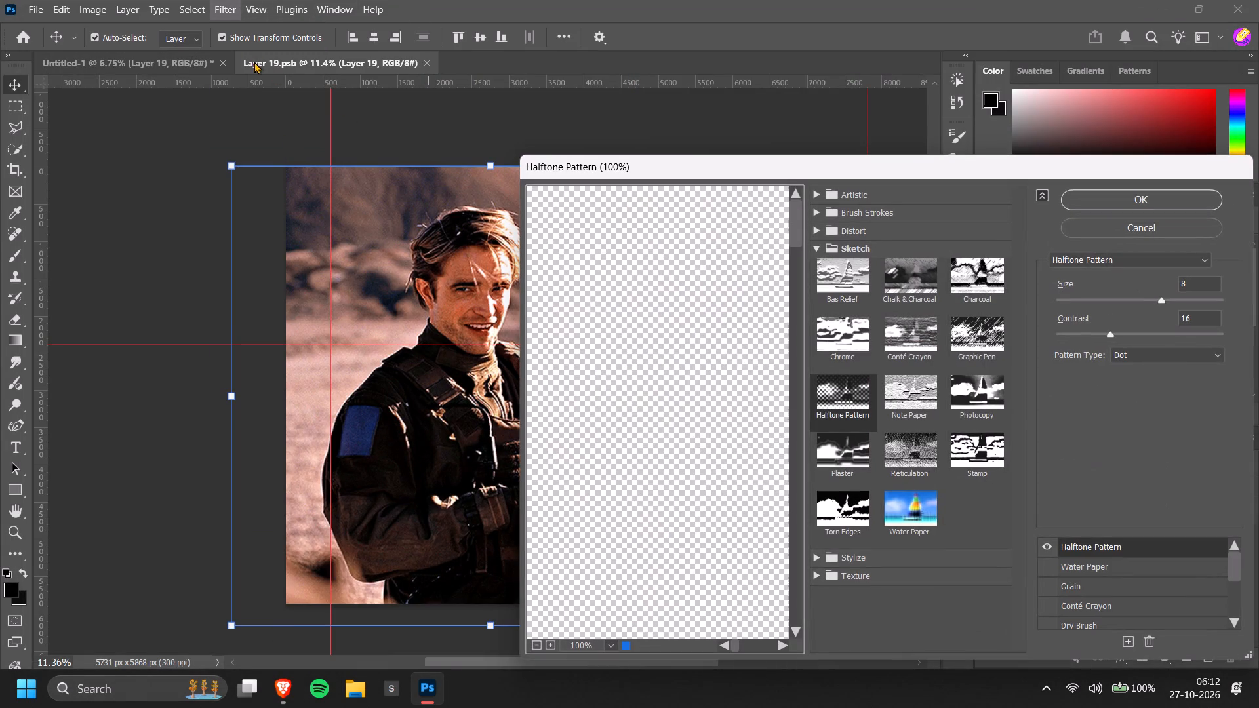
click(916, 442)
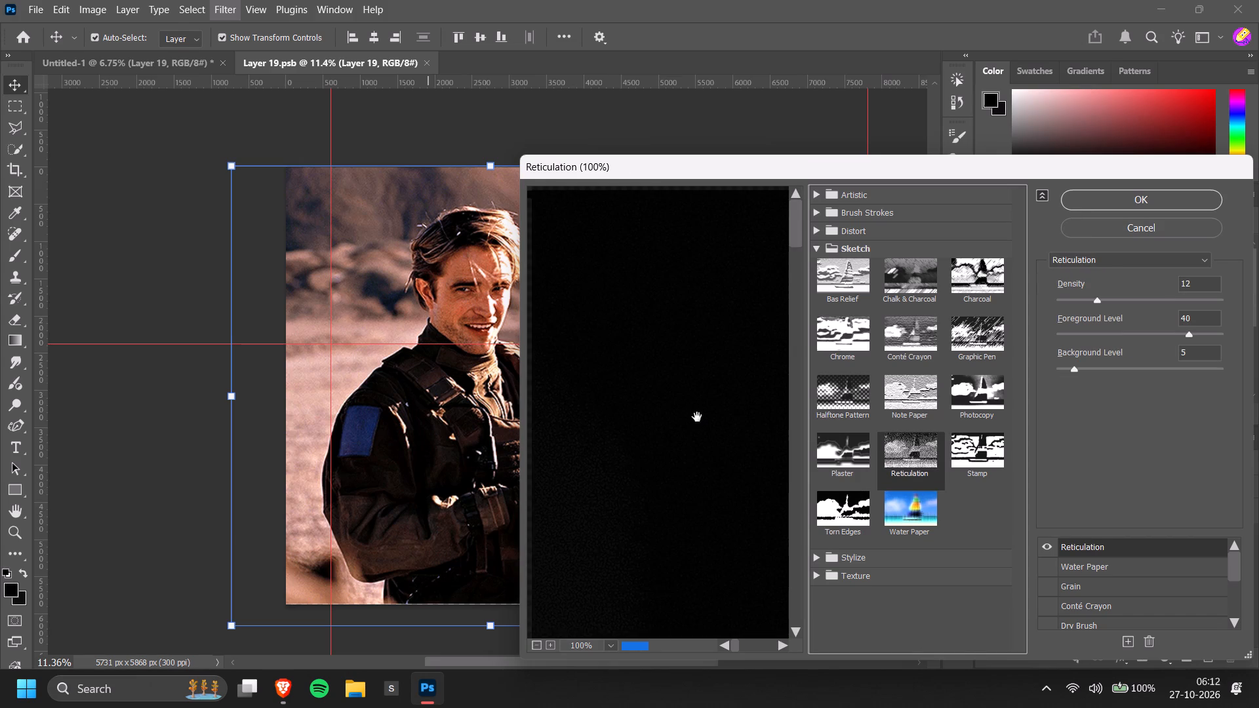
alt+triple_click(697, 417)
alt+click(696, 419)
alt+triple_click(704, 456)
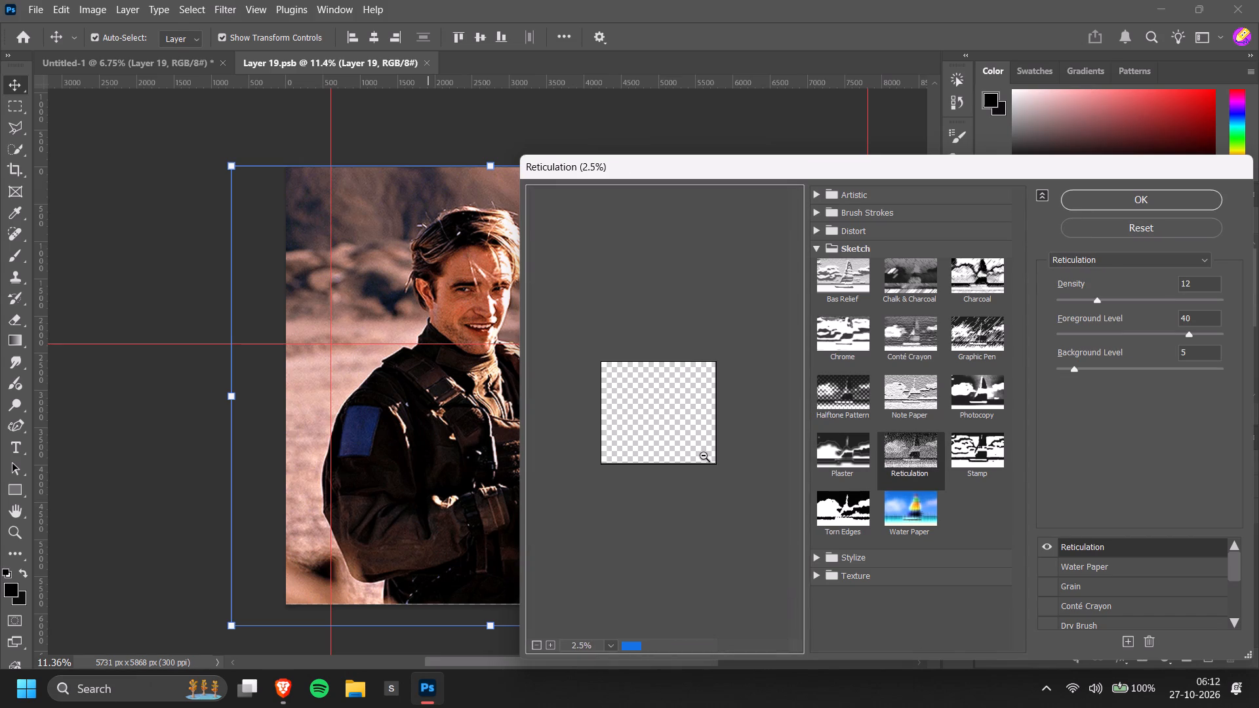
click(984, 347)
ctrl+click(671, 422)
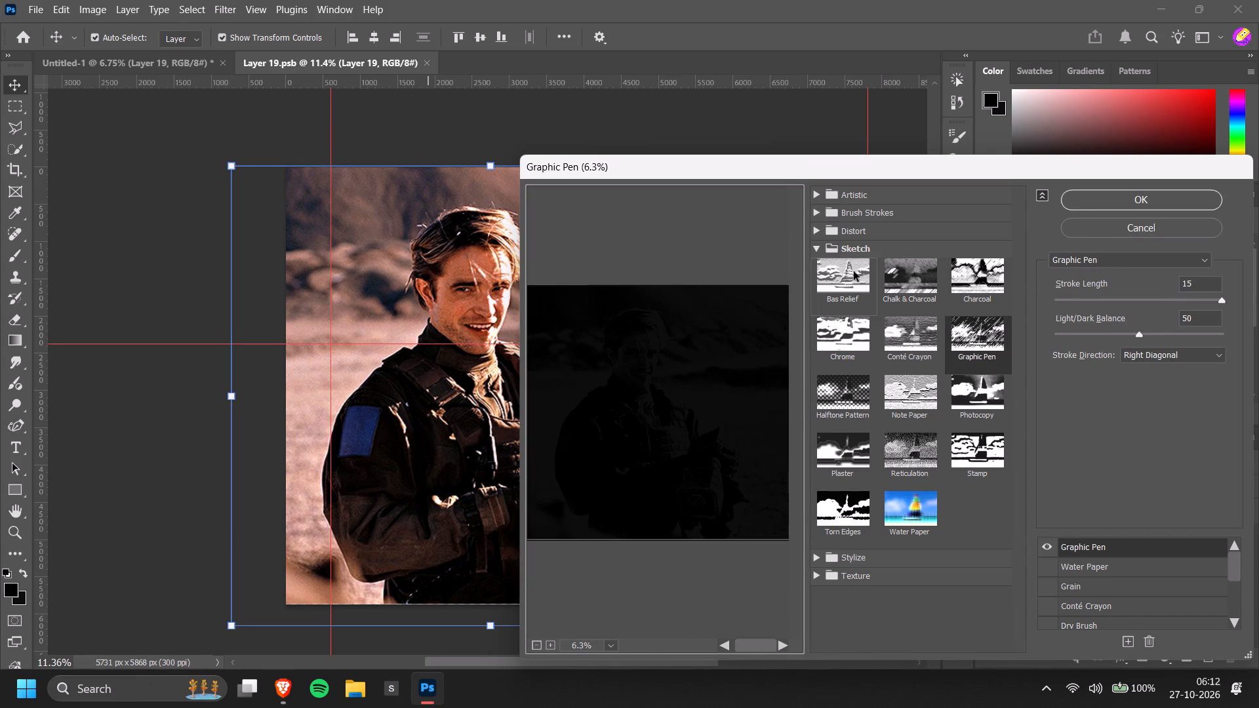
click(837, 511)
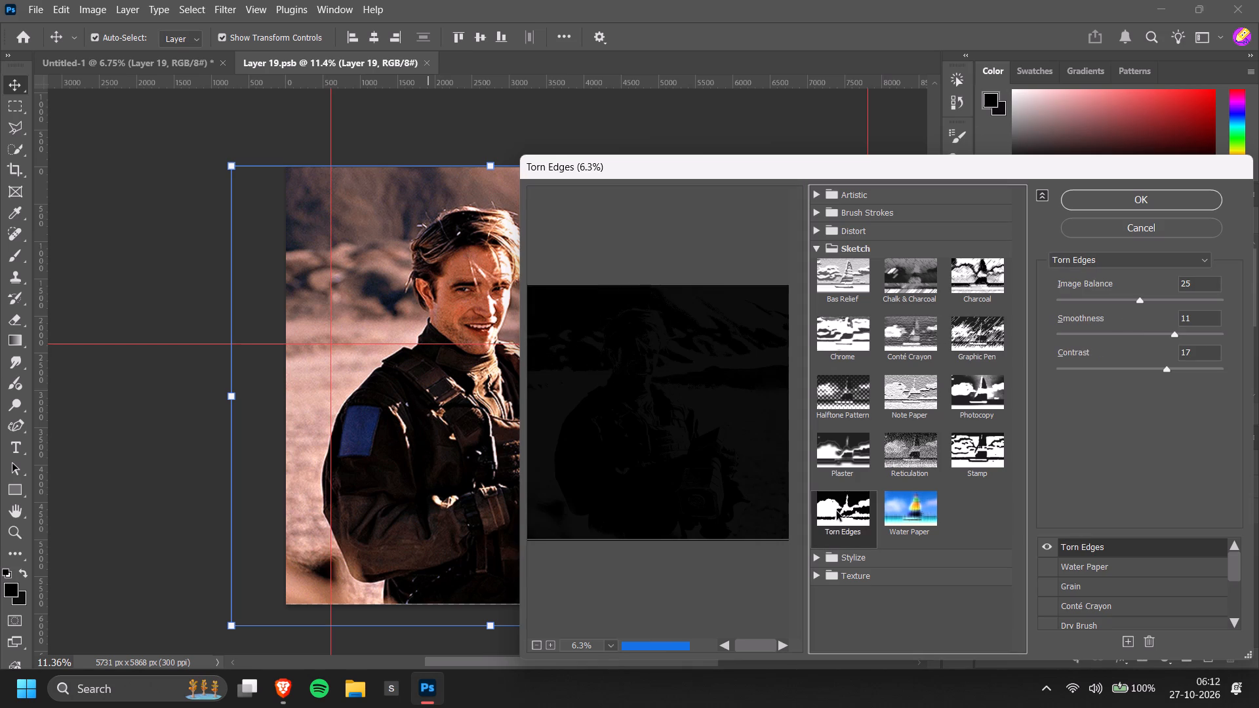
Apply the Water Paper filter to the soldier photo with brightness 56 and contrast 64.
click(883, 512)
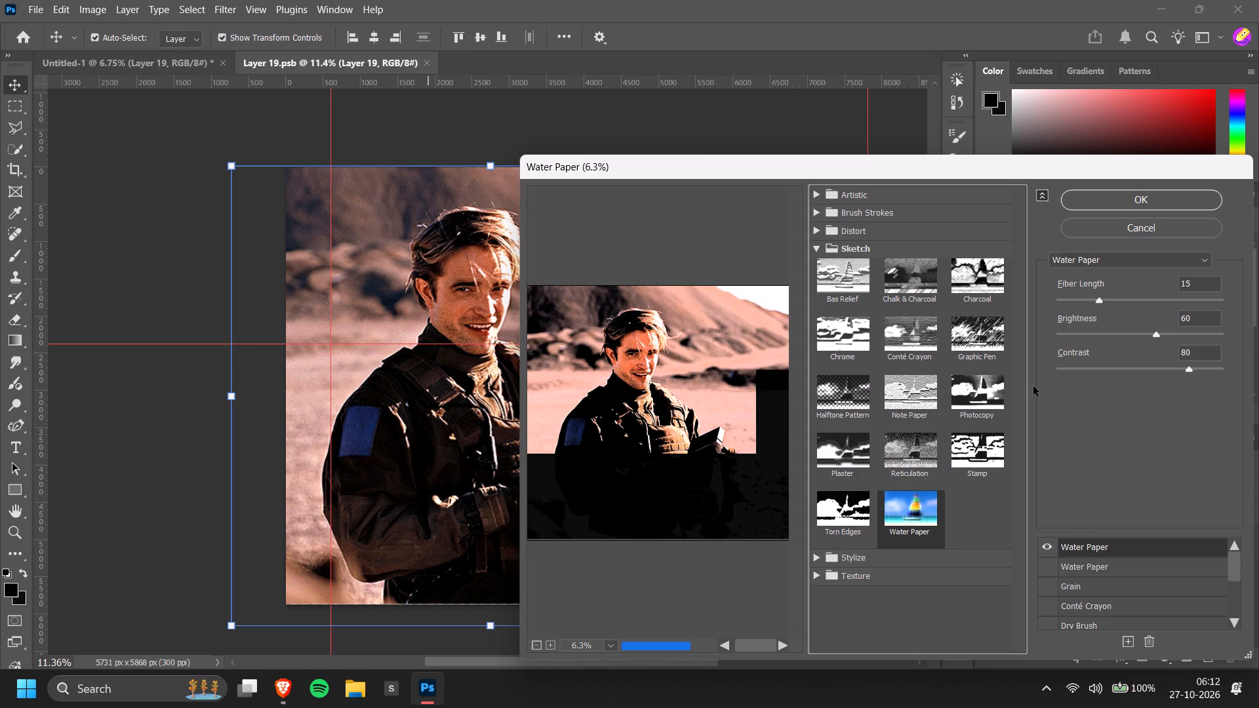
click(1163, 373)
click(1162, 368)
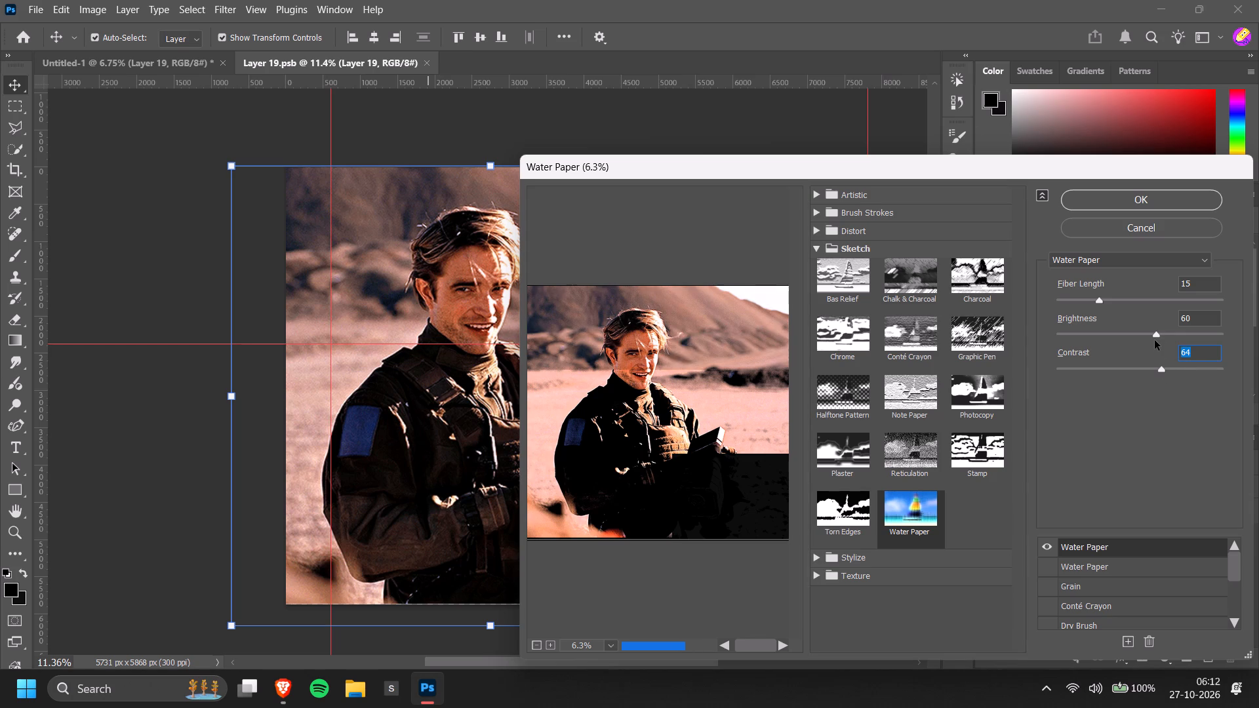
click(1176, 335)
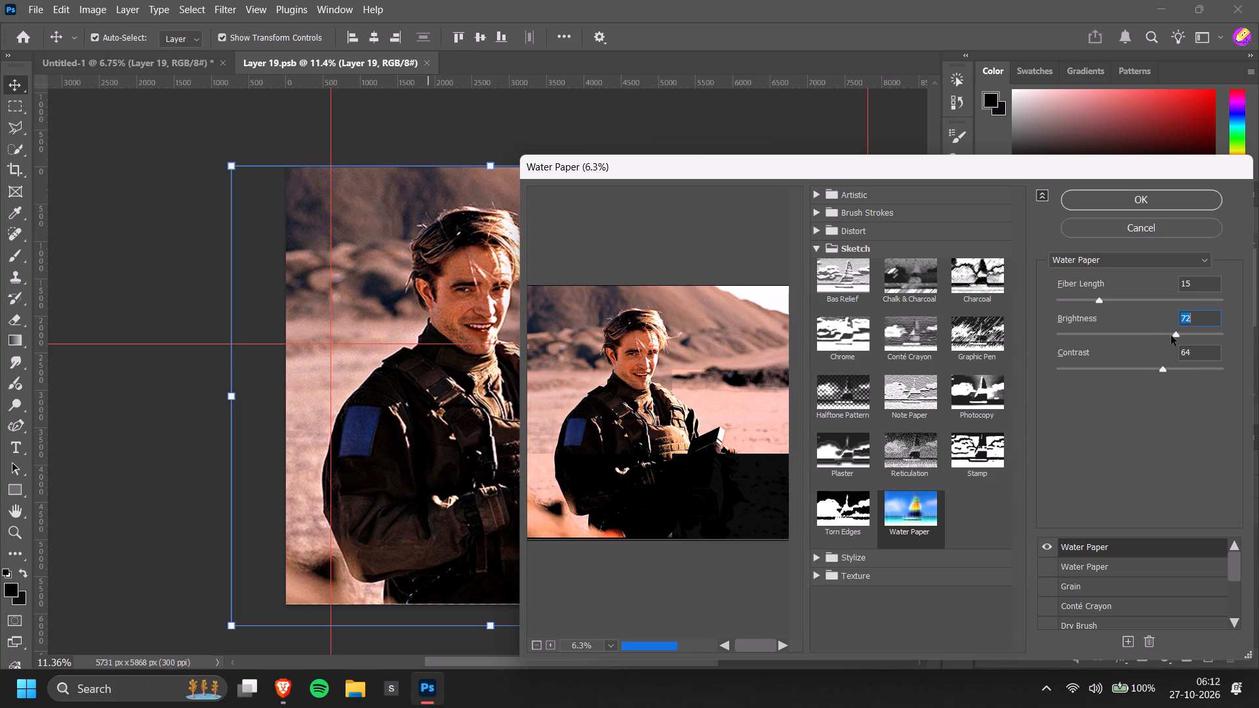
click(1148, 333)
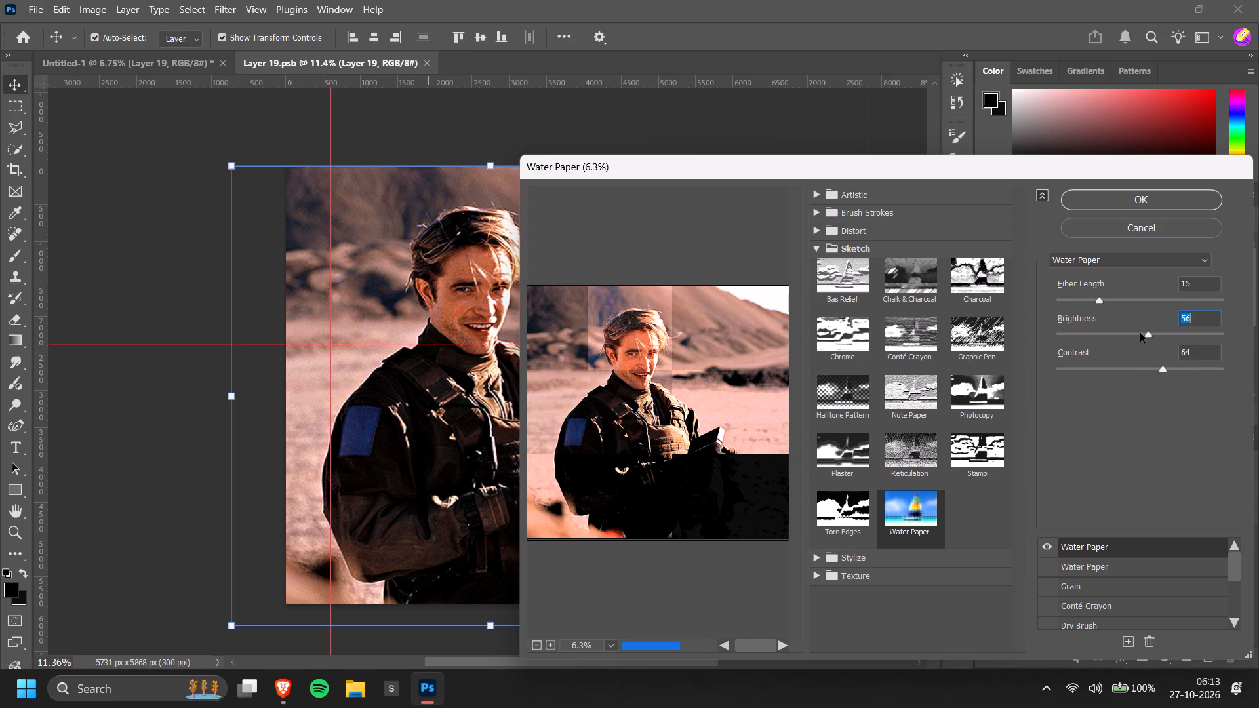
click(1104, 203)
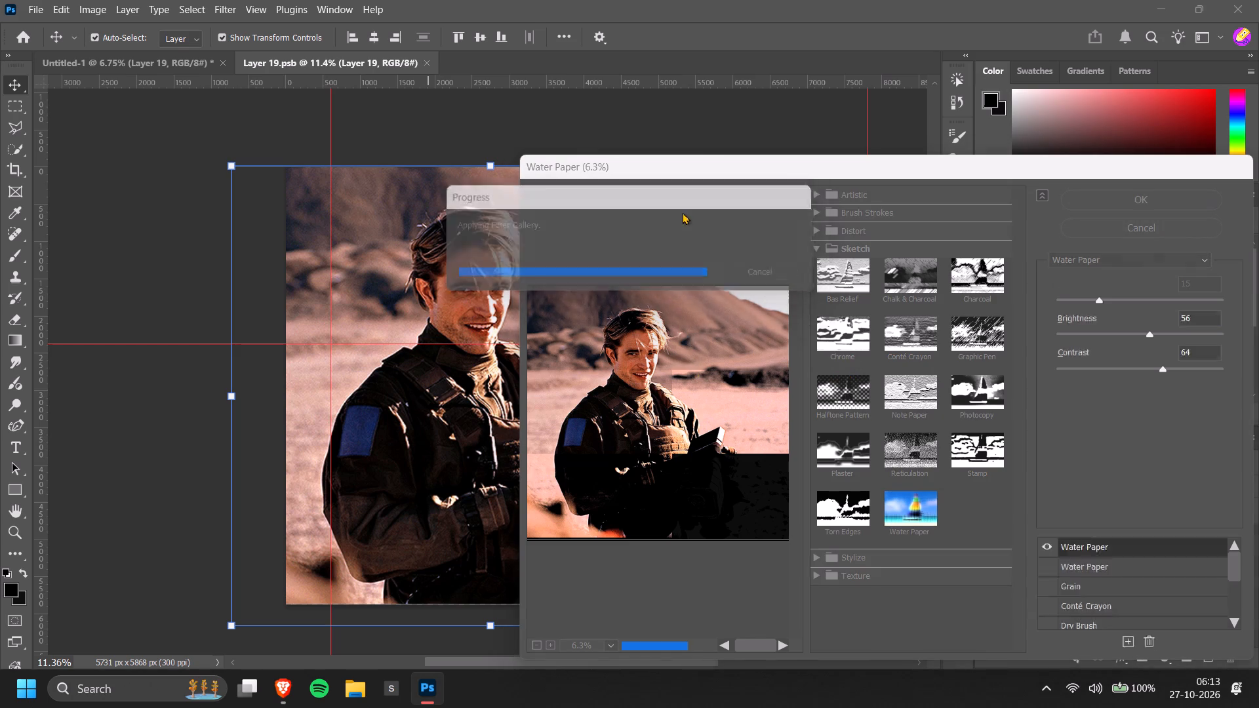
Save the filtered soldier photo in Layer 19.psb and close it to return to the banner document.
key(ctrl+s)
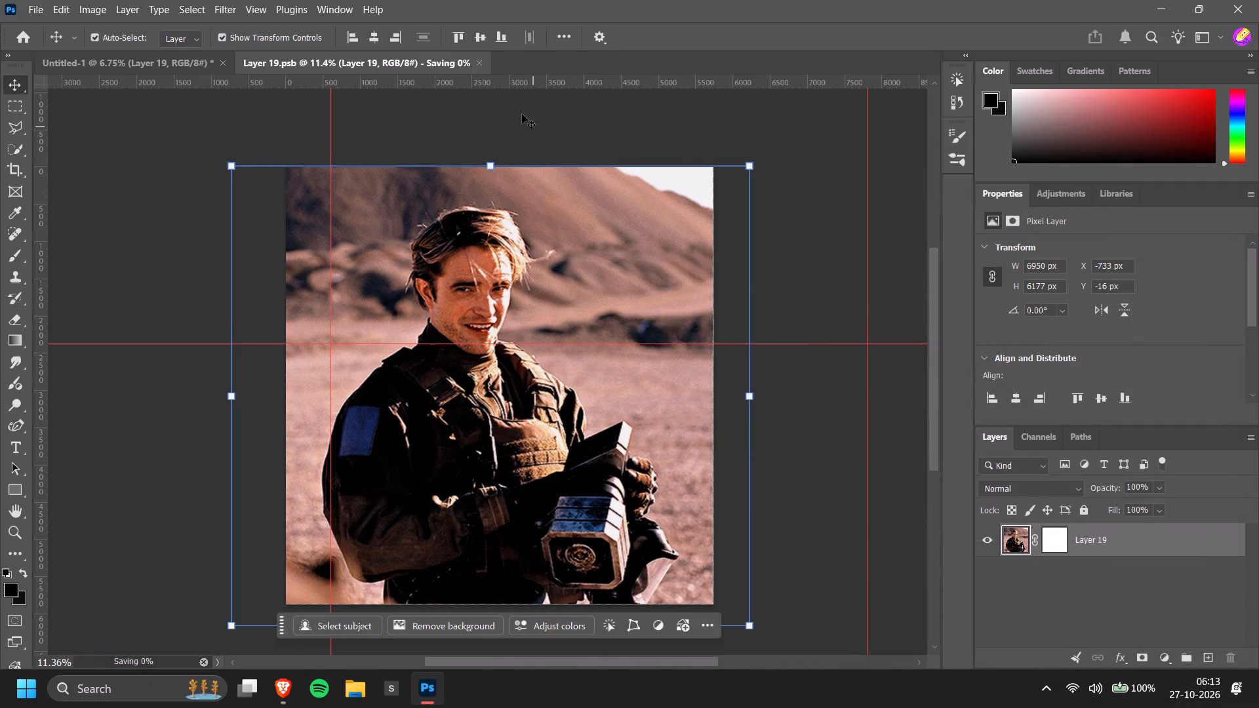
click(477, 64)
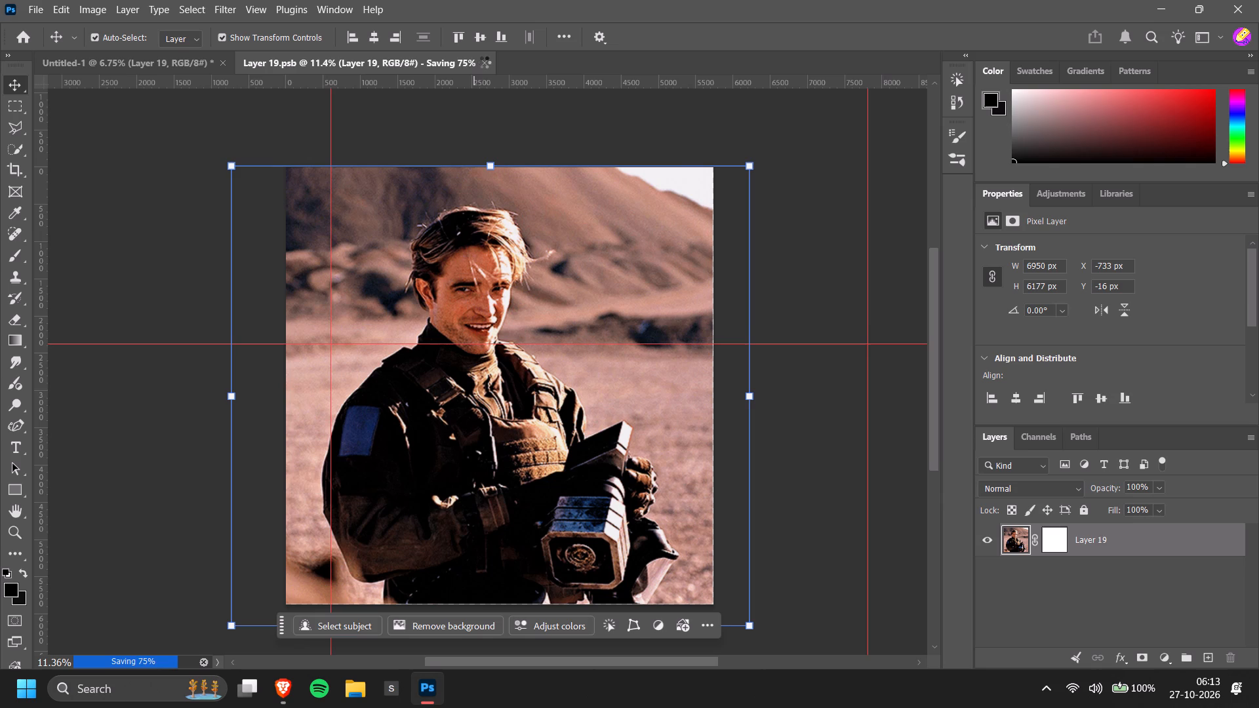
double_click(129, 64)
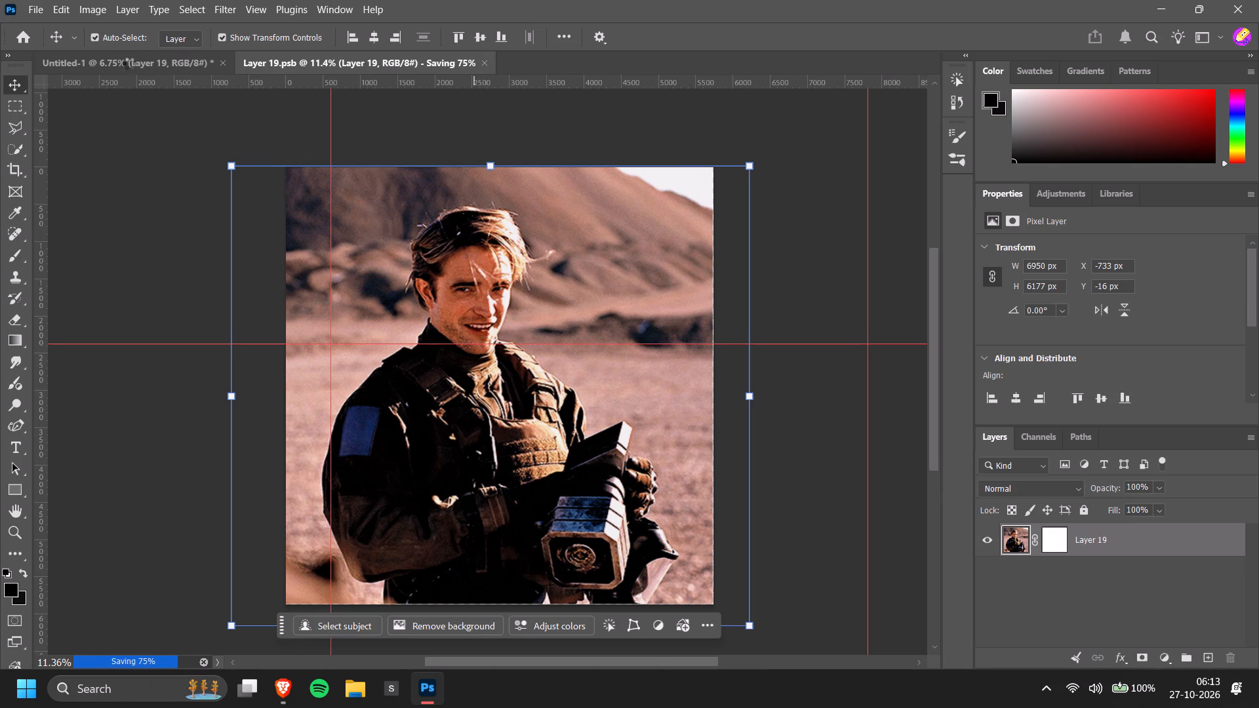
click(130, 63)
click(428, 62)
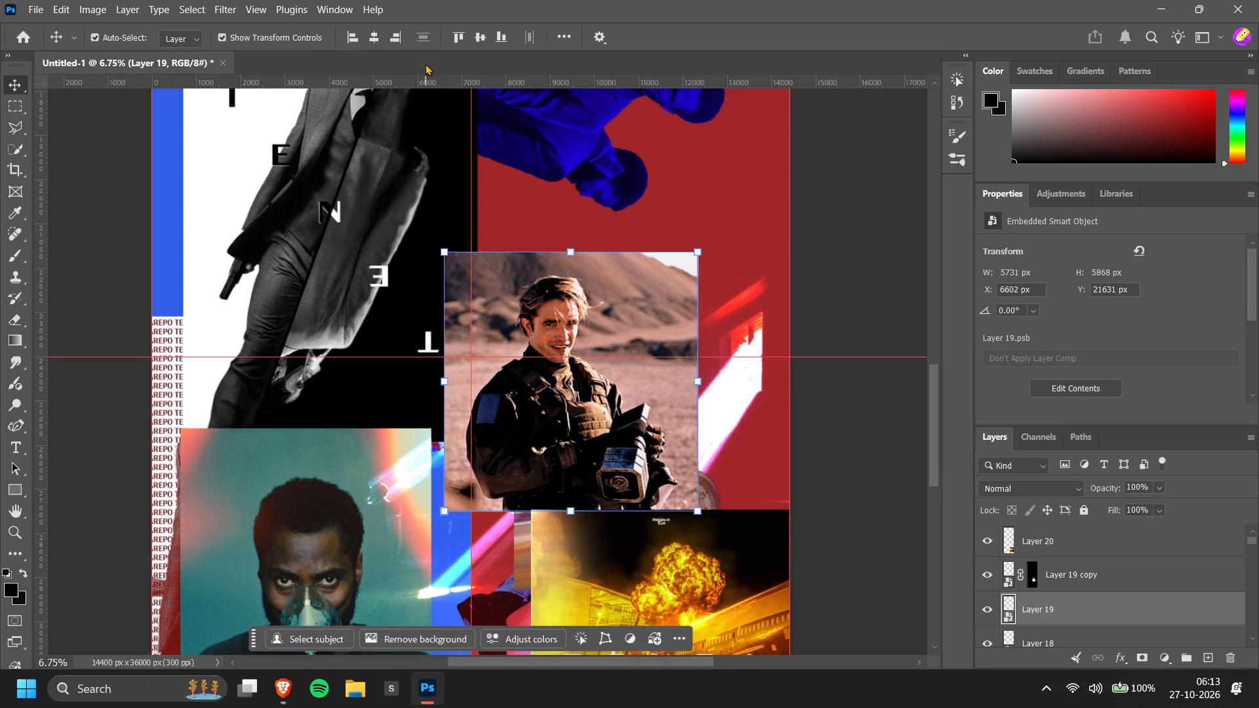
Open the contents of the Layer 19 copy smart object to check them, and close the file.
click(1113, 590)
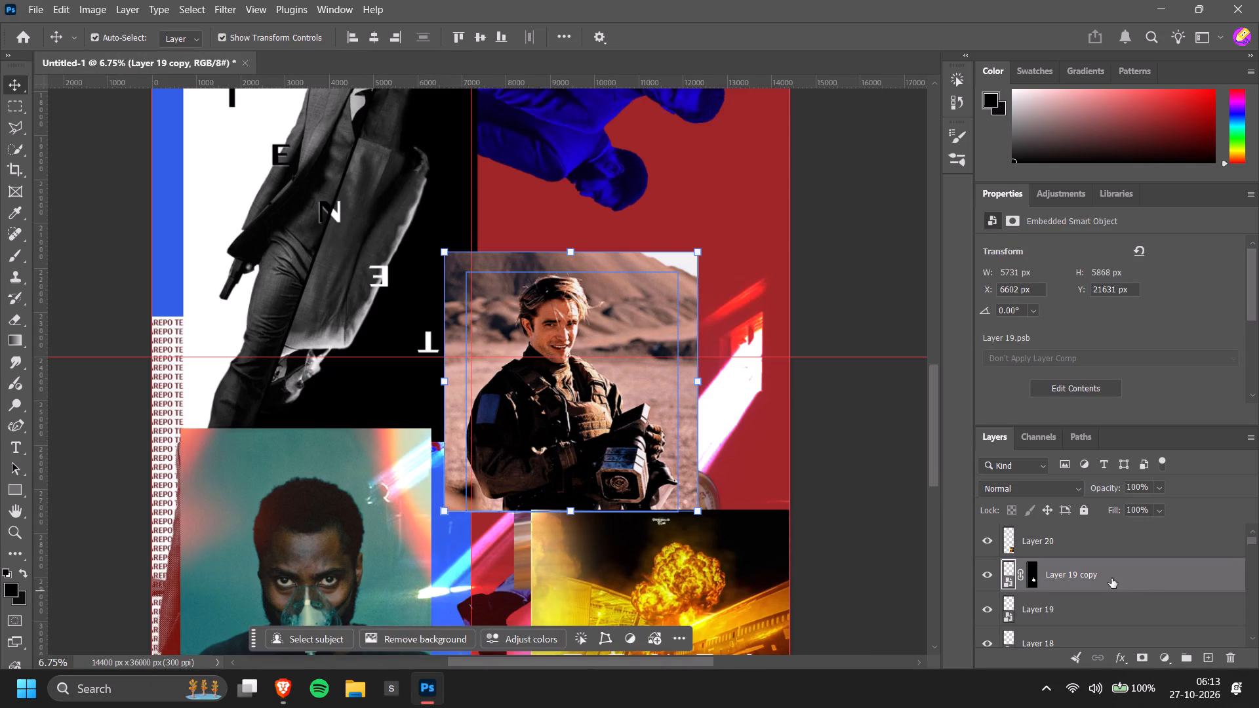
double_click(1003, 577)
click(450, 71)
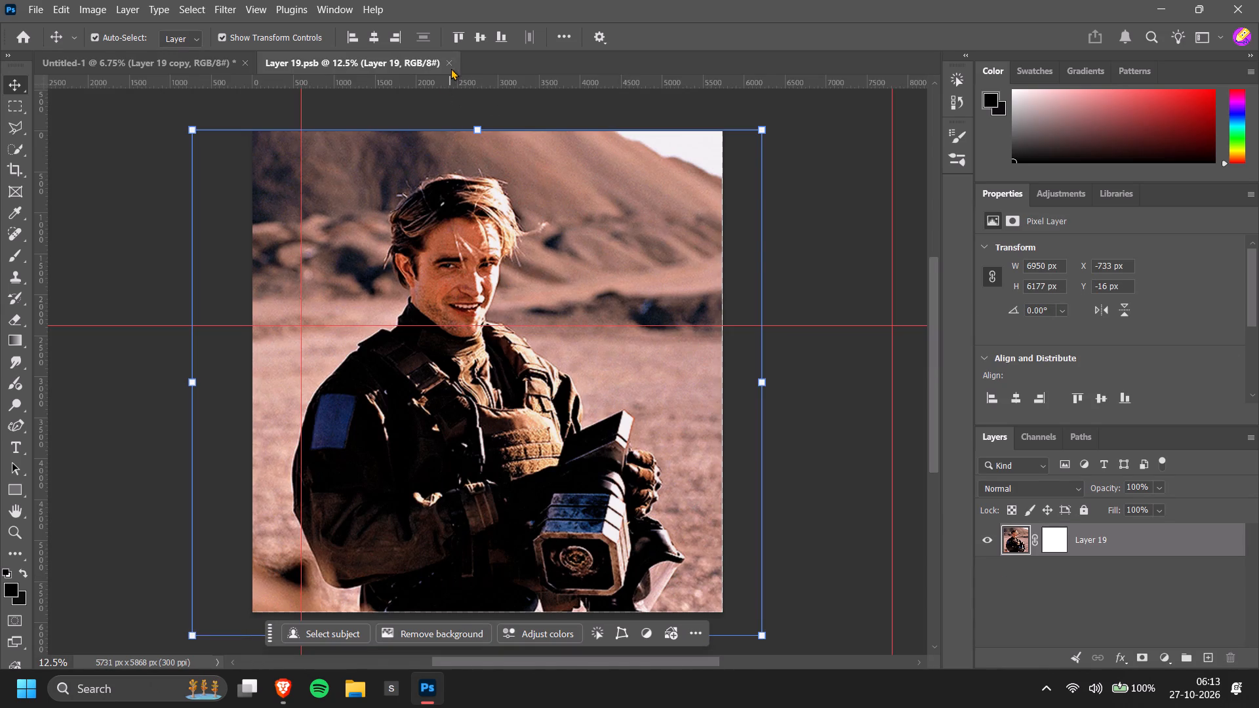
click(451, 67)
Convert the masked Layer 19 copy of the soldier into a new smart object.
right_click(1120, 572)
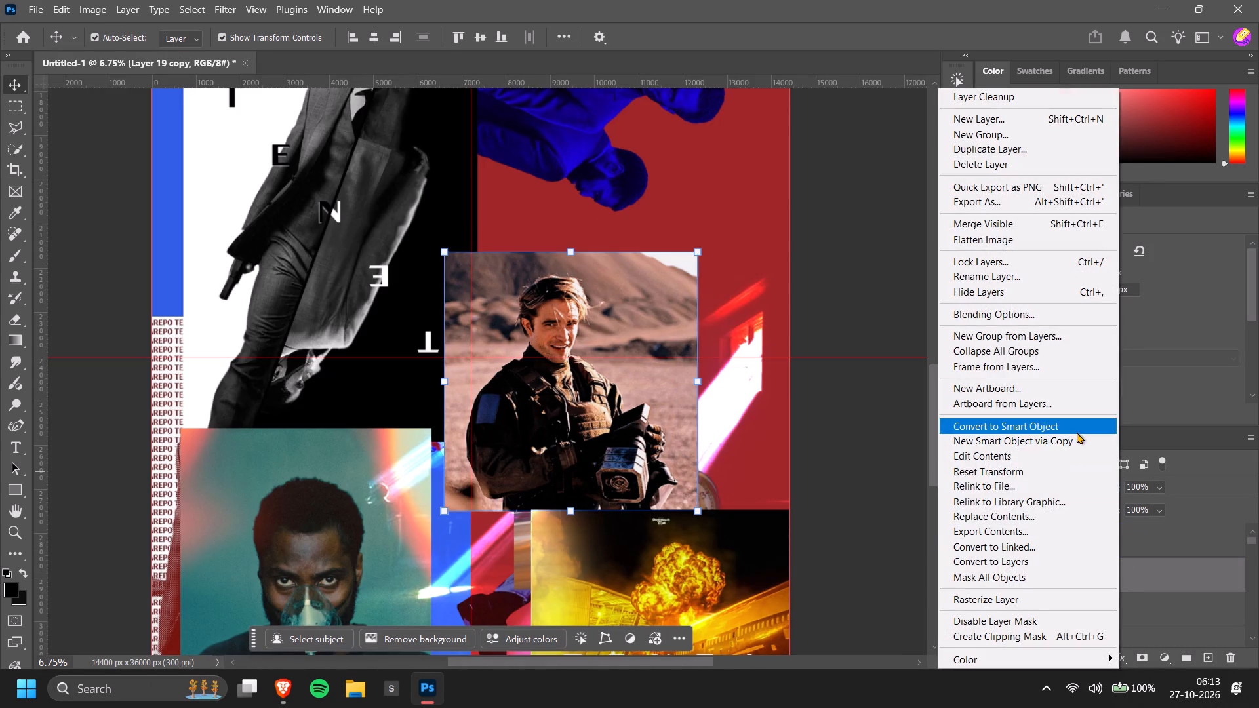
click(1077, 432)
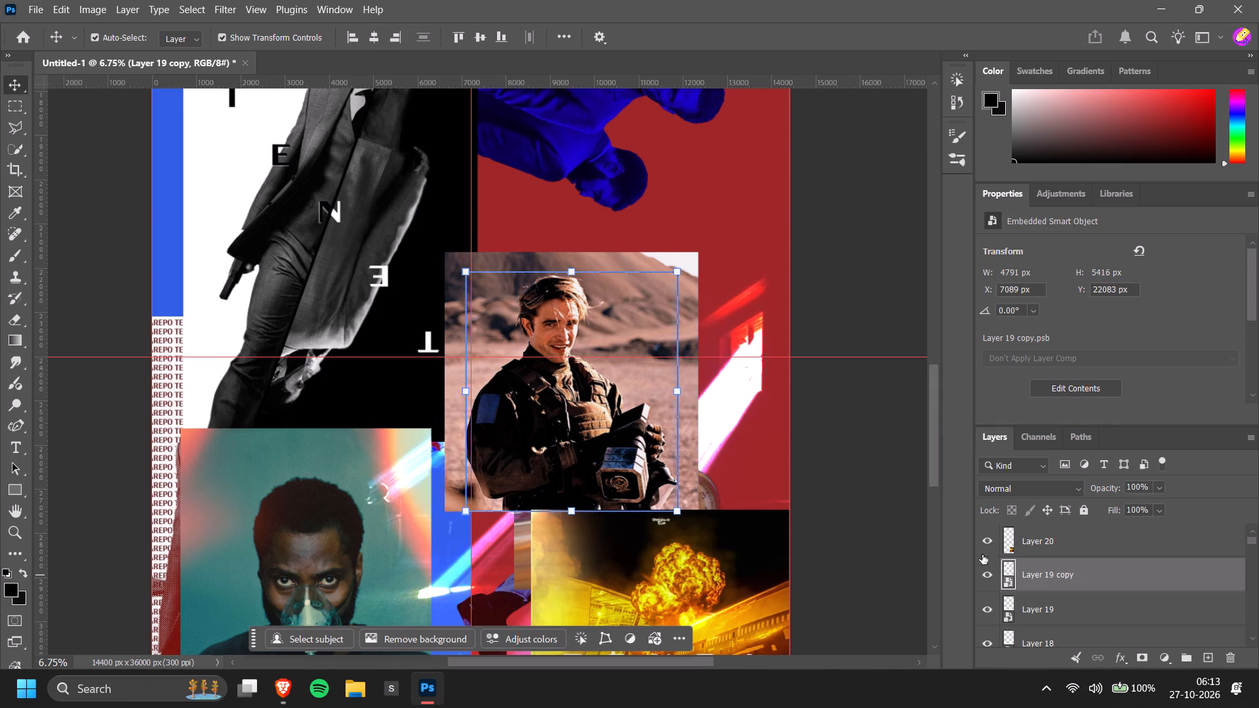
Switch to the Block Banners 2026 design in Canva for reference.
key(alt+Tab)
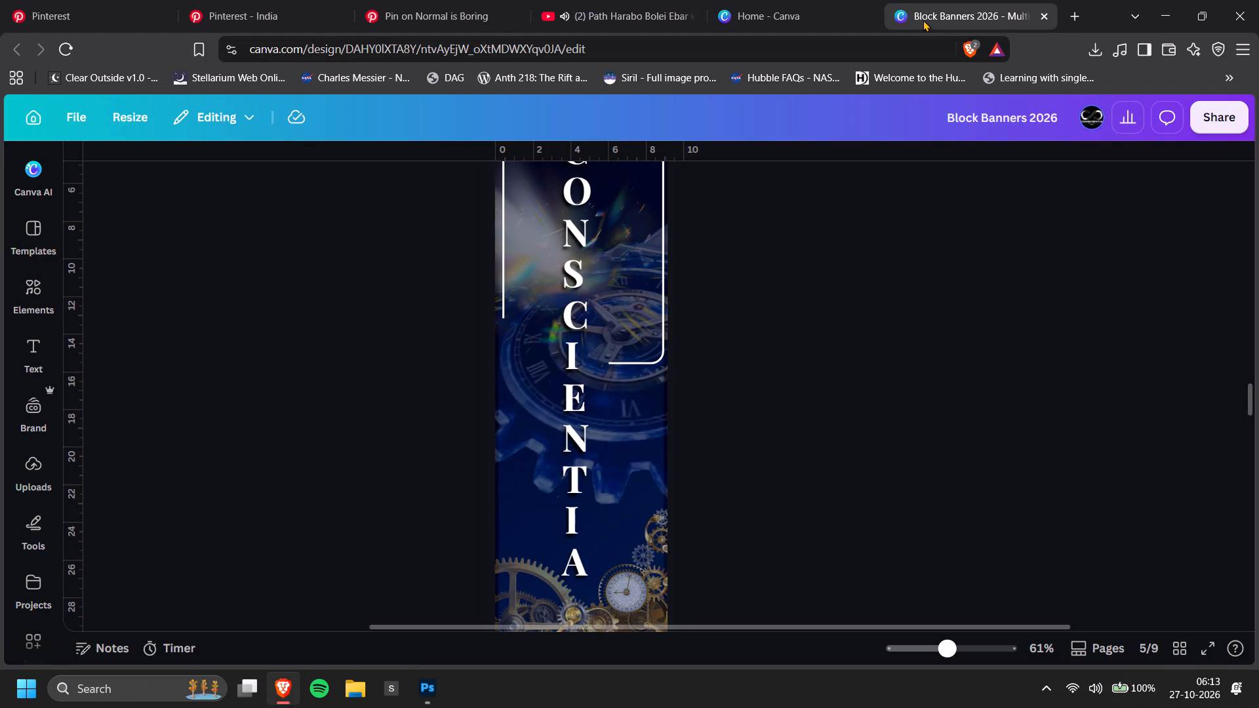
Open the Blogger posts page in a new browser tab.
click(1079, 17)
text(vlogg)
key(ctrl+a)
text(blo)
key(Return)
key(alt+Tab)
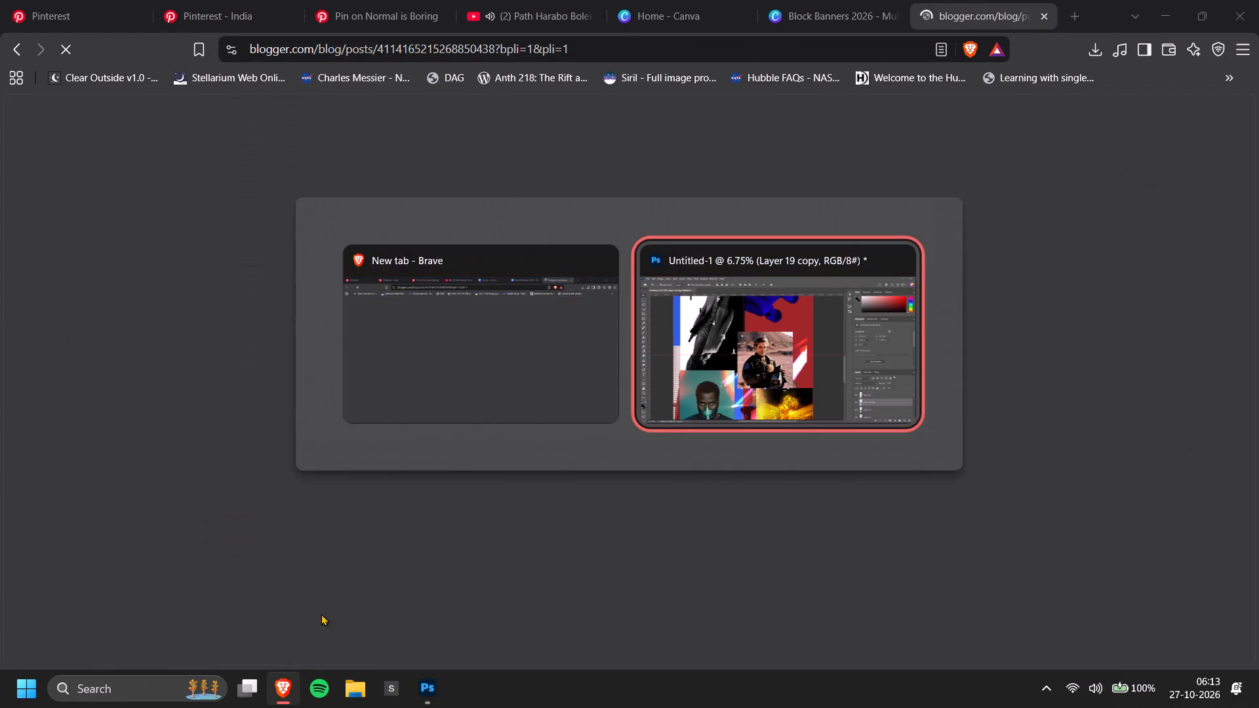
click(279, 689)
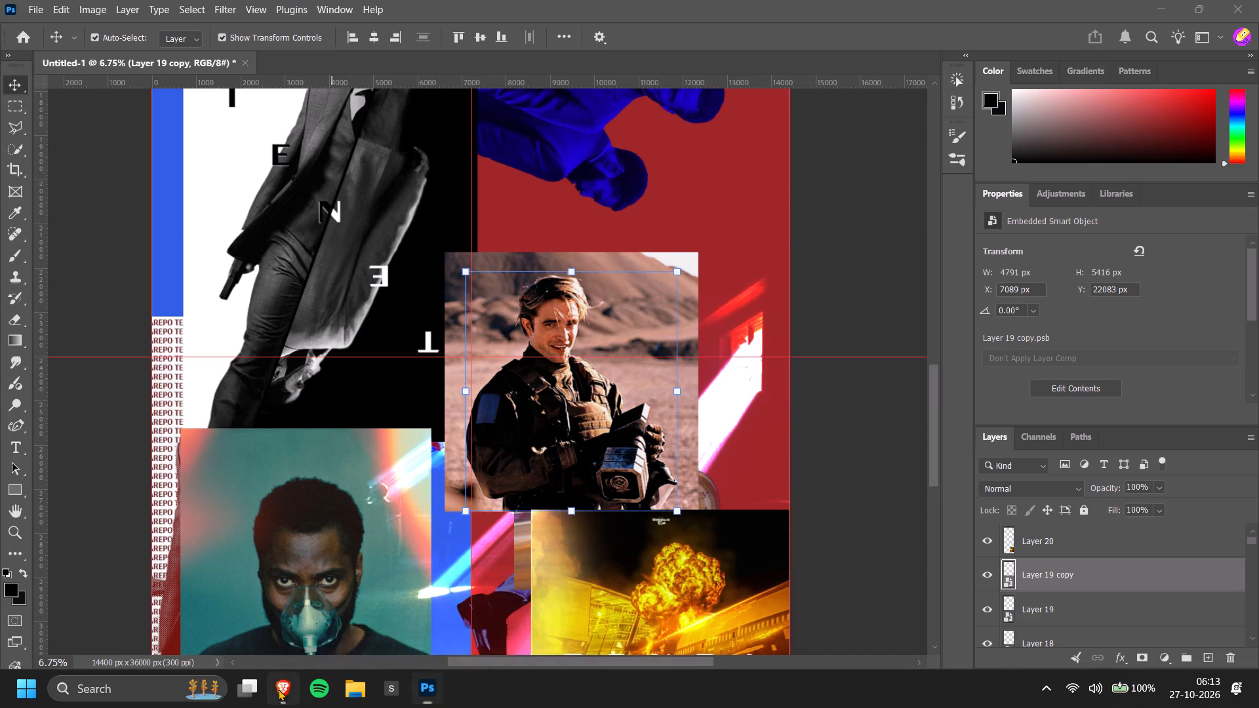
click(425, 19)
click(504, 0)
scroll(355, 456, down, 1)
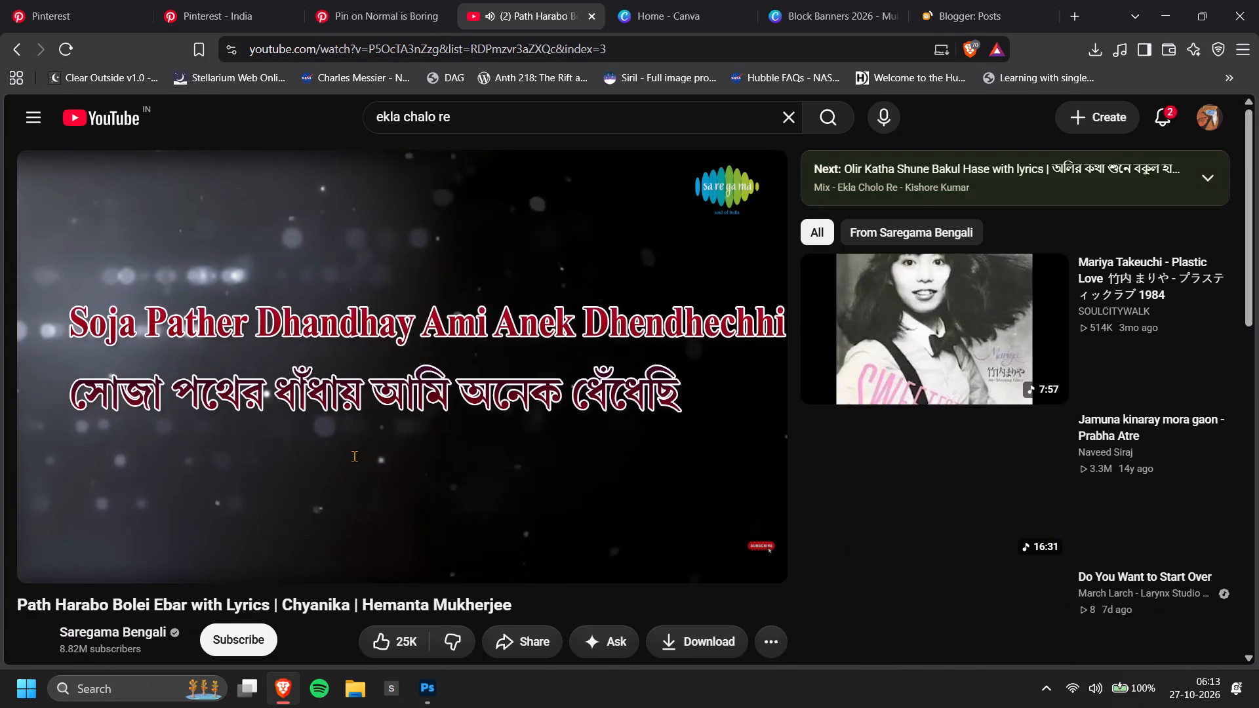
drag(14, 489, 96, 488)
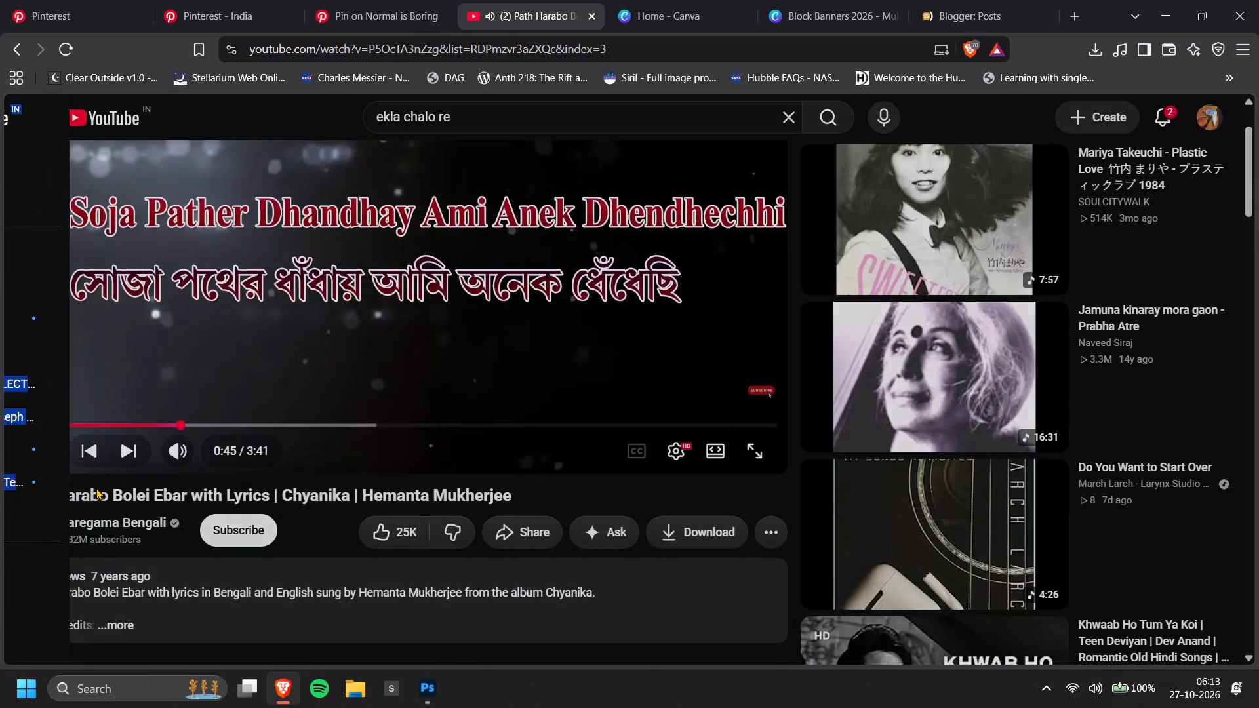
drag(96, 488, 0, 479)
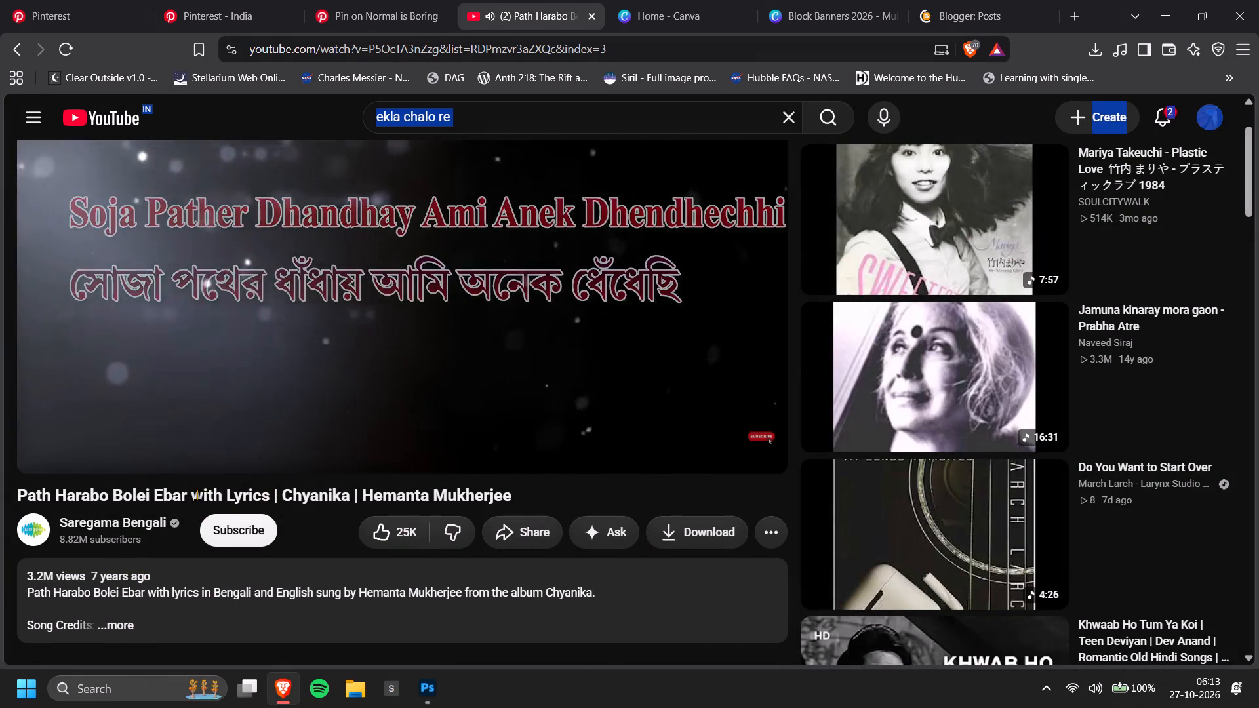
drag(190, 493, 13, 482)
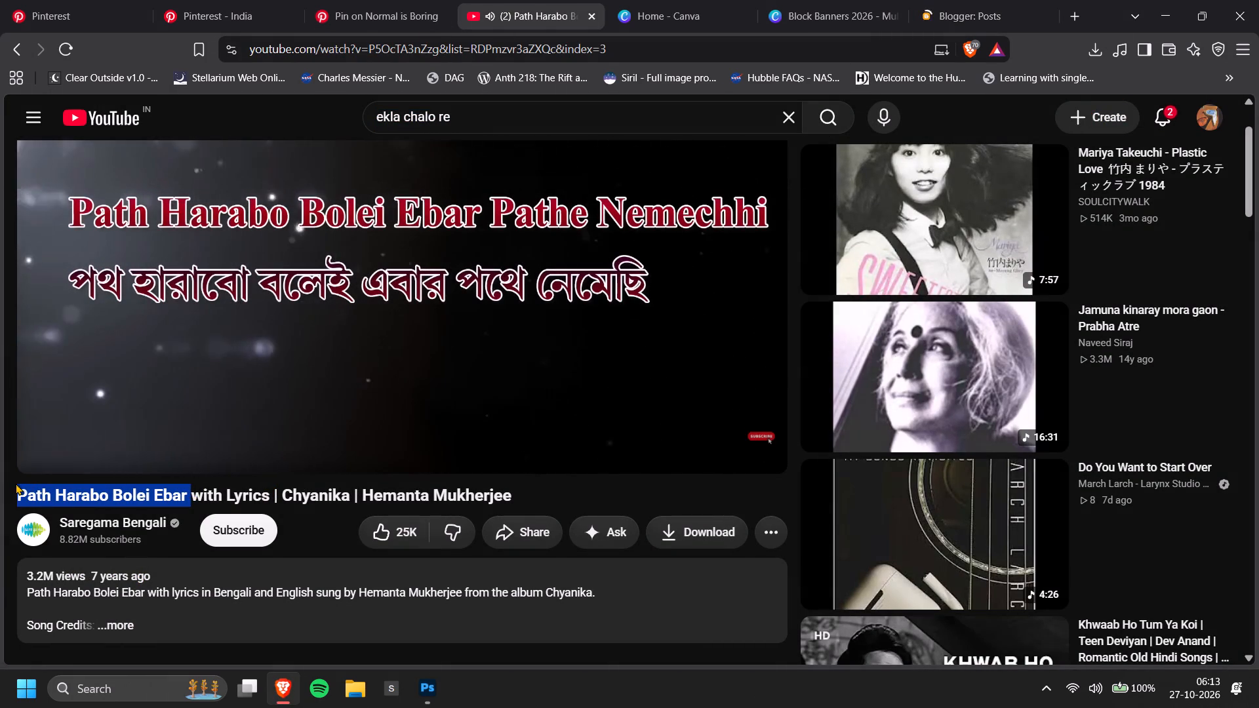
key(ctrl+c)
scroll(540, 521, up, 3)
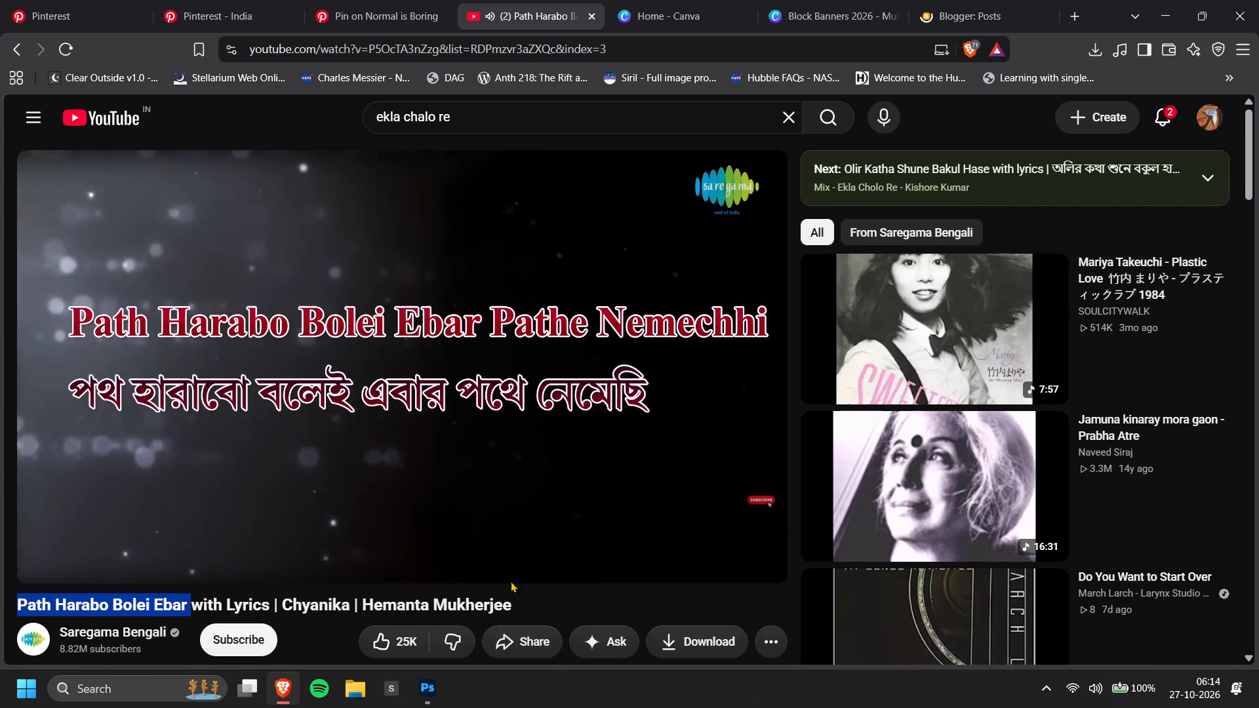